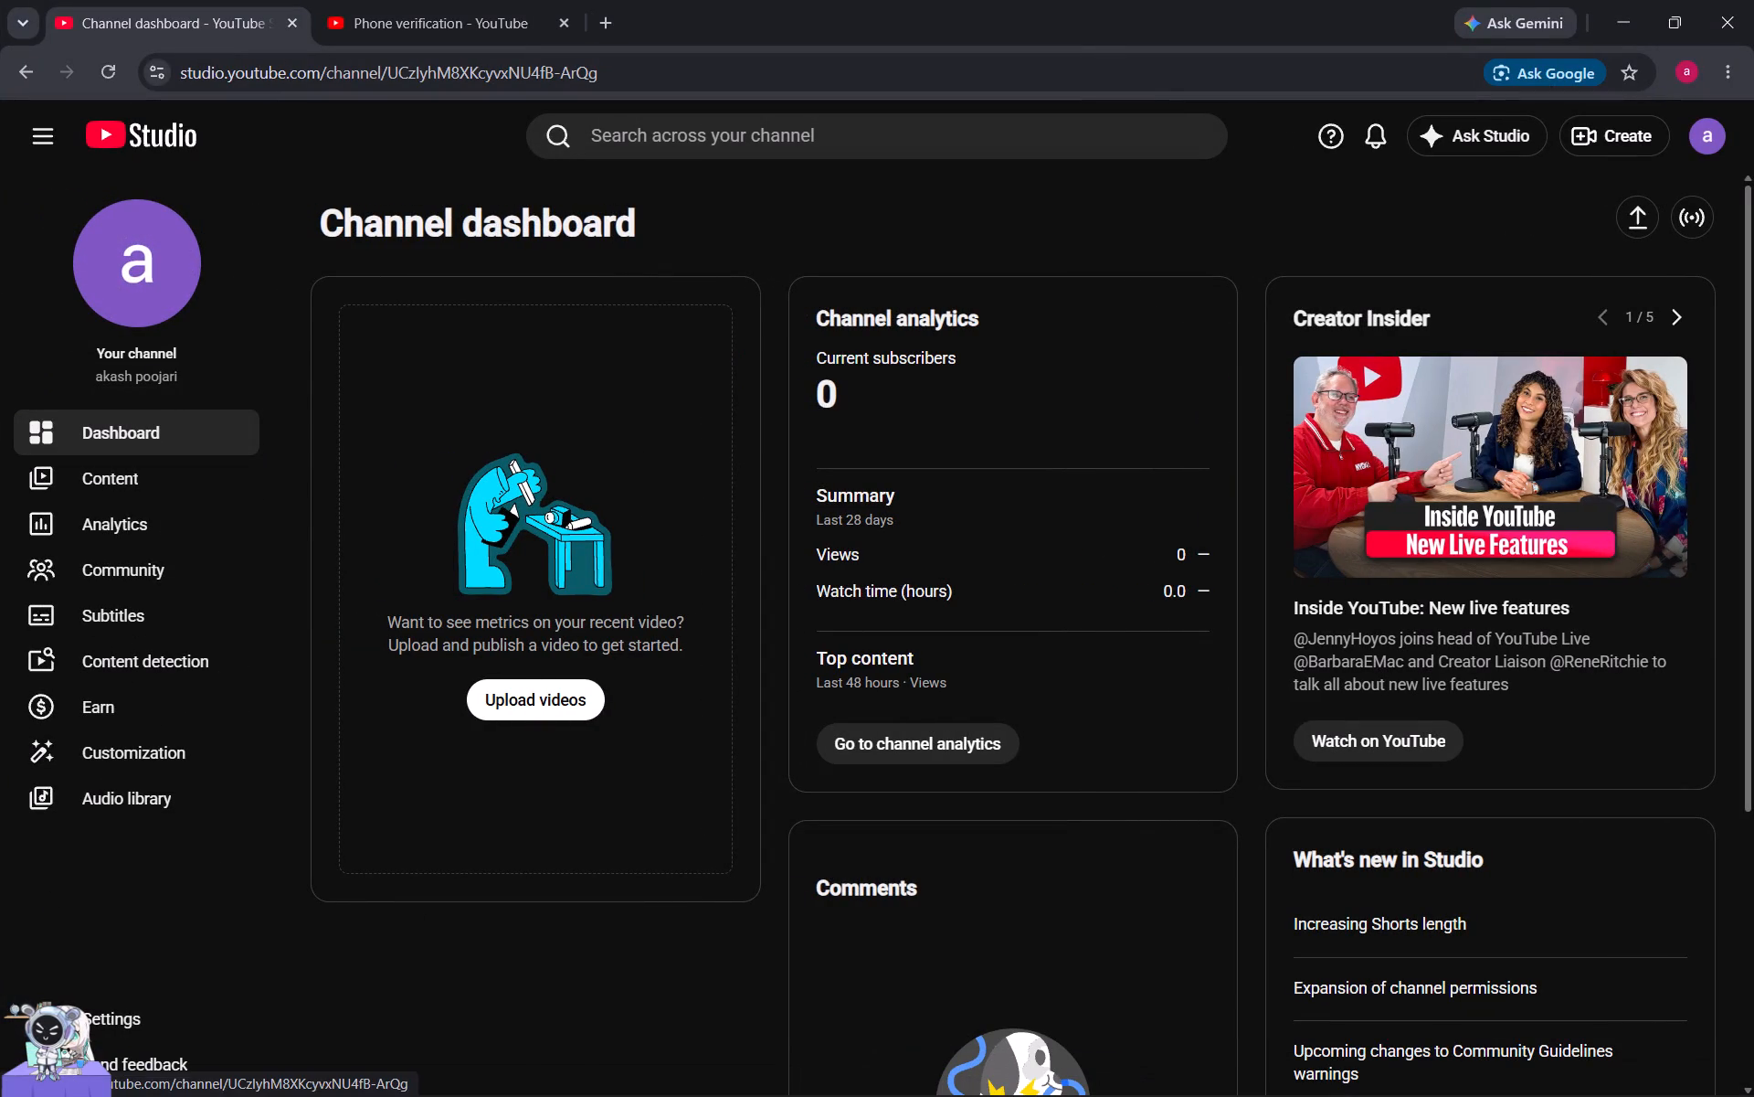
Look through the channel's Settings sections: General, Channel, Upload defaults, Permissions, Community moderation, Creator demographics and Agreements.
click(106, 487)
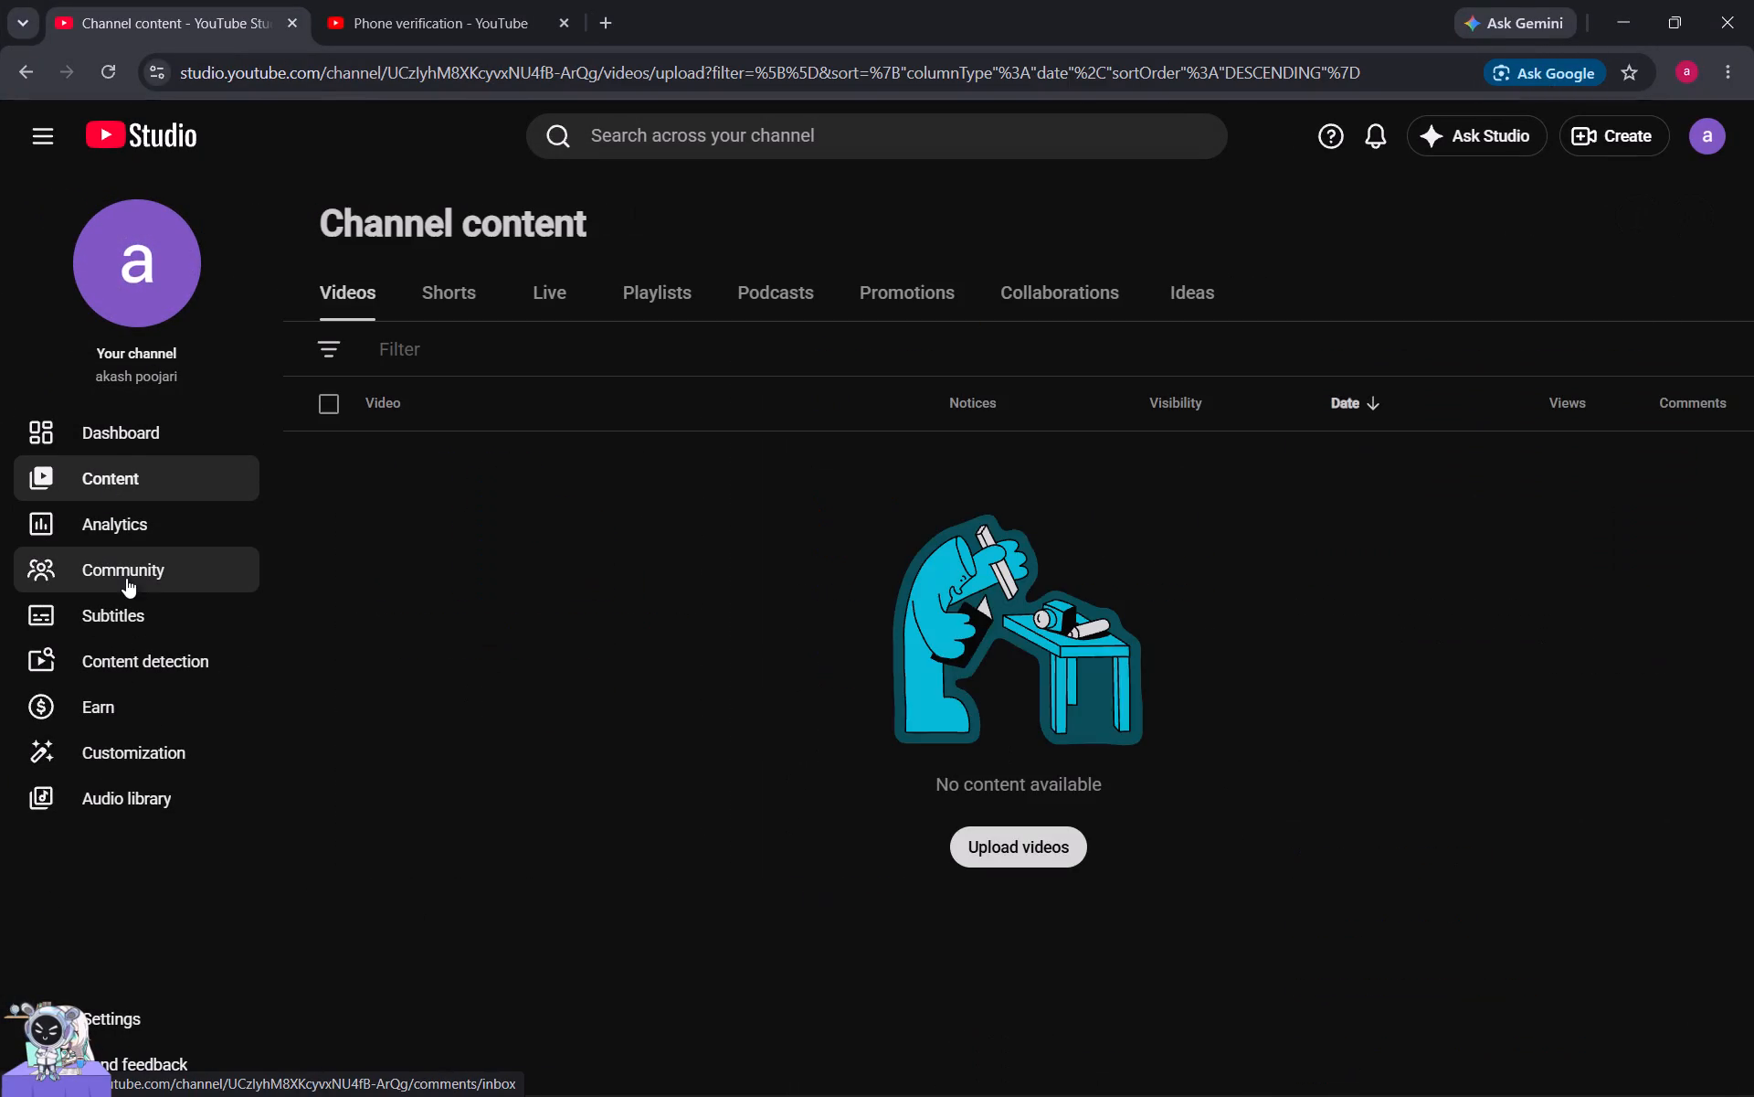
click(129, 438)
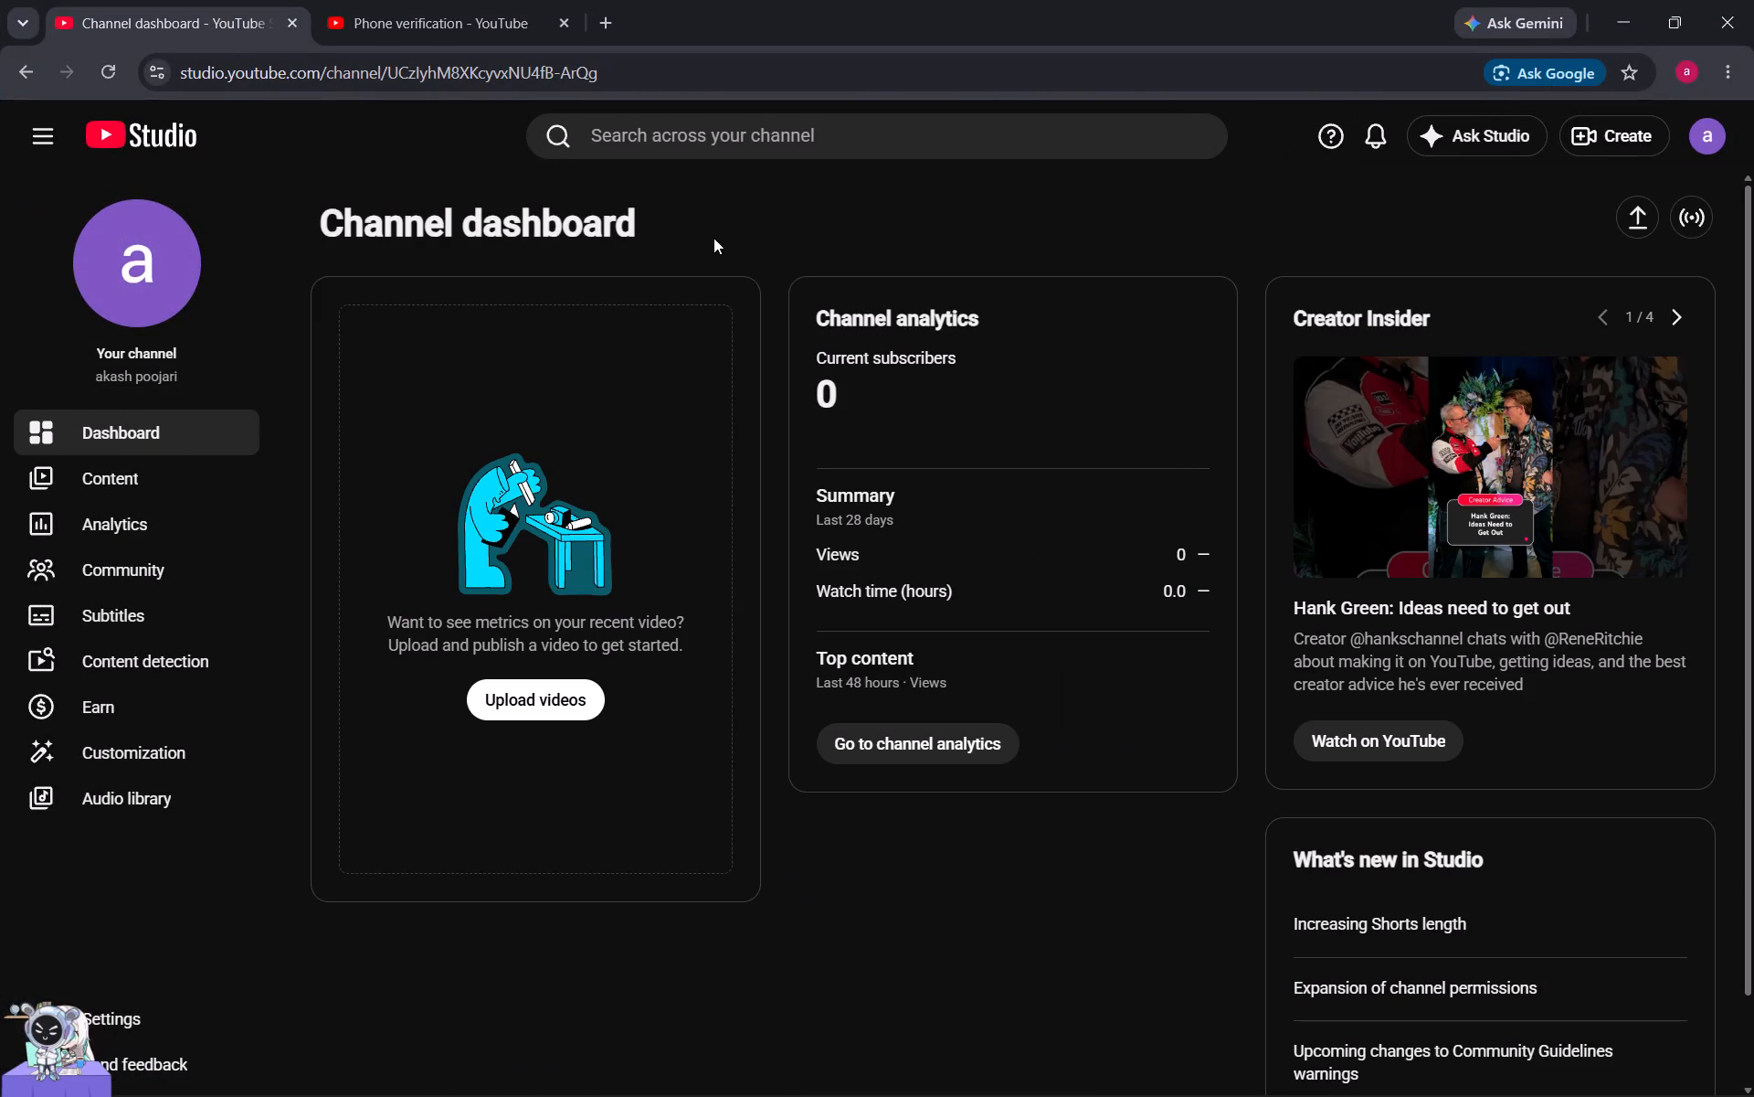
click(157, 1014)
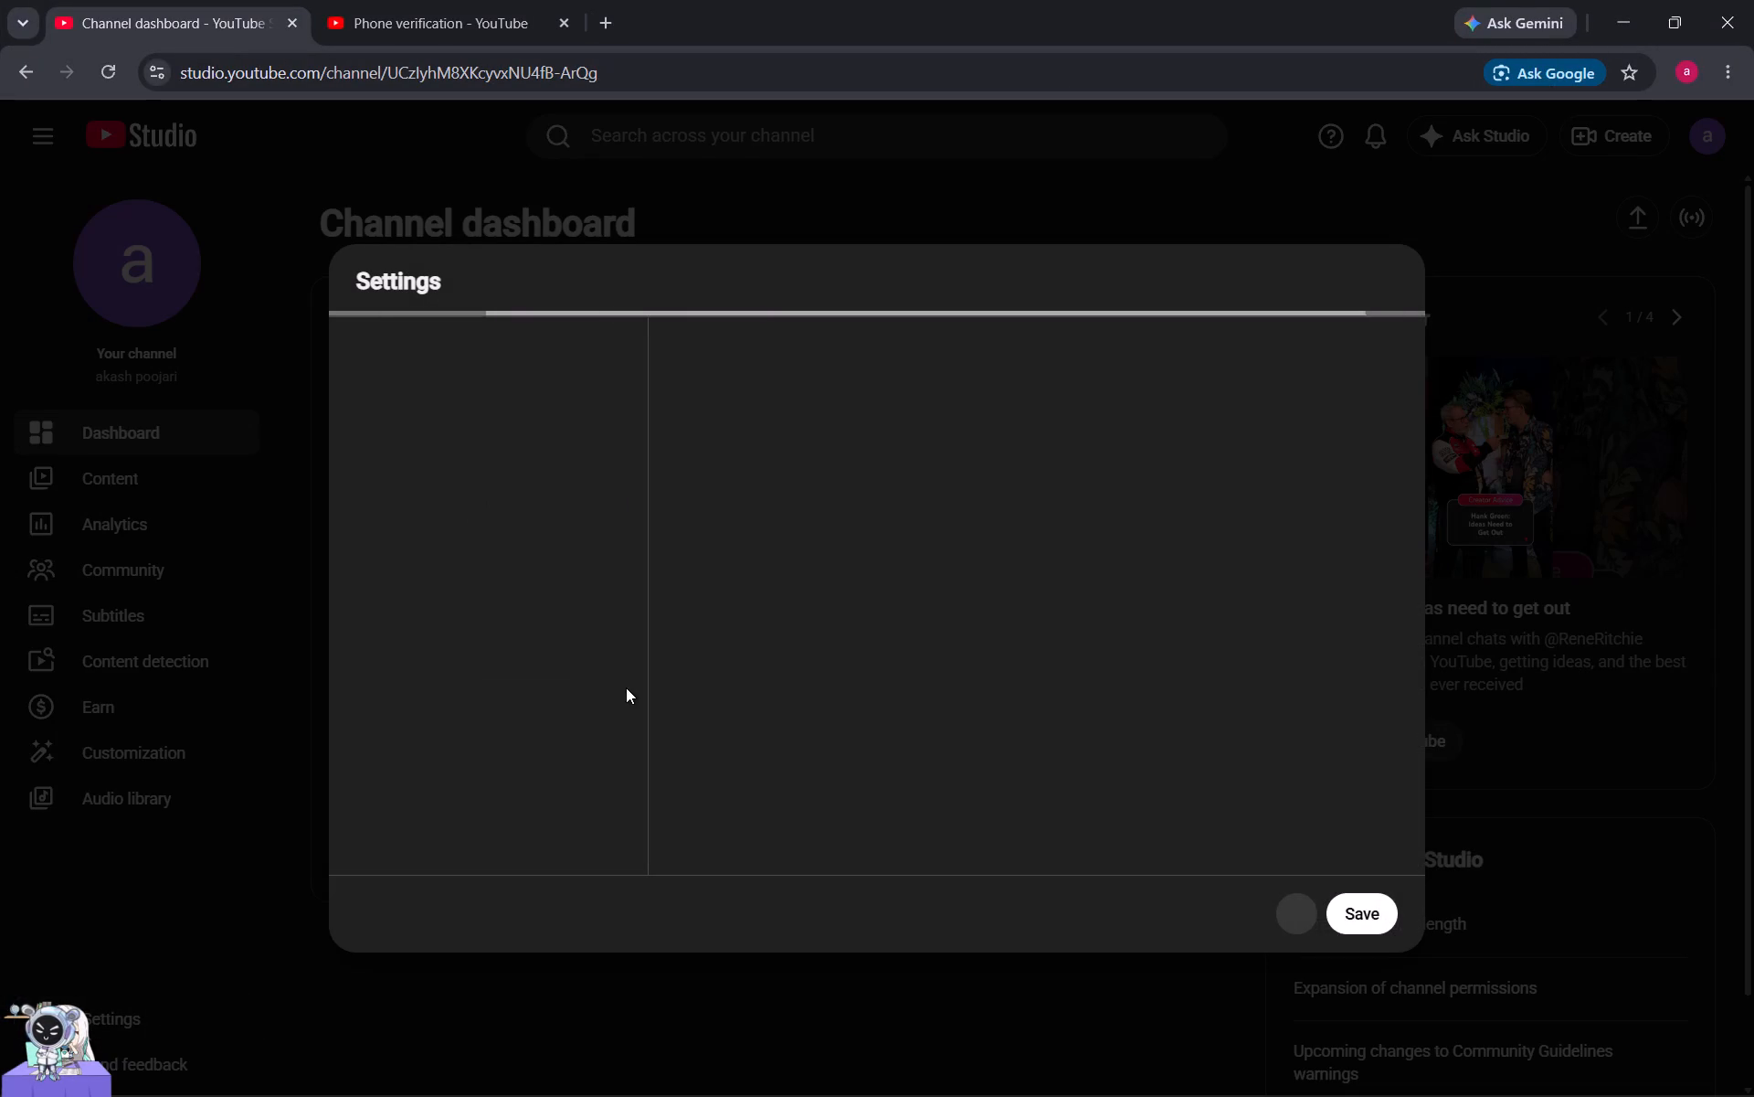
click(457, 394)
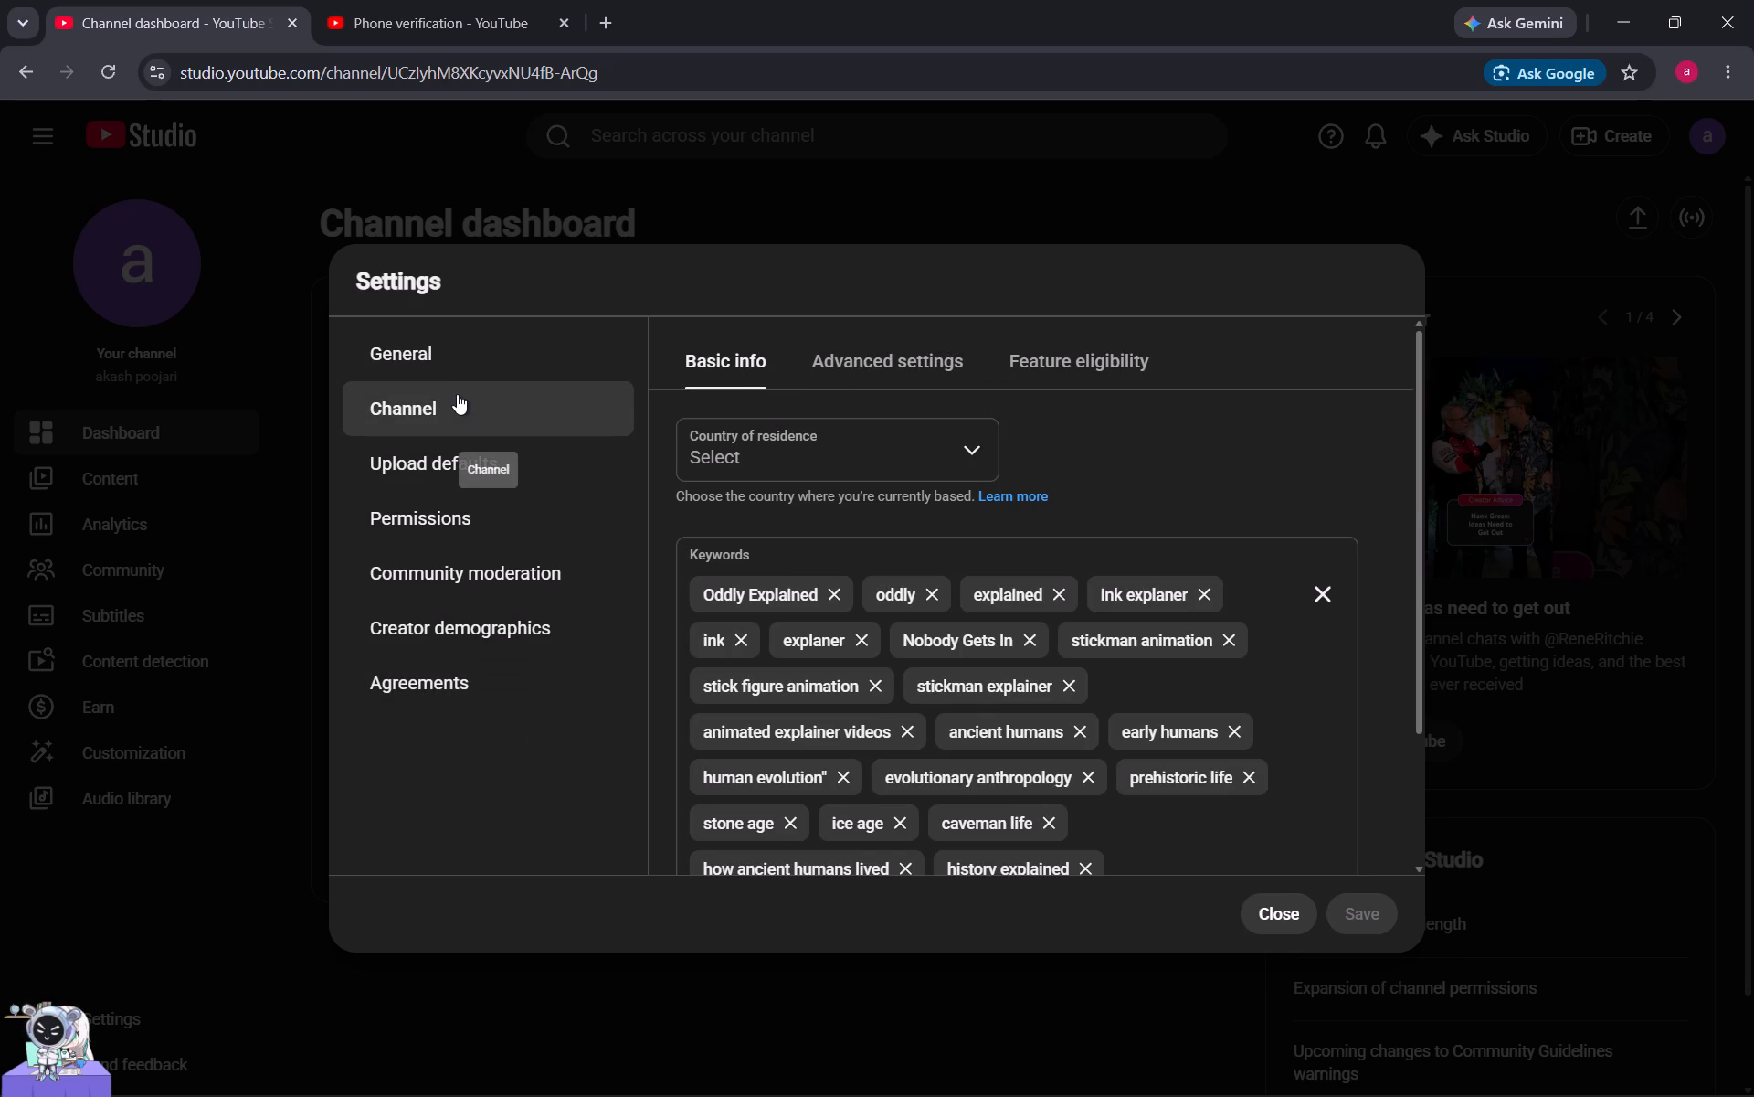
click(939, 340)
click(442, 343)
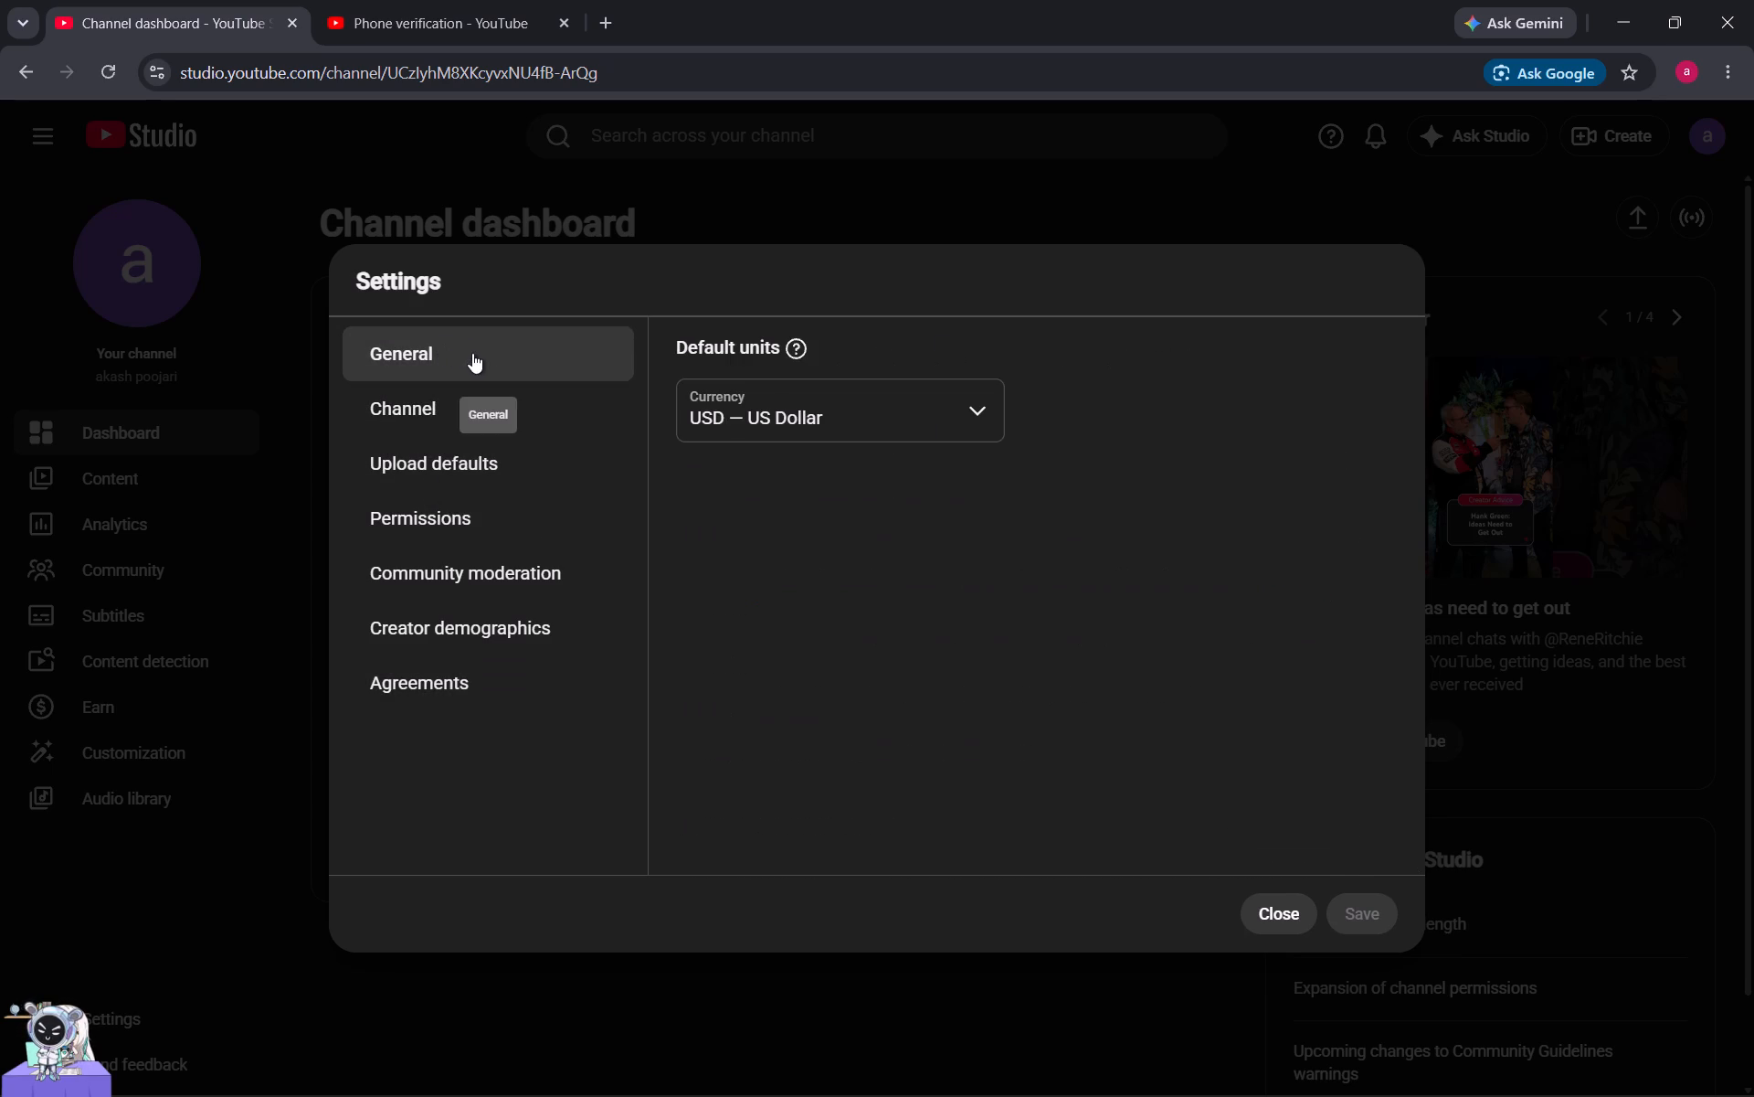
click(523, 389)
click(515, 454)
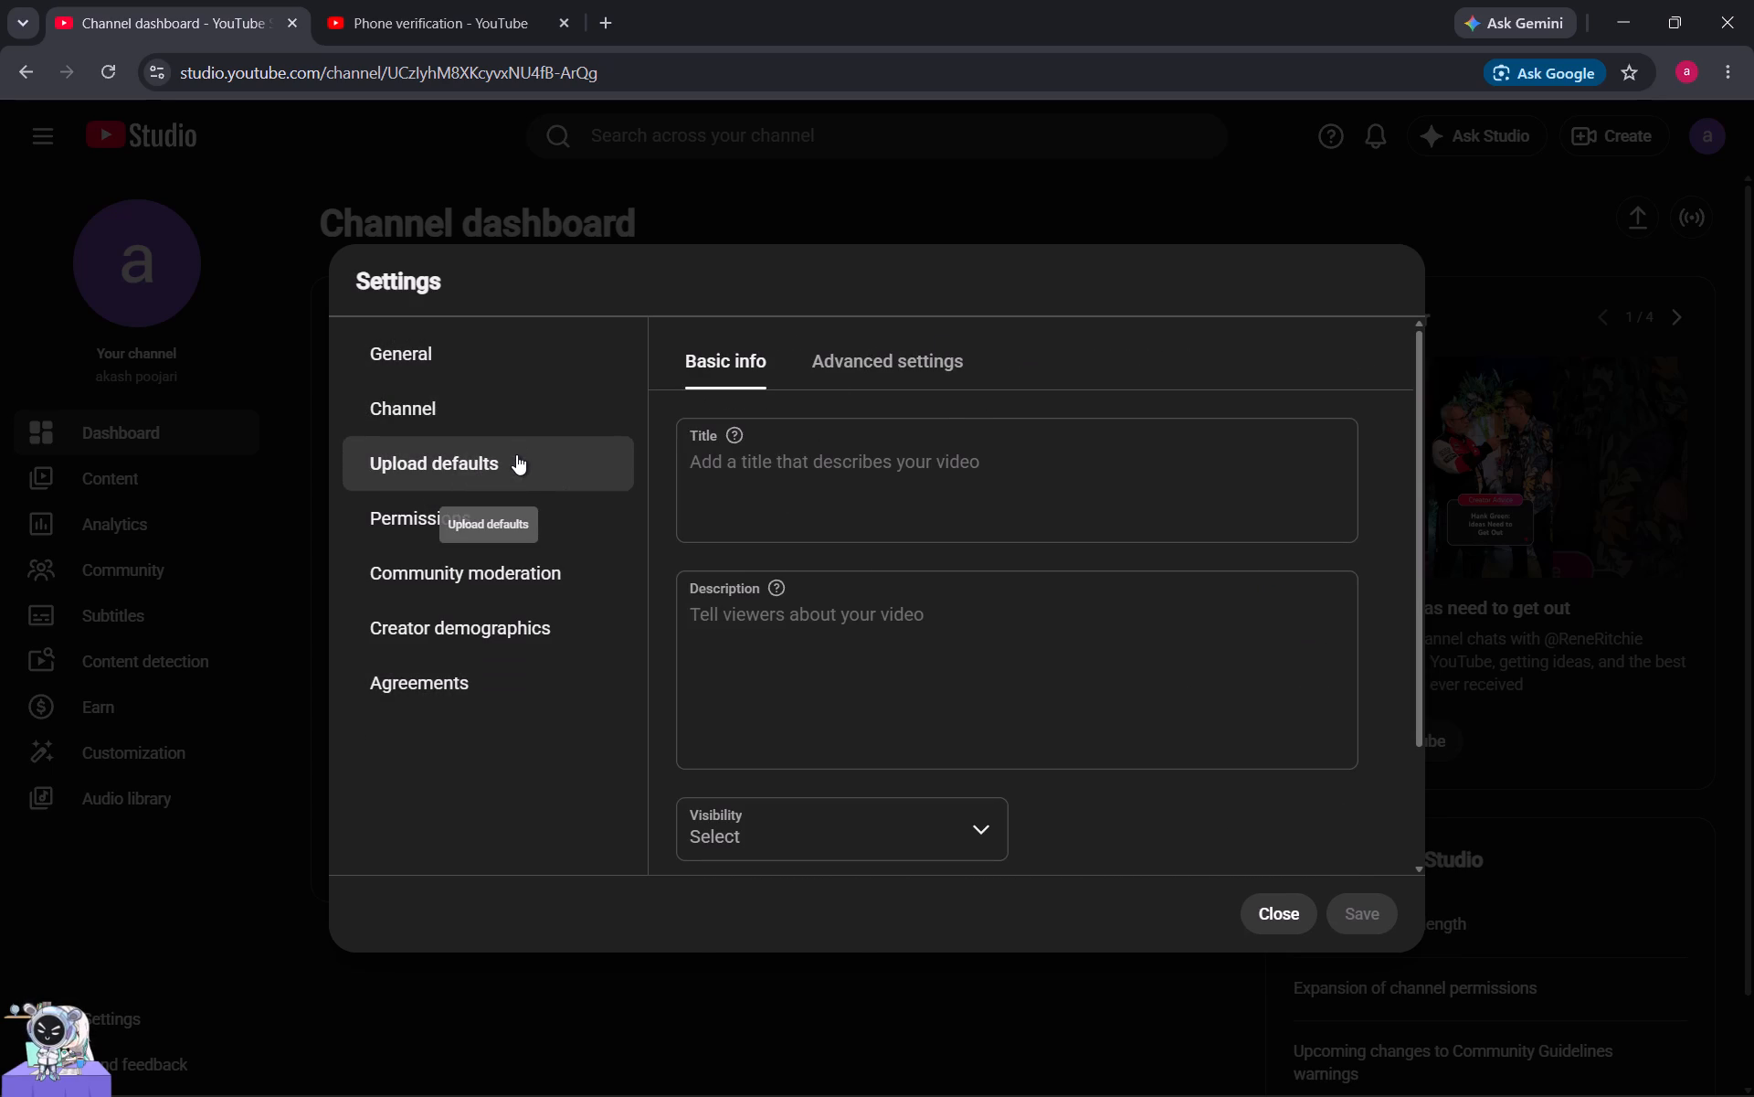
click(505, 553)
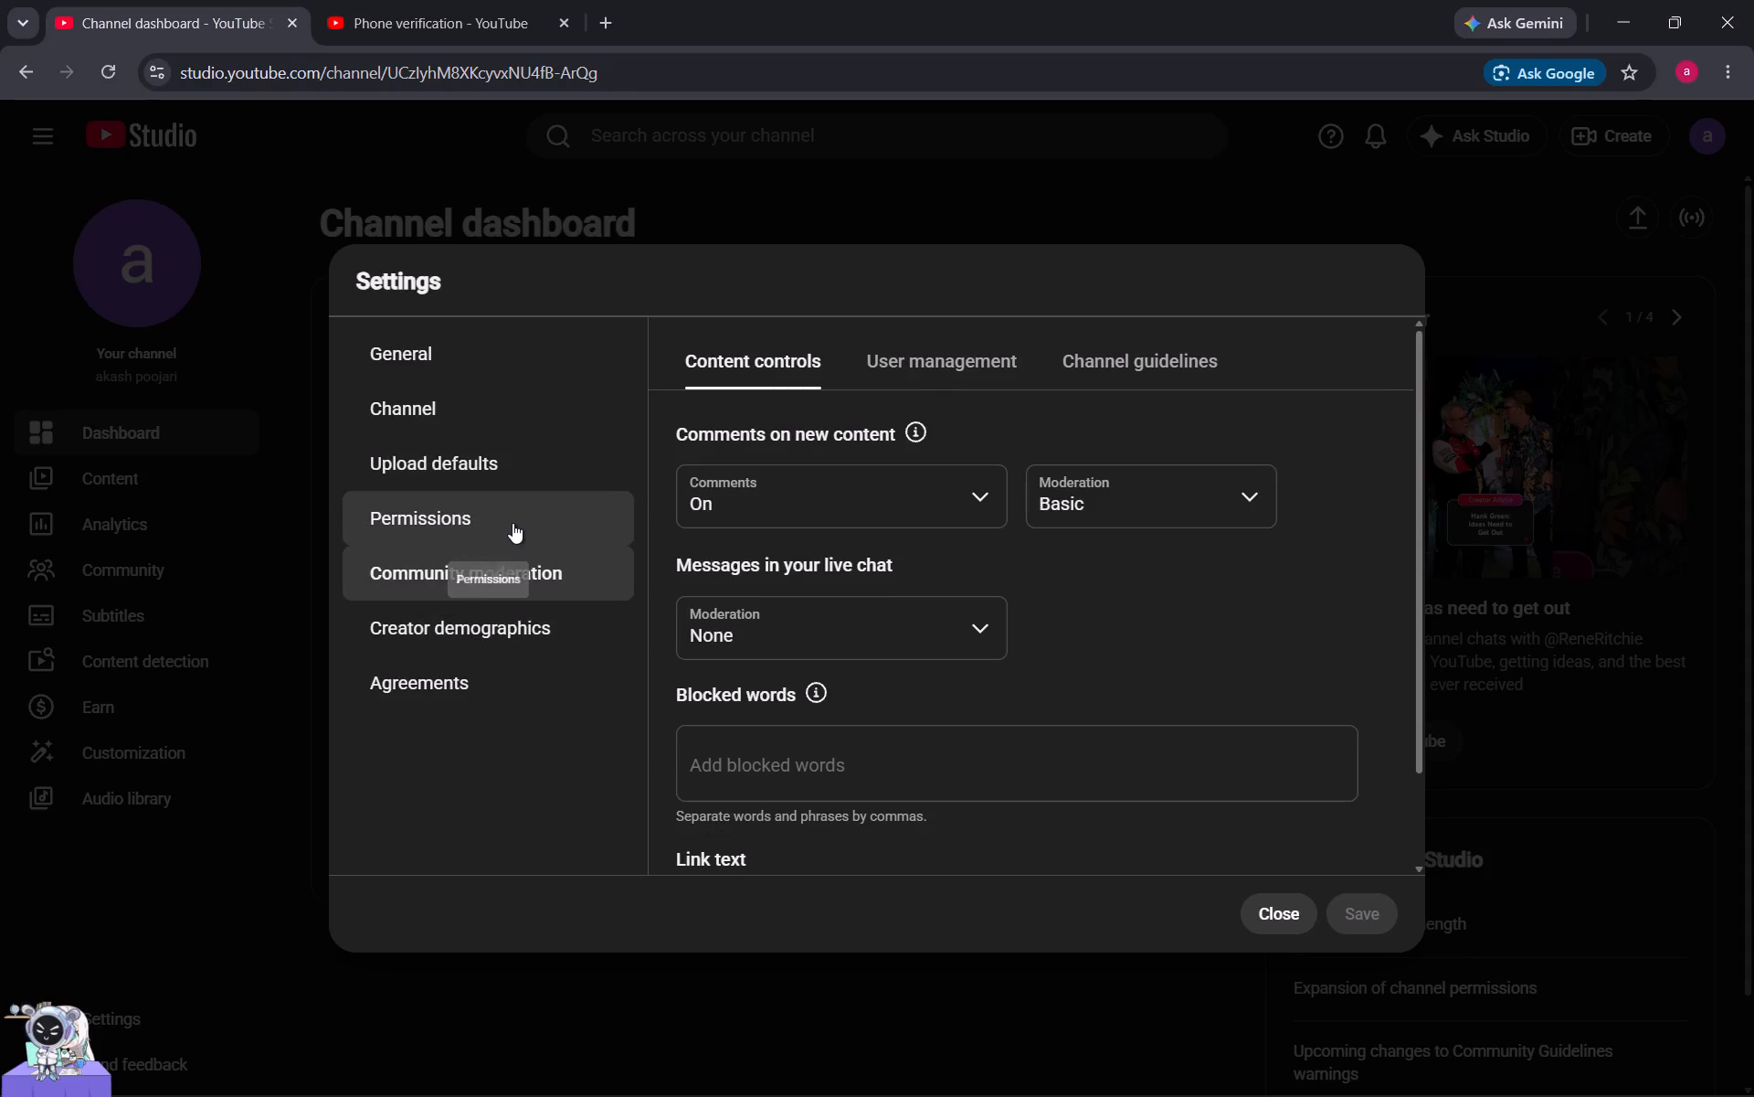
click(512, 522)
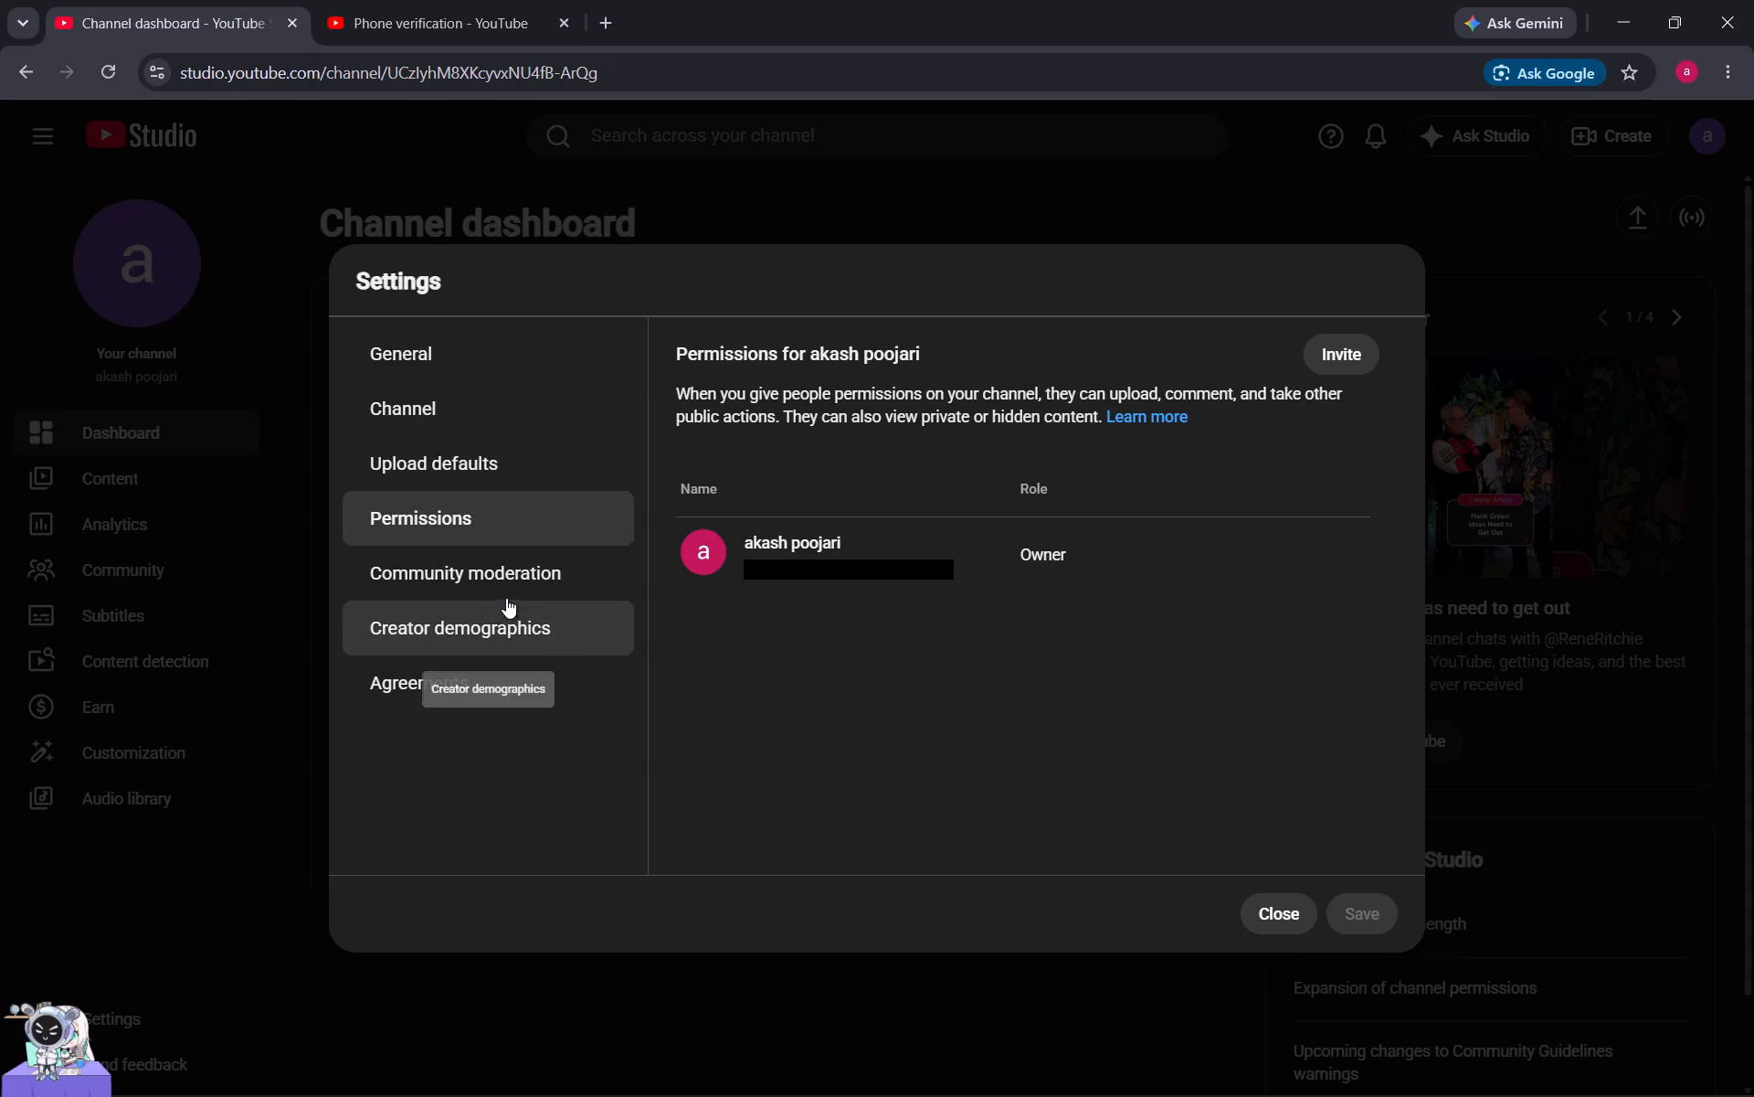
click(836, 588)
click(383, 698)
click(452, 614)
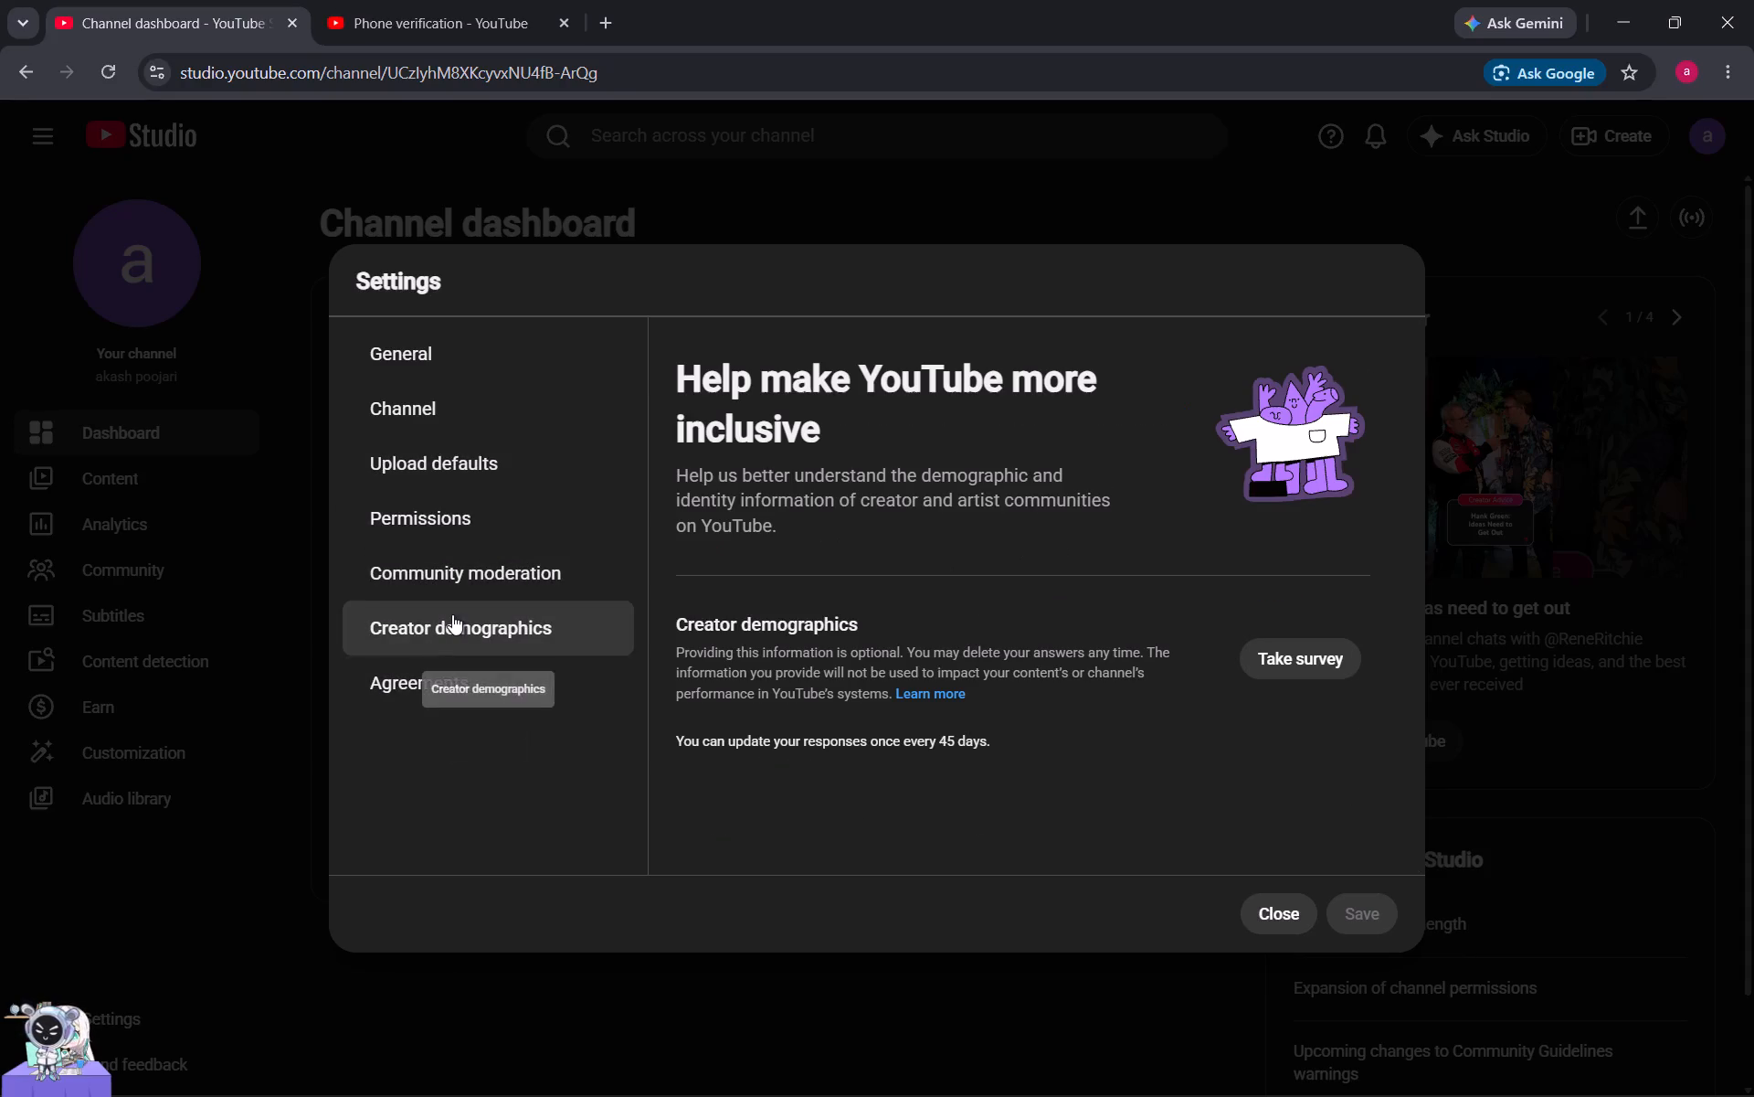
click(491, 569)
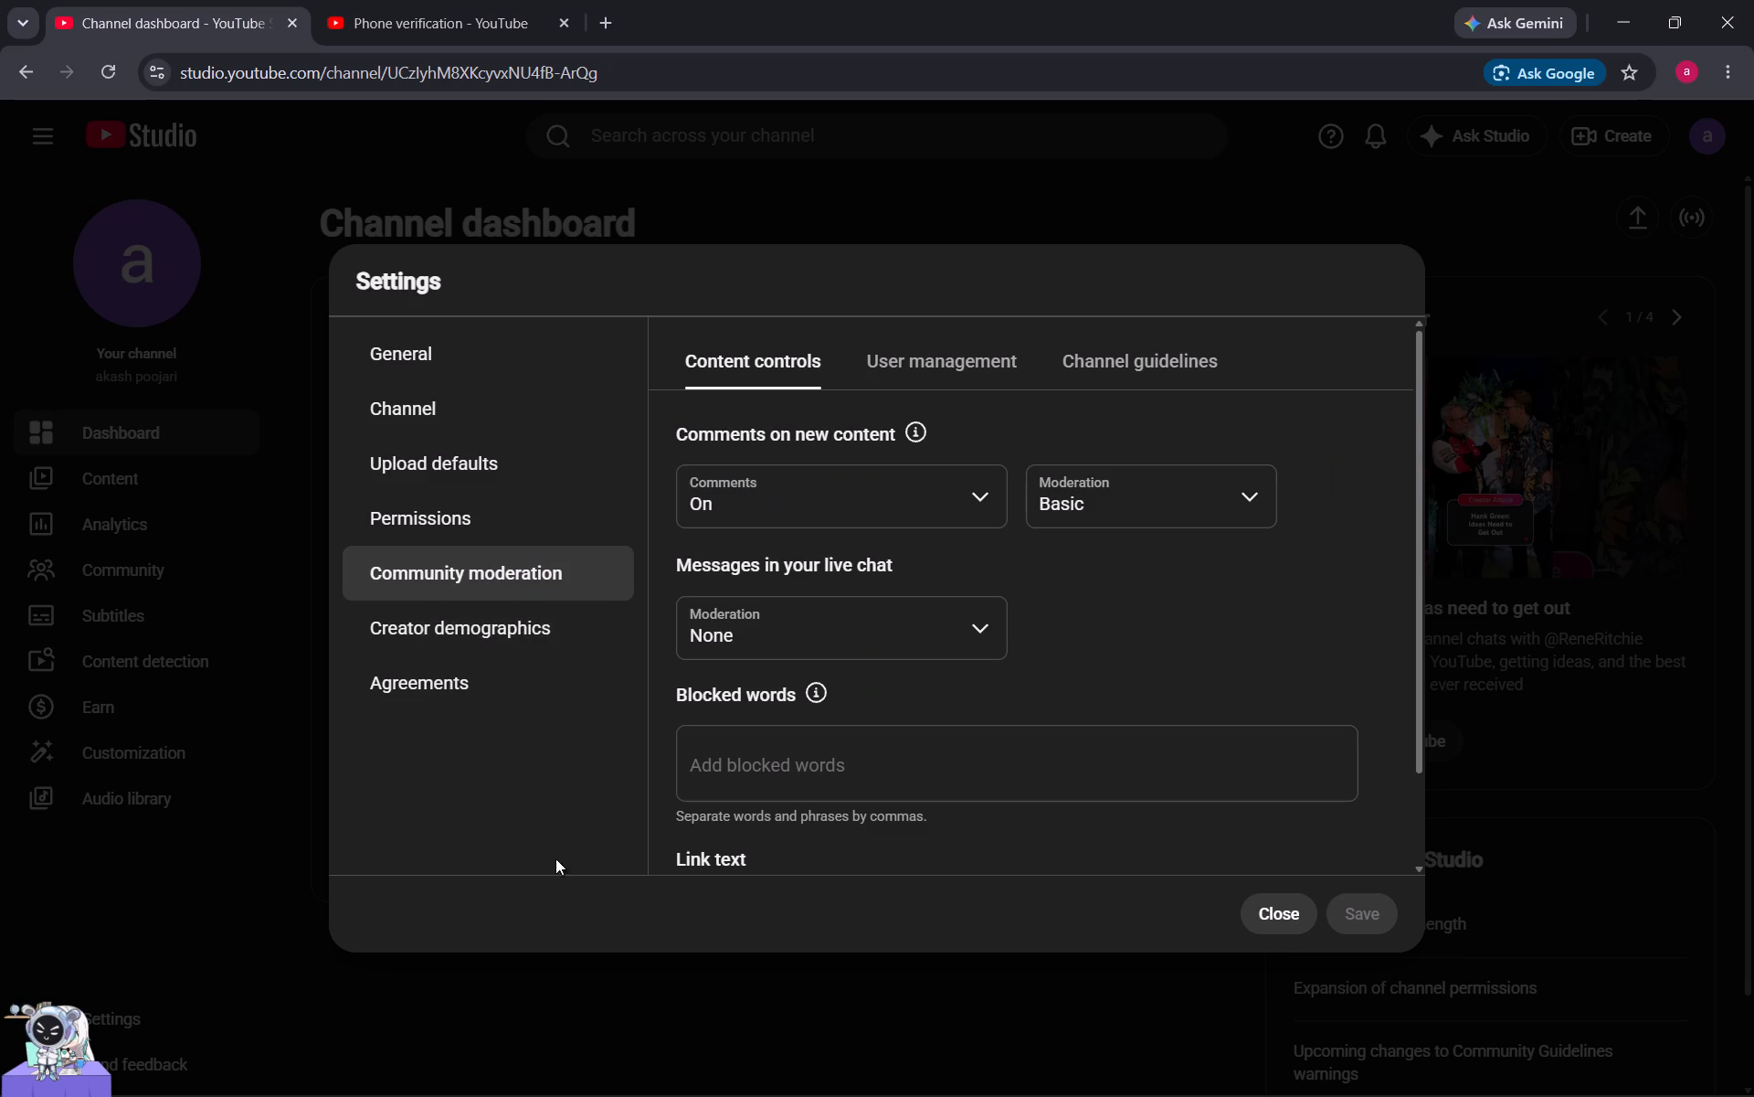
click(728, 969)
click(439, 332)
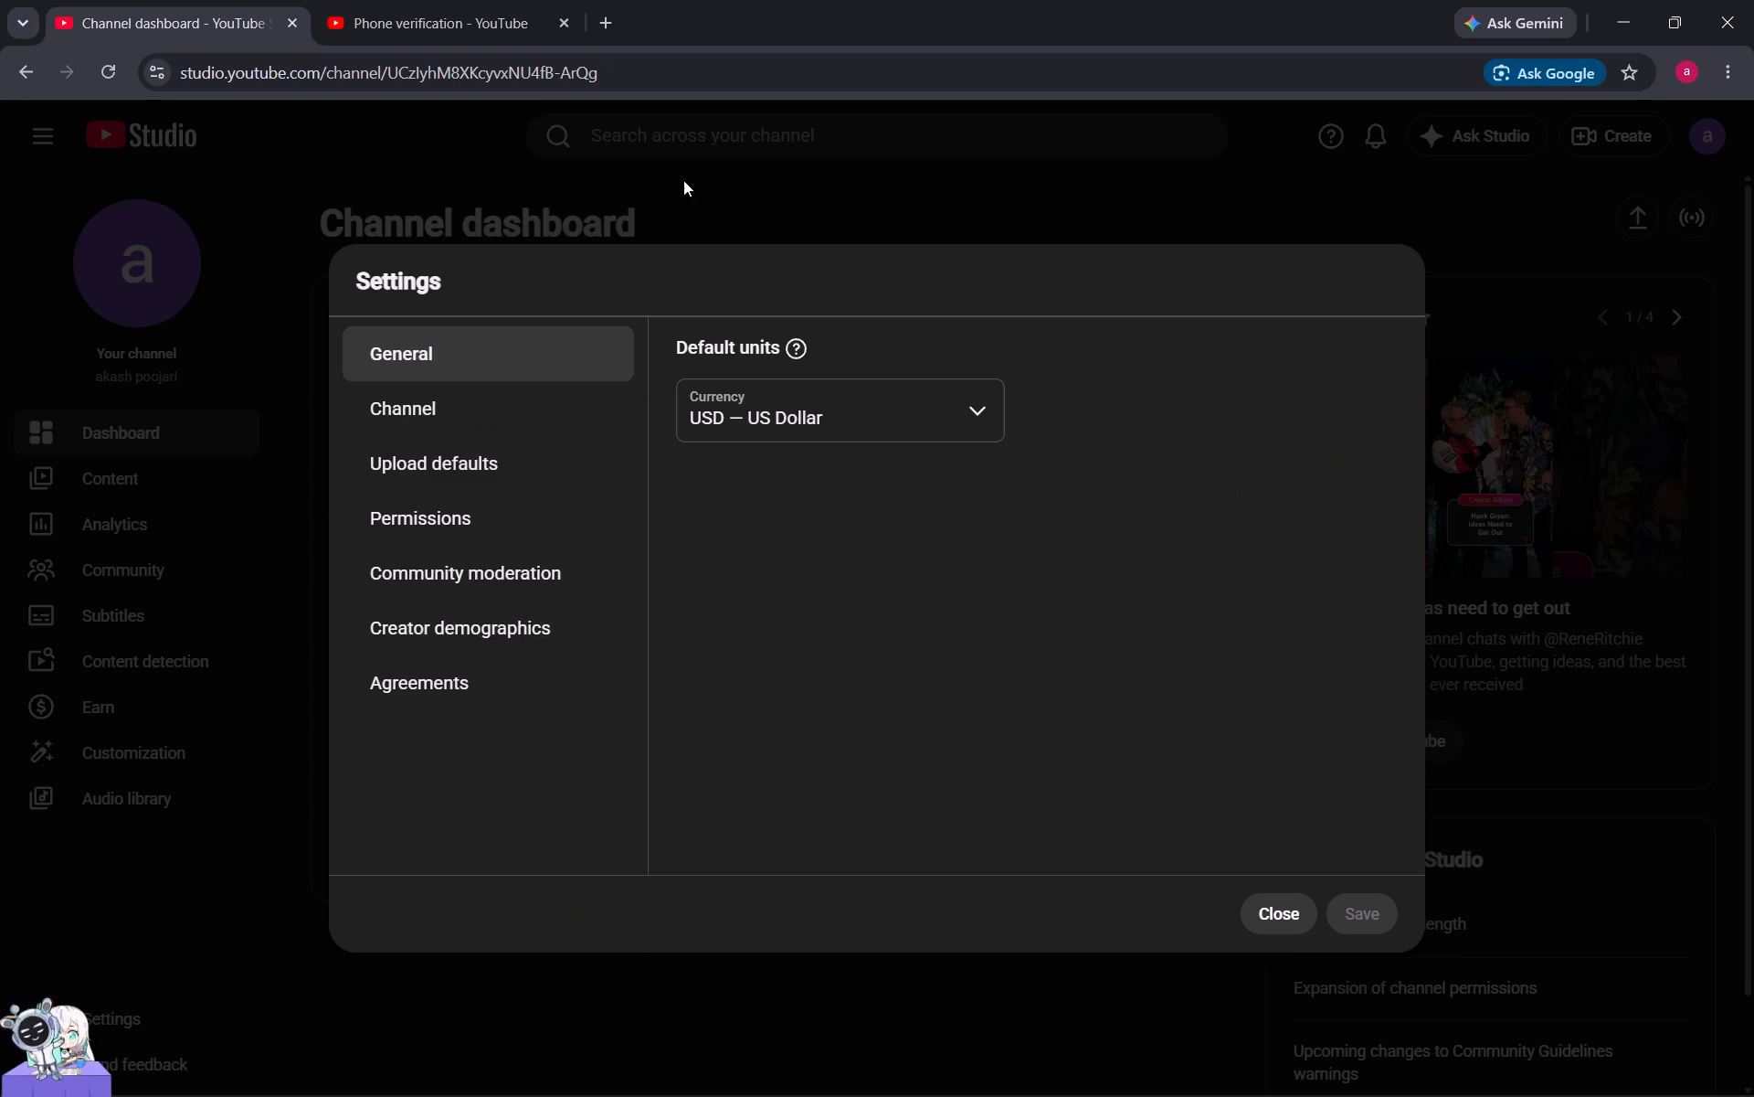
click(352, 161)
click(1300, 911)
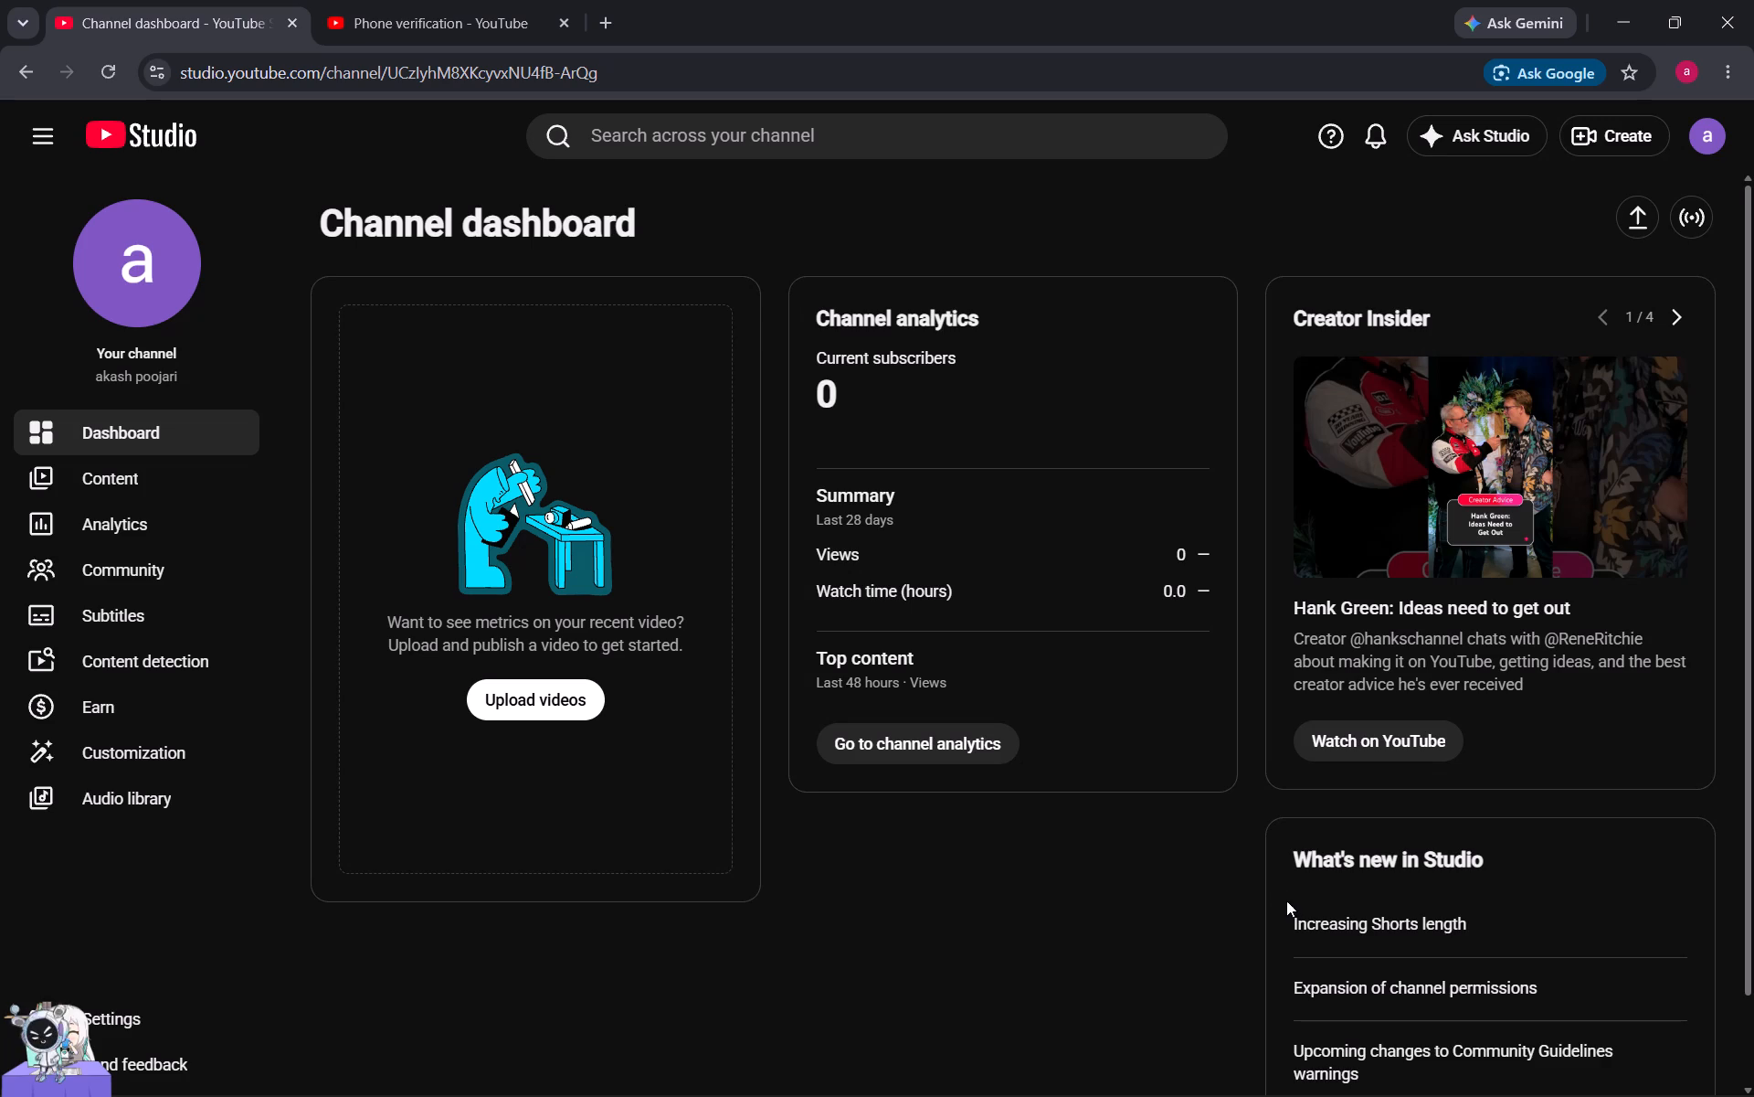
Open the channel's customization profile and go to the channel name for editing.
click(118, 763)
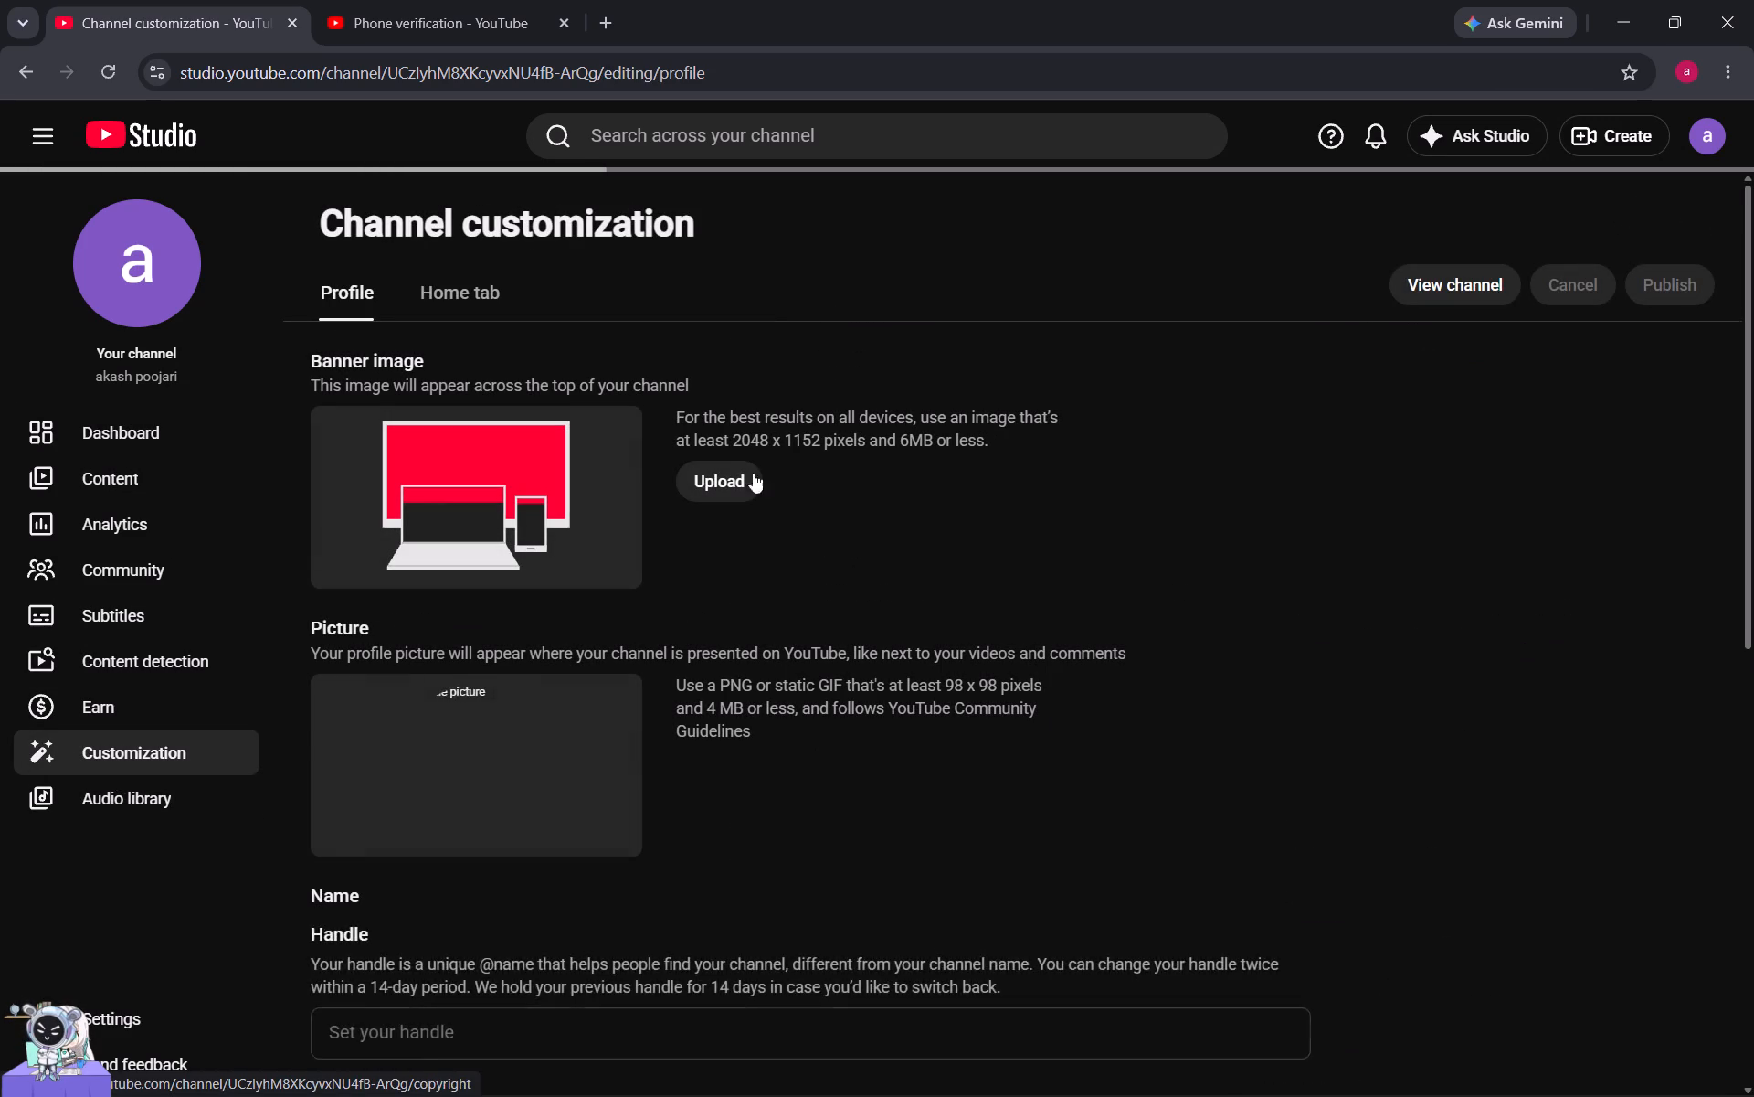
scroll(671, 538, down, 1)
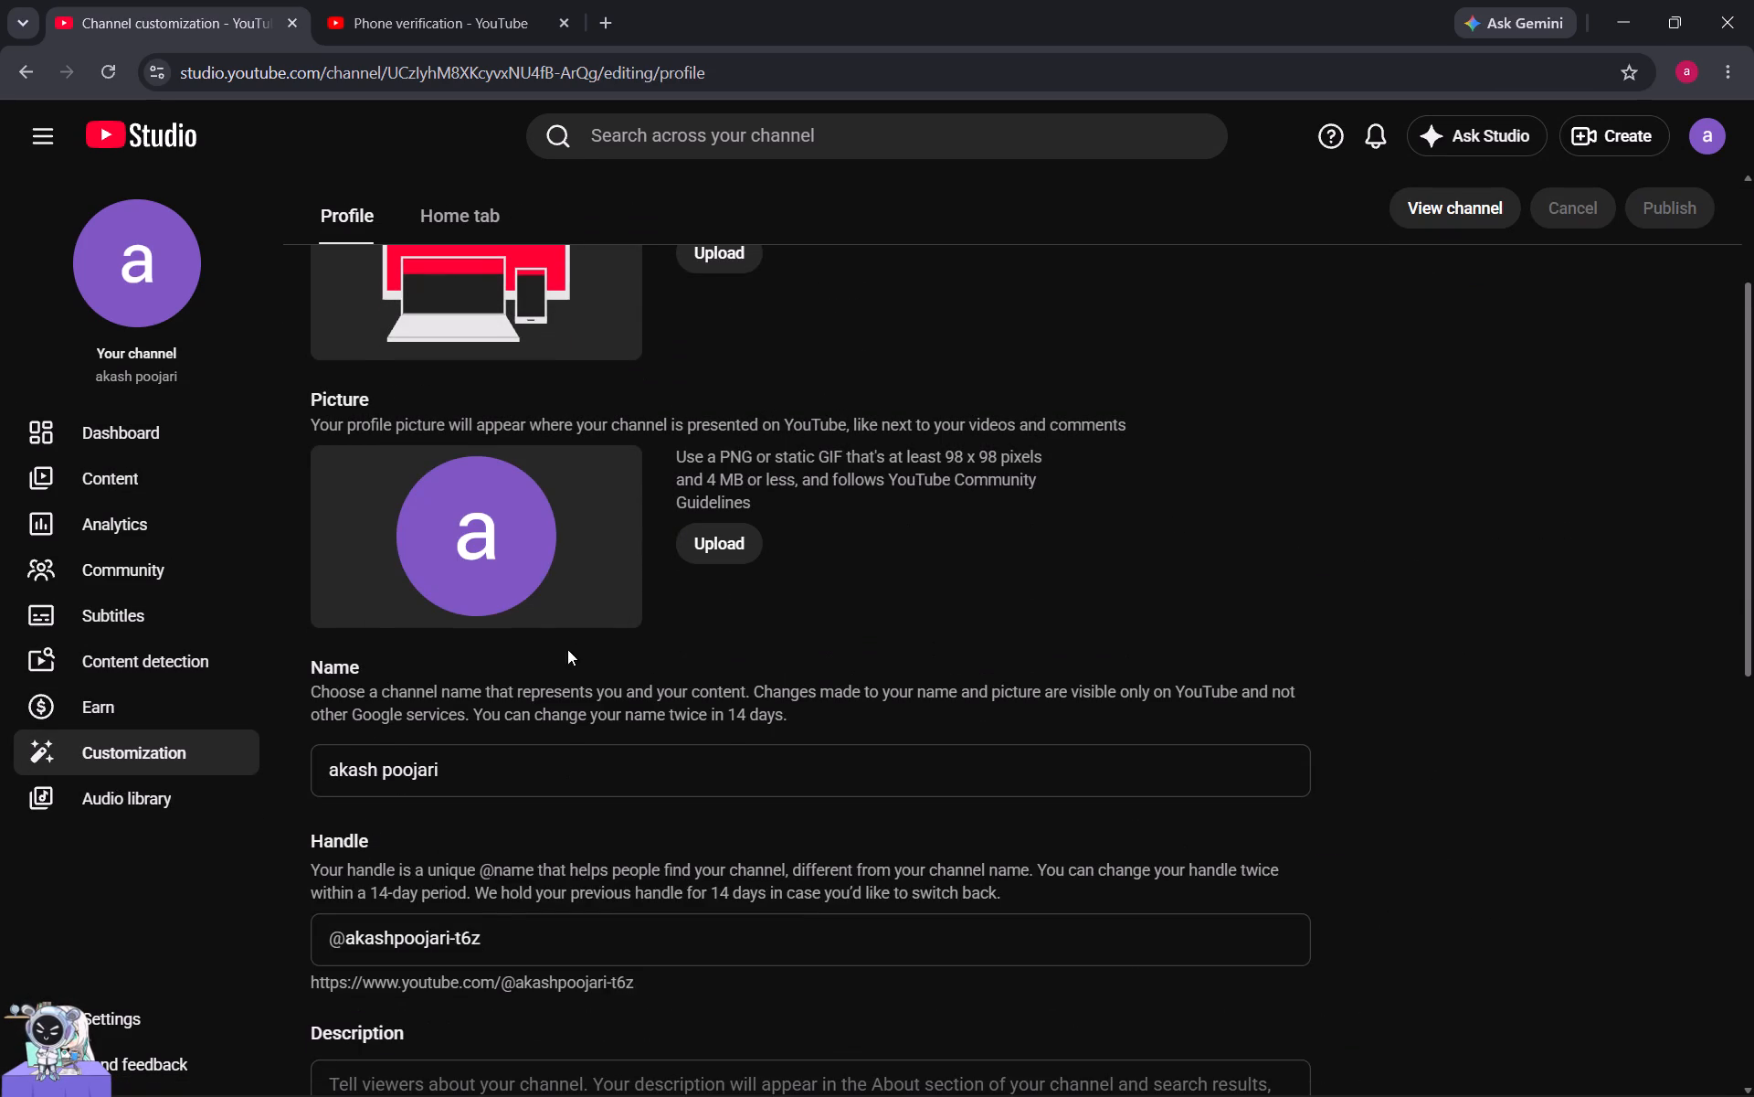
scroll(567, 650, down, 1)
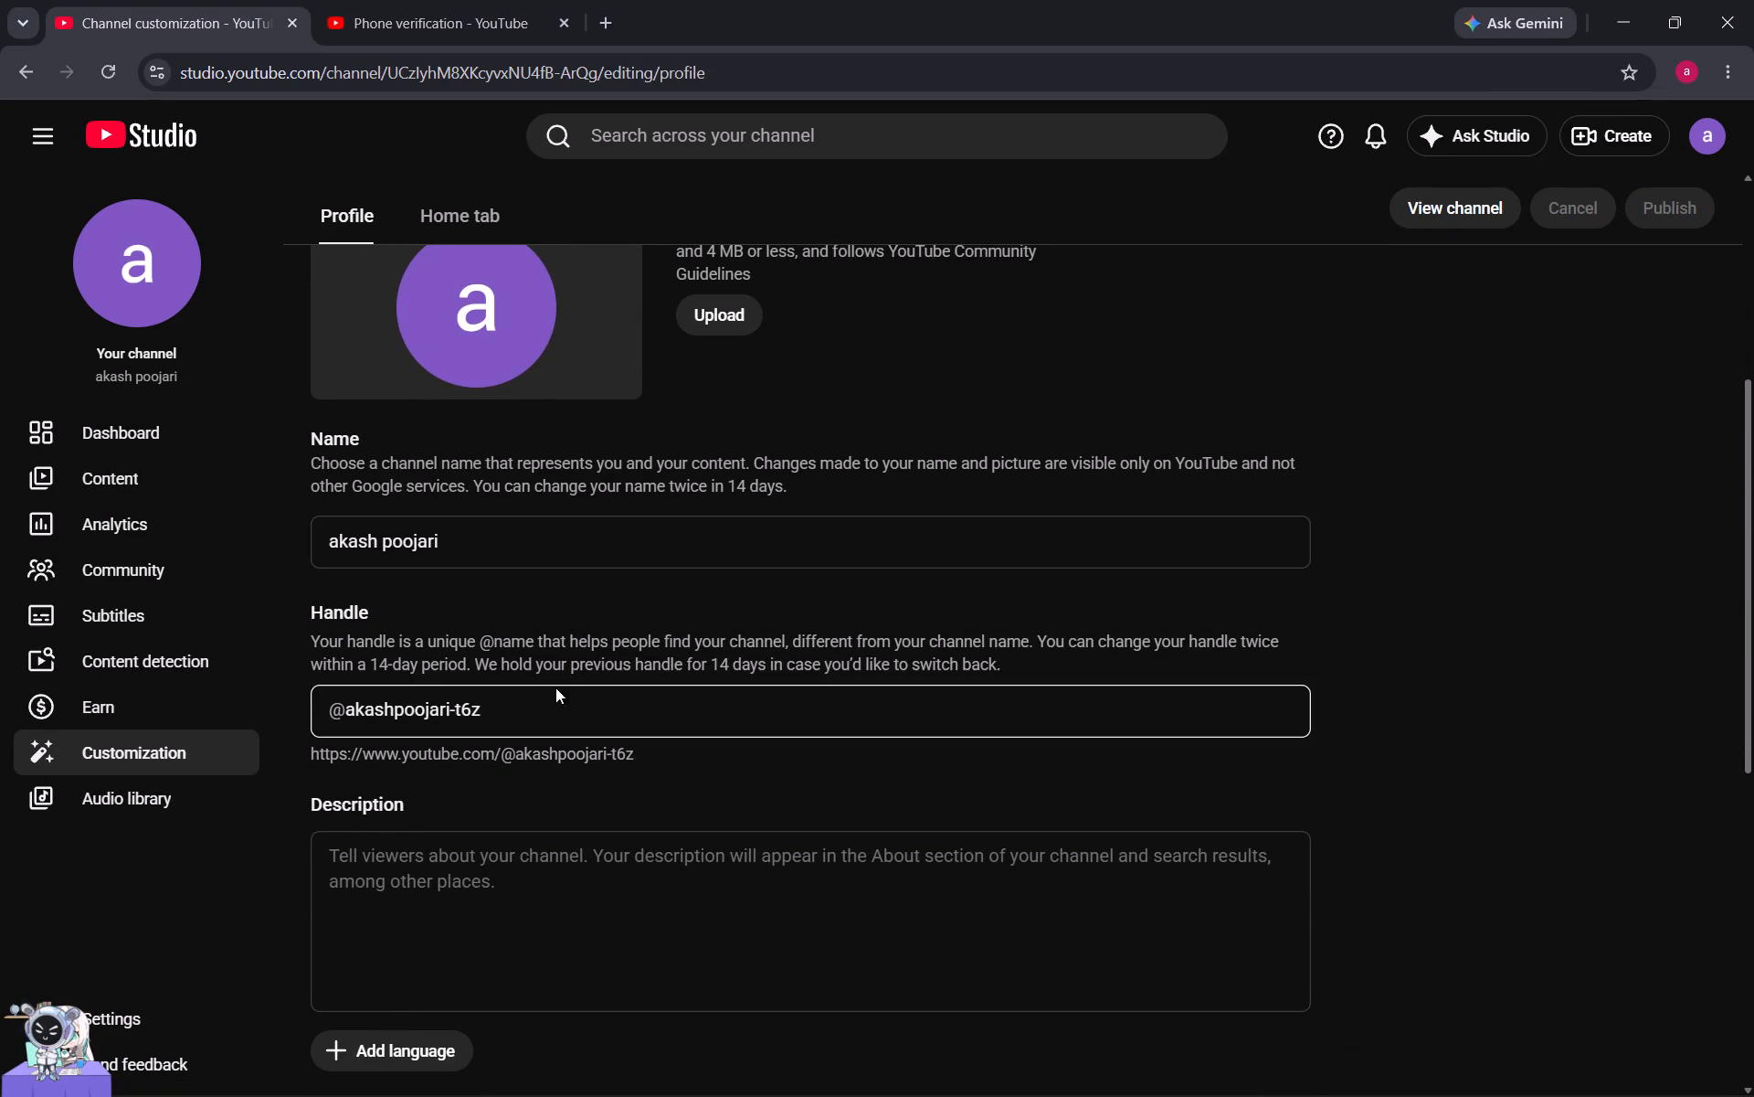
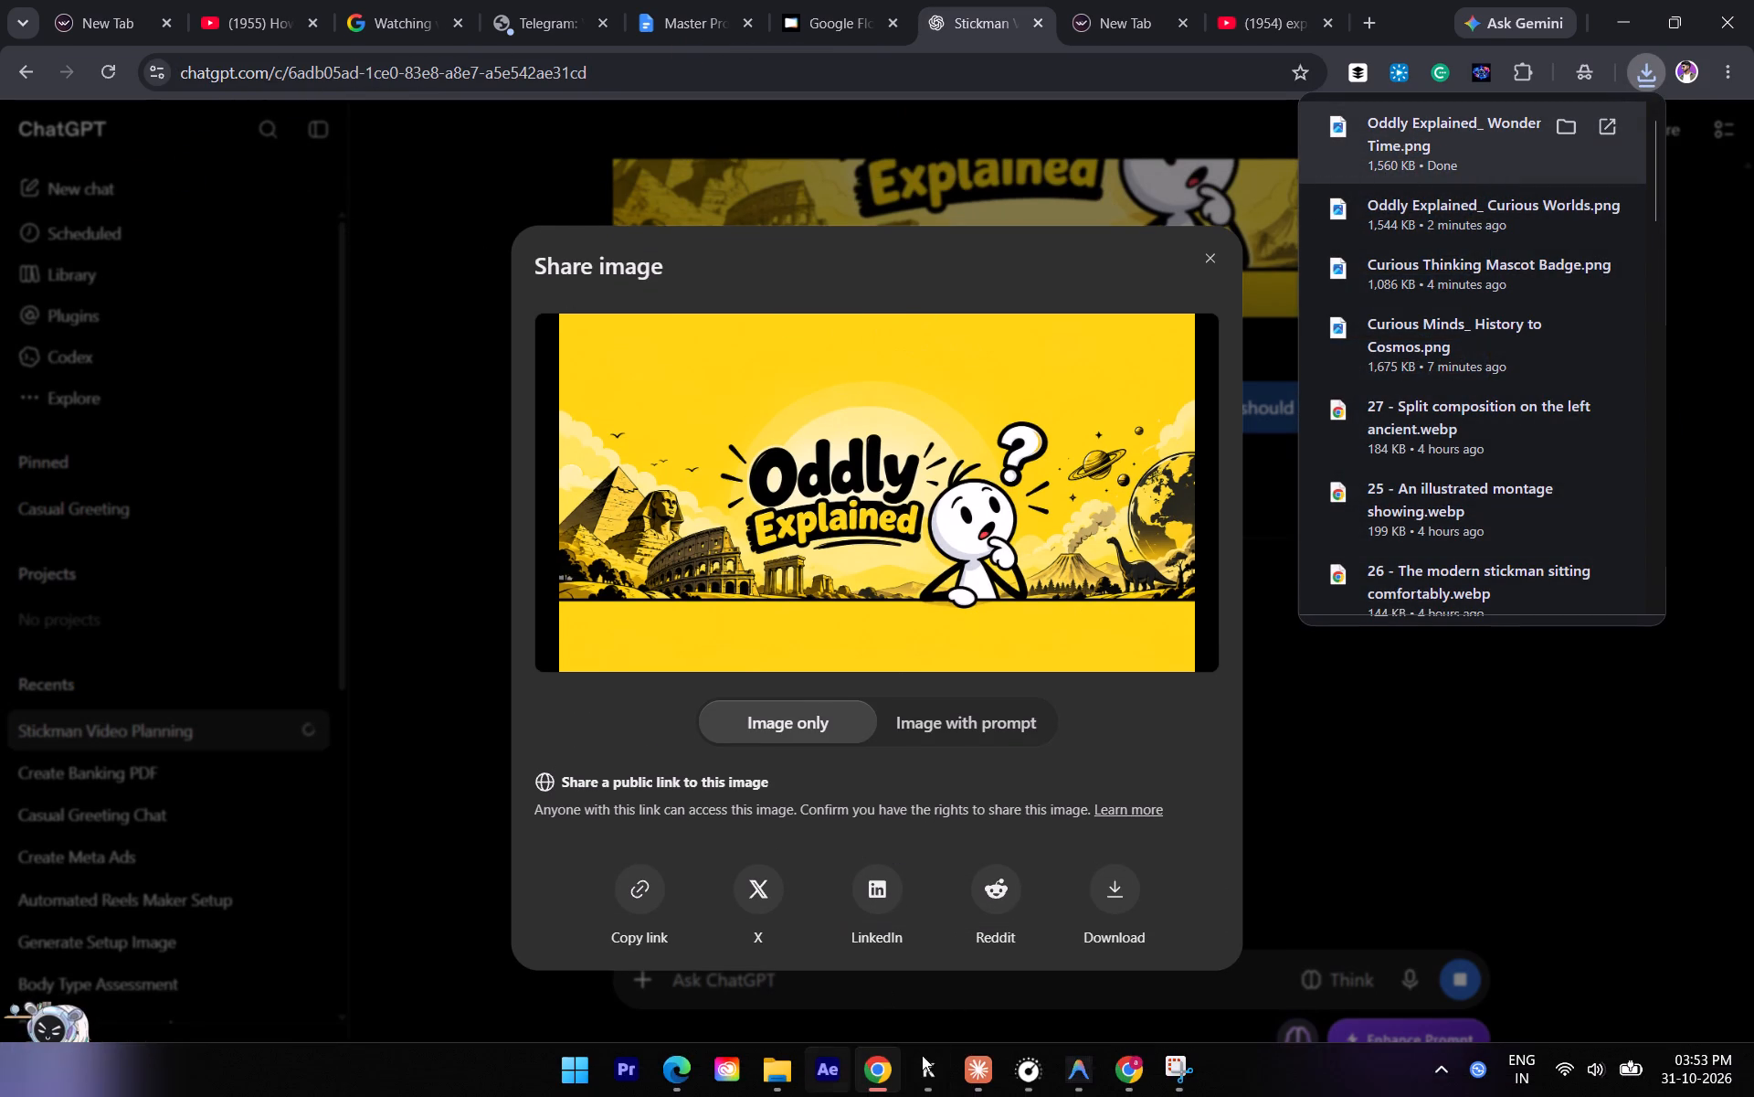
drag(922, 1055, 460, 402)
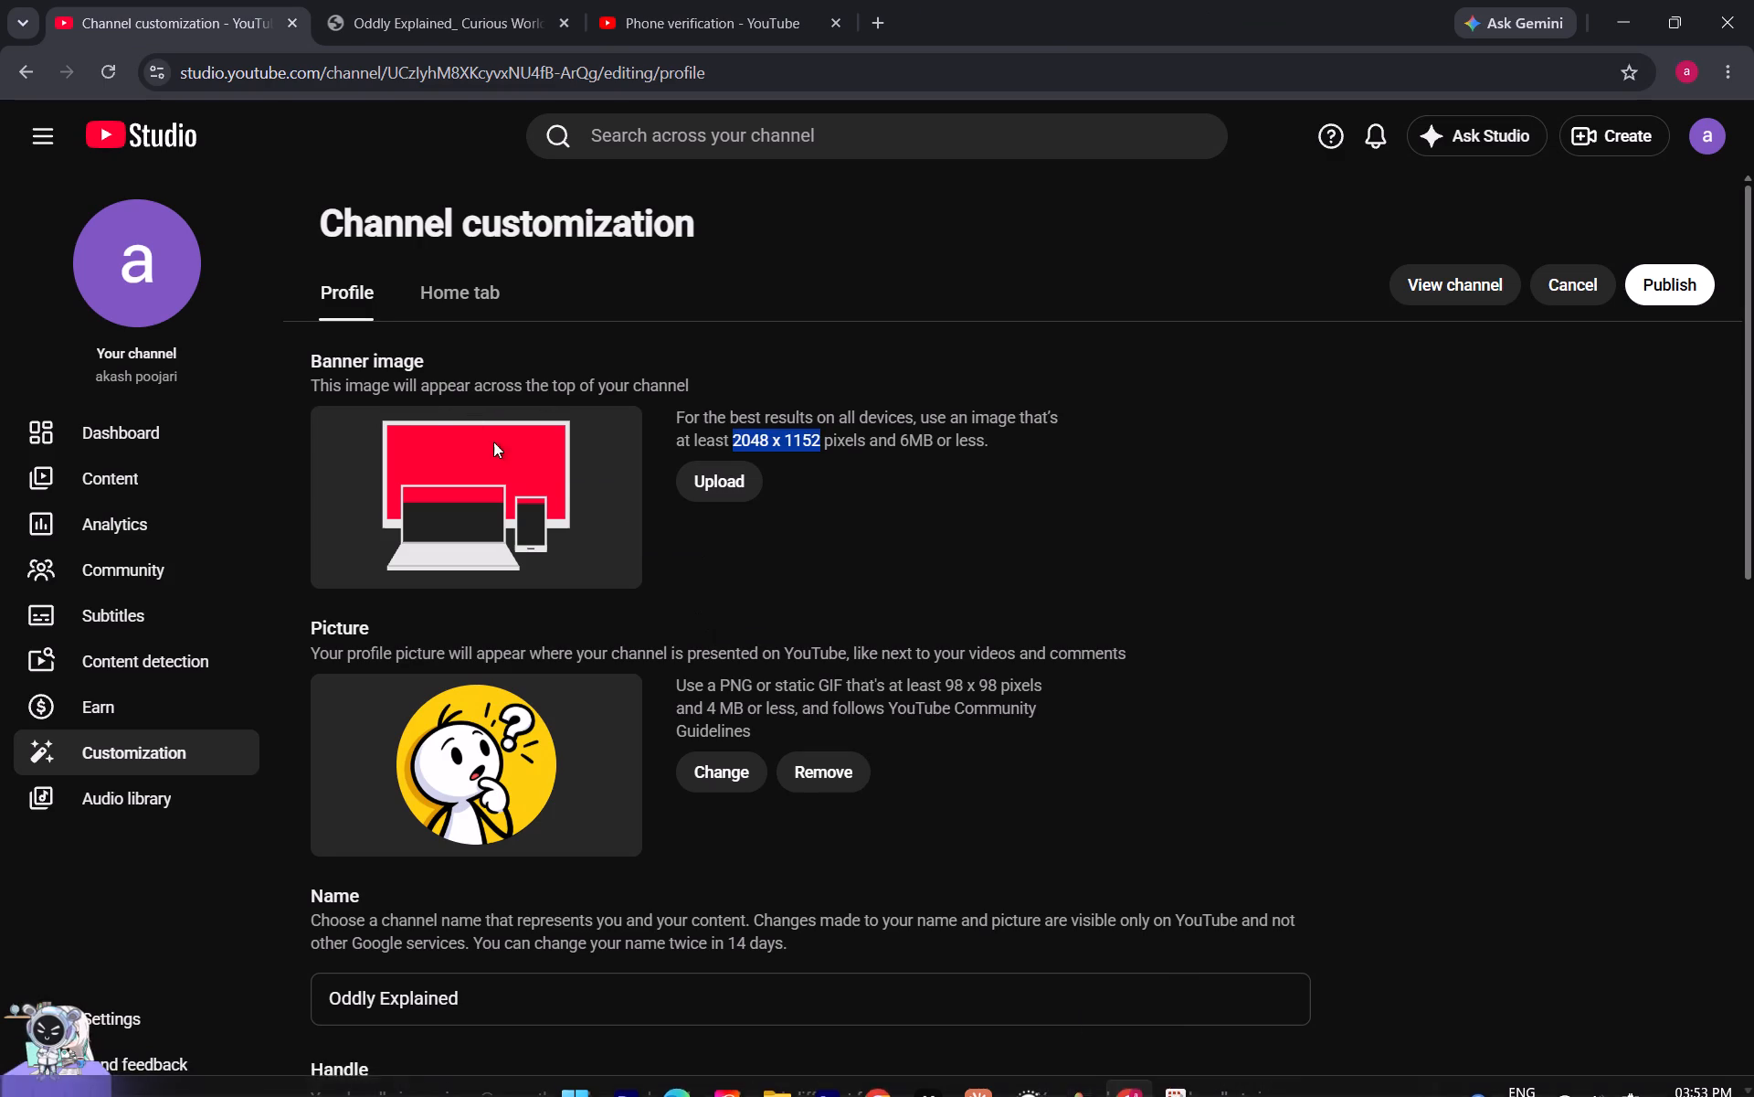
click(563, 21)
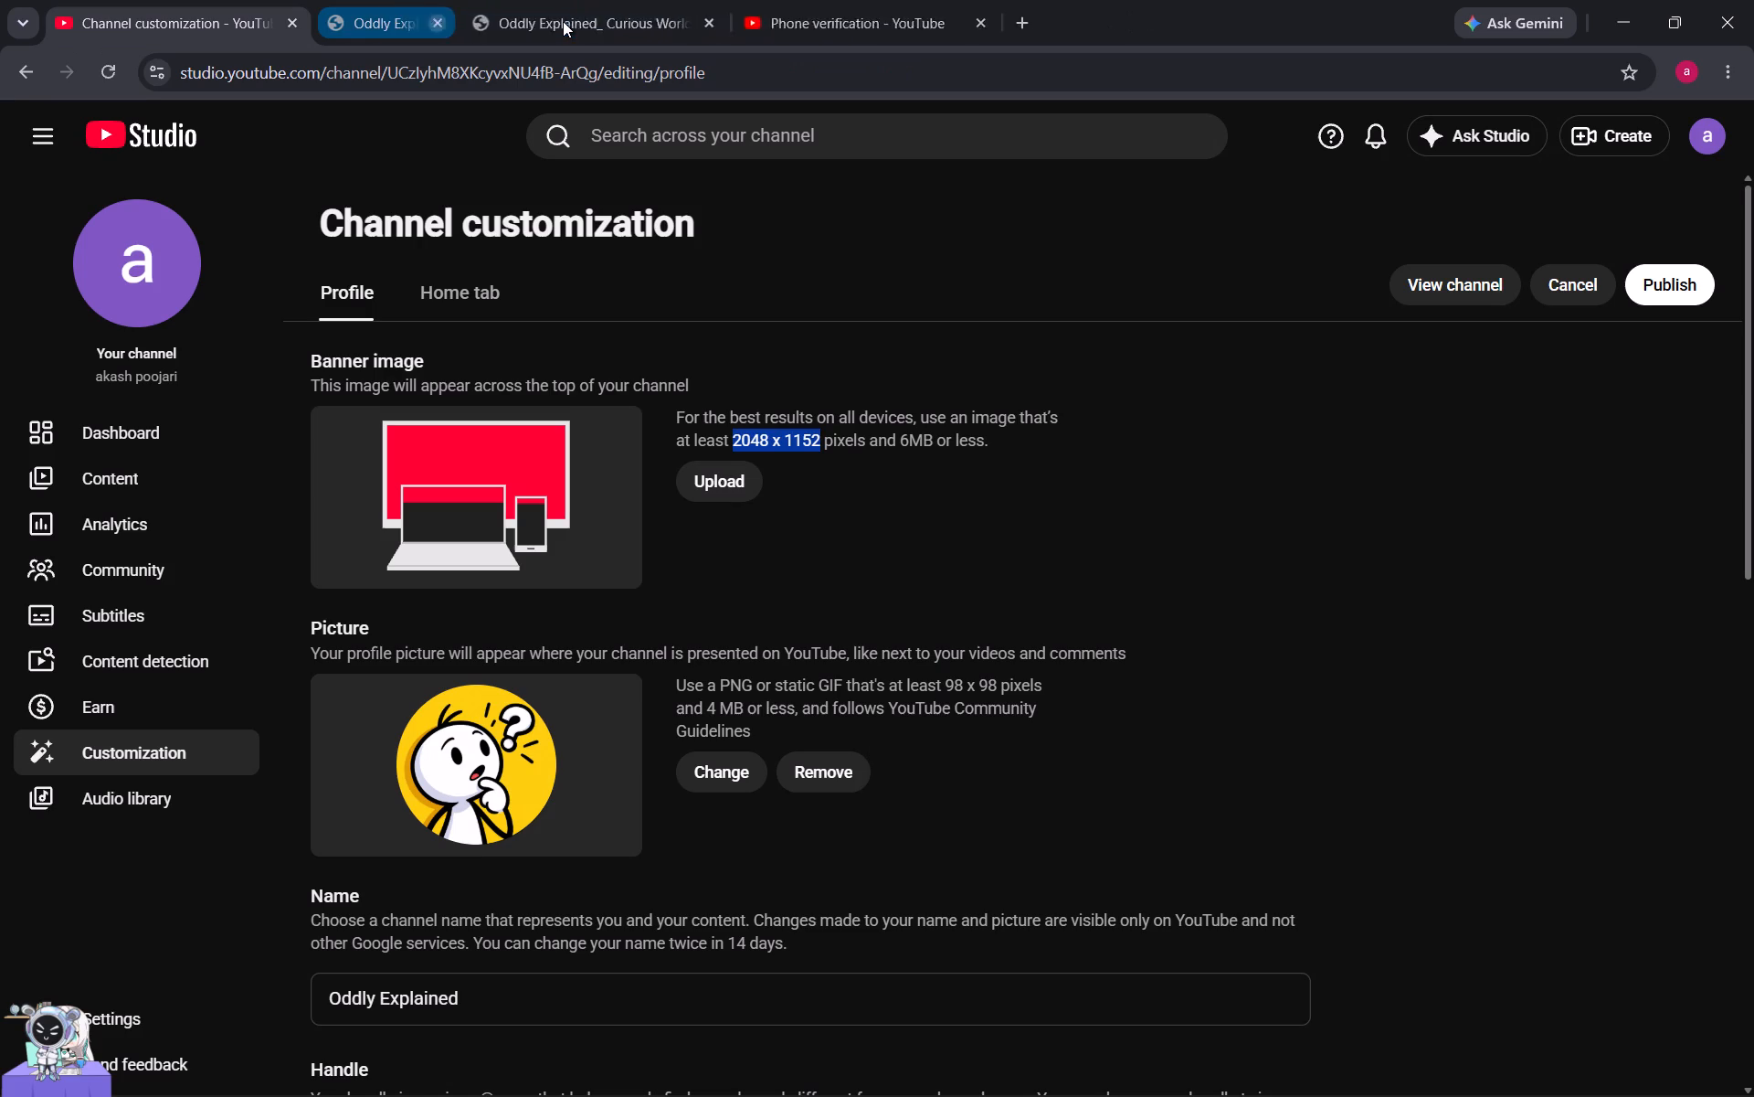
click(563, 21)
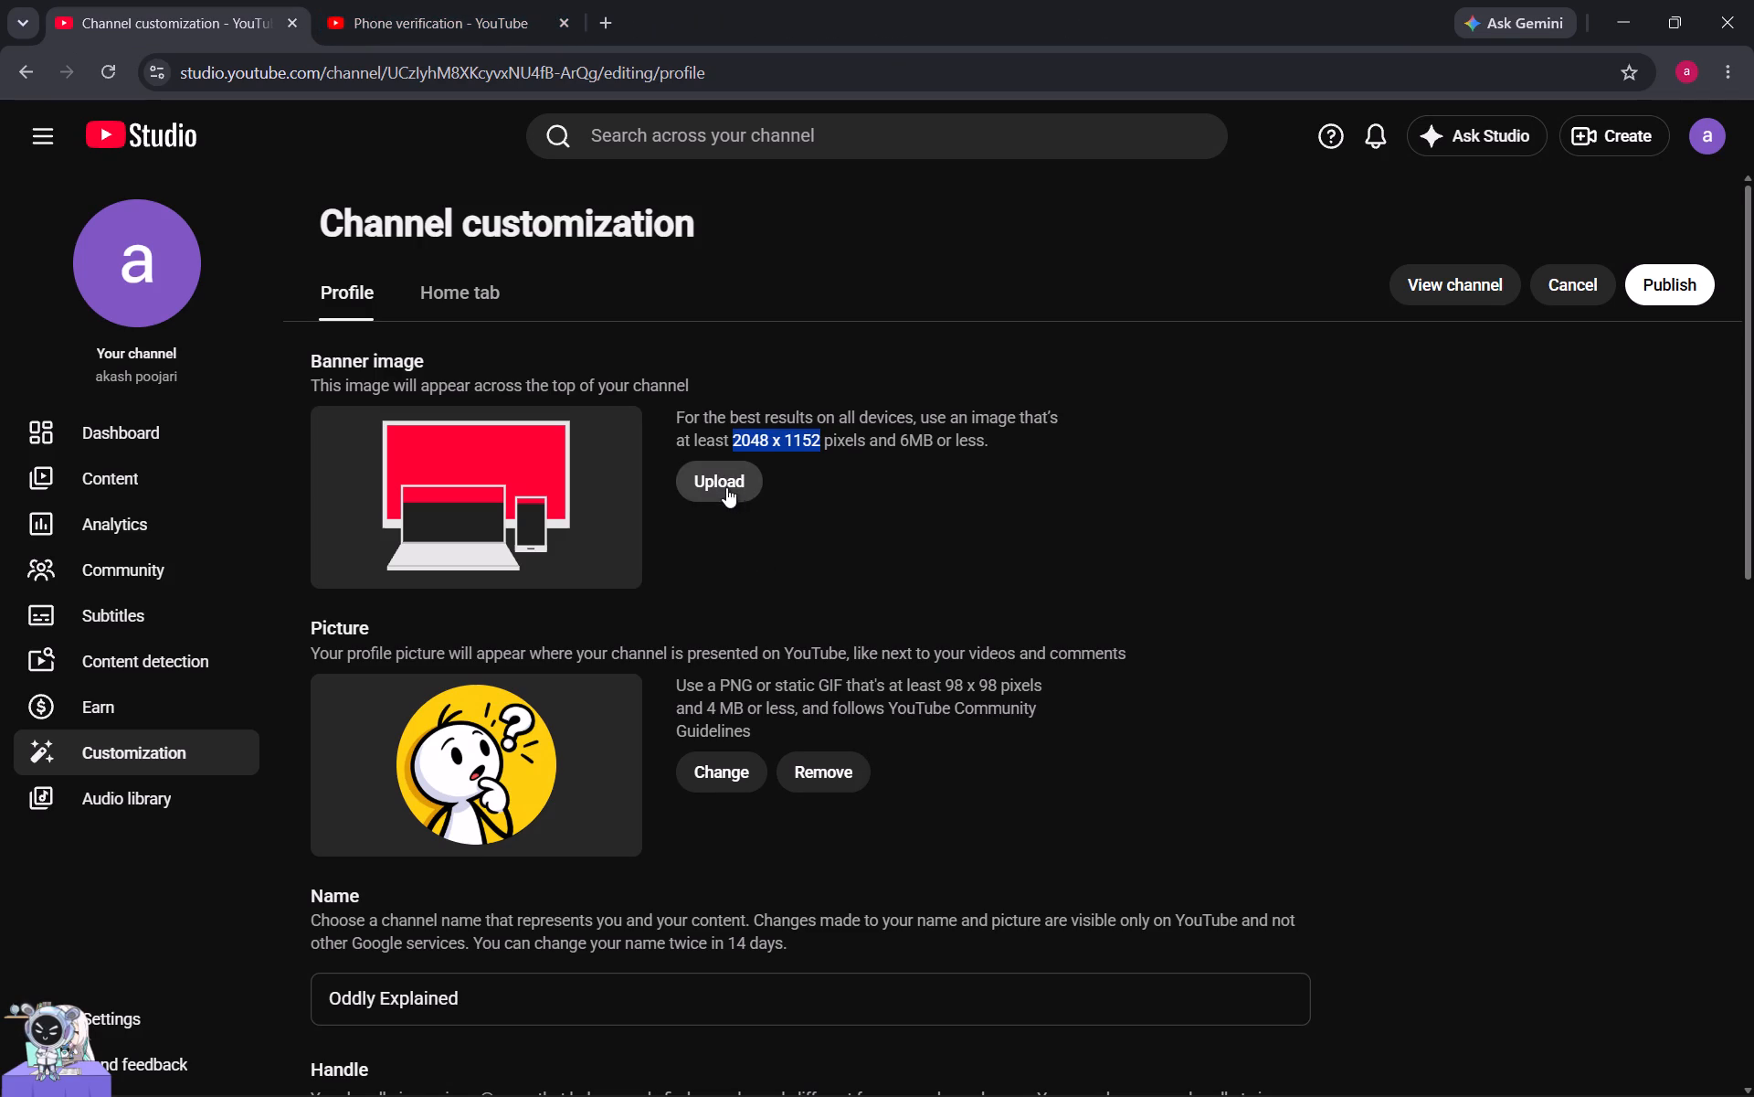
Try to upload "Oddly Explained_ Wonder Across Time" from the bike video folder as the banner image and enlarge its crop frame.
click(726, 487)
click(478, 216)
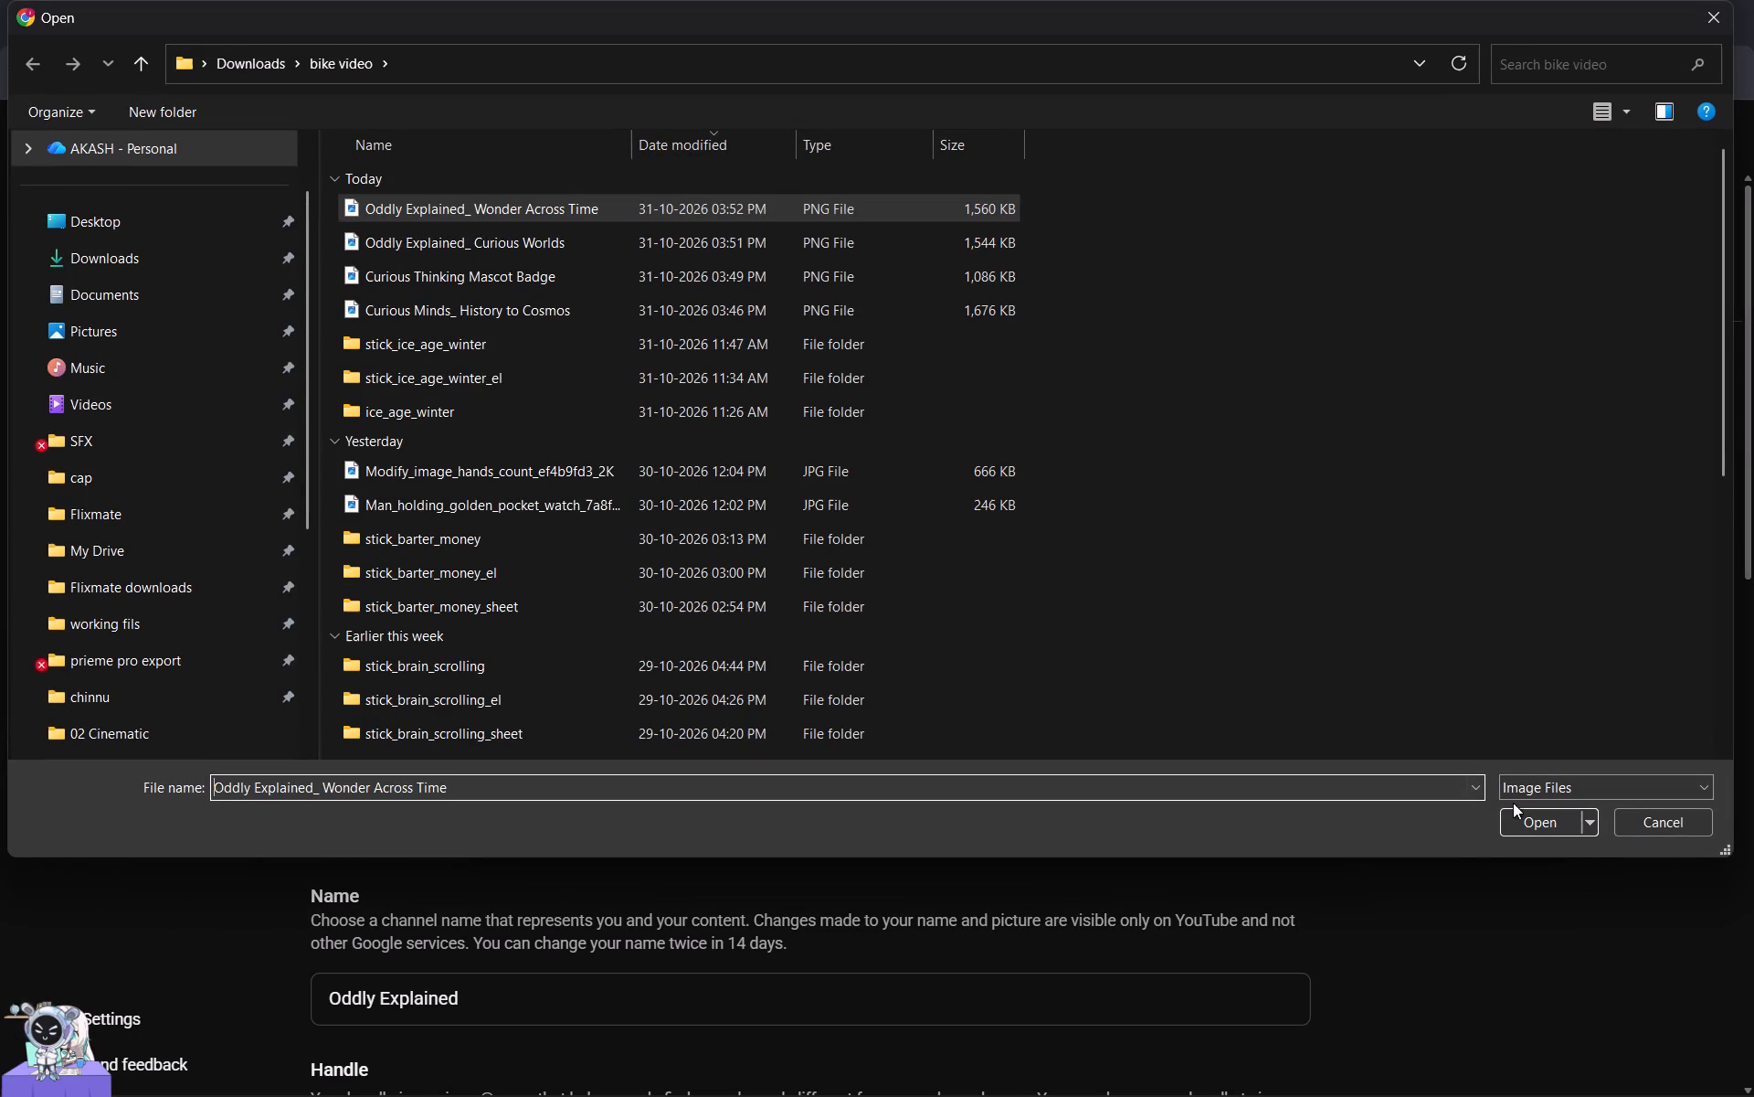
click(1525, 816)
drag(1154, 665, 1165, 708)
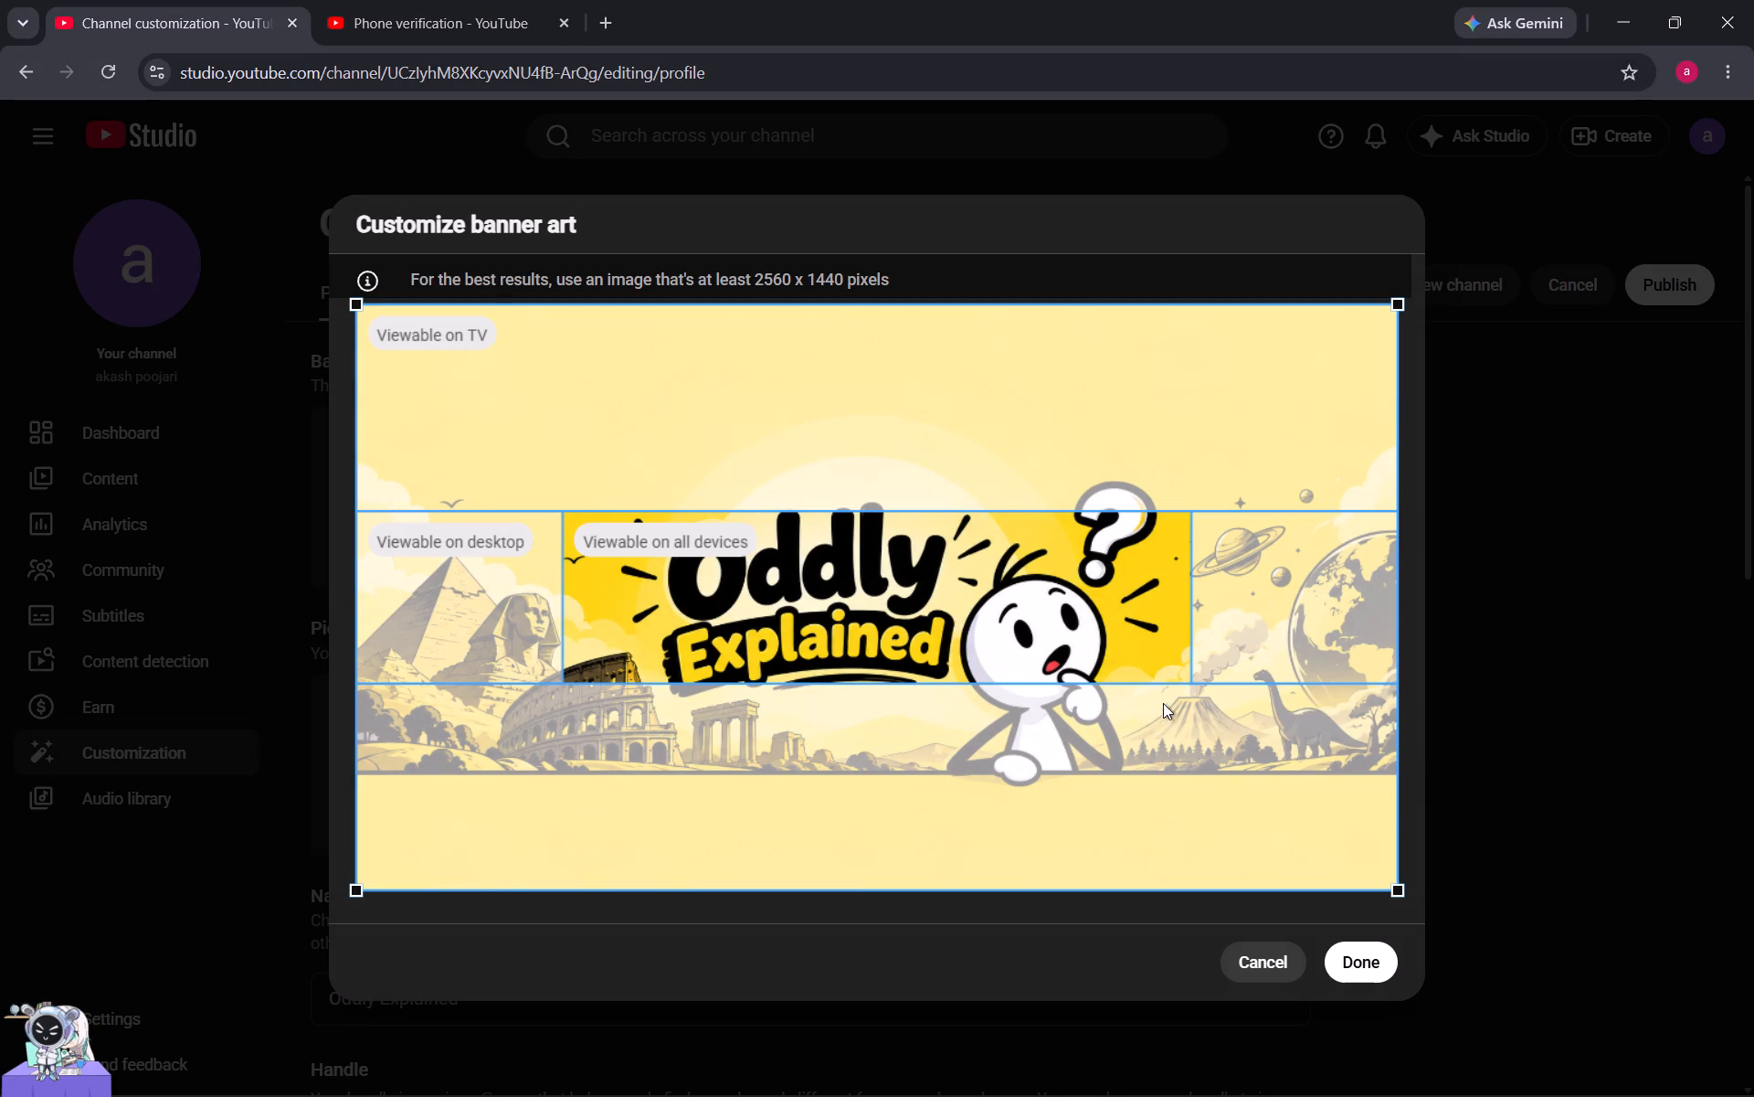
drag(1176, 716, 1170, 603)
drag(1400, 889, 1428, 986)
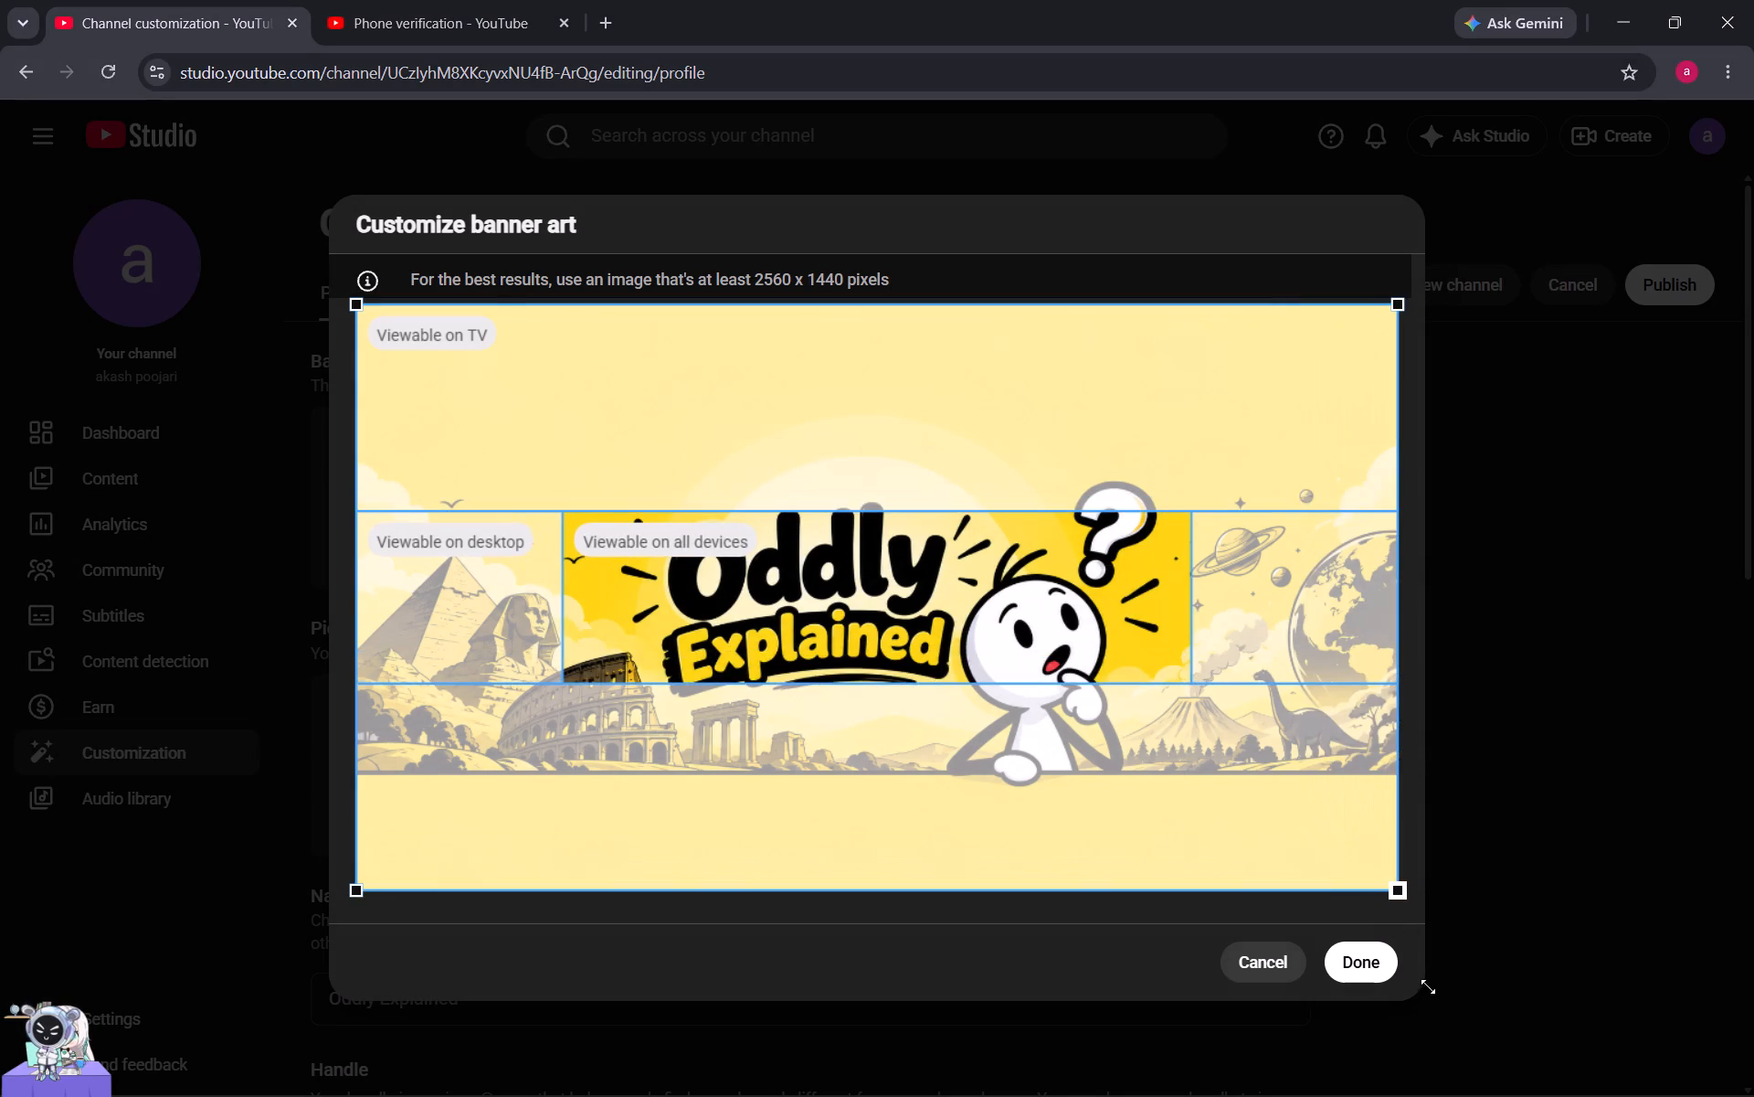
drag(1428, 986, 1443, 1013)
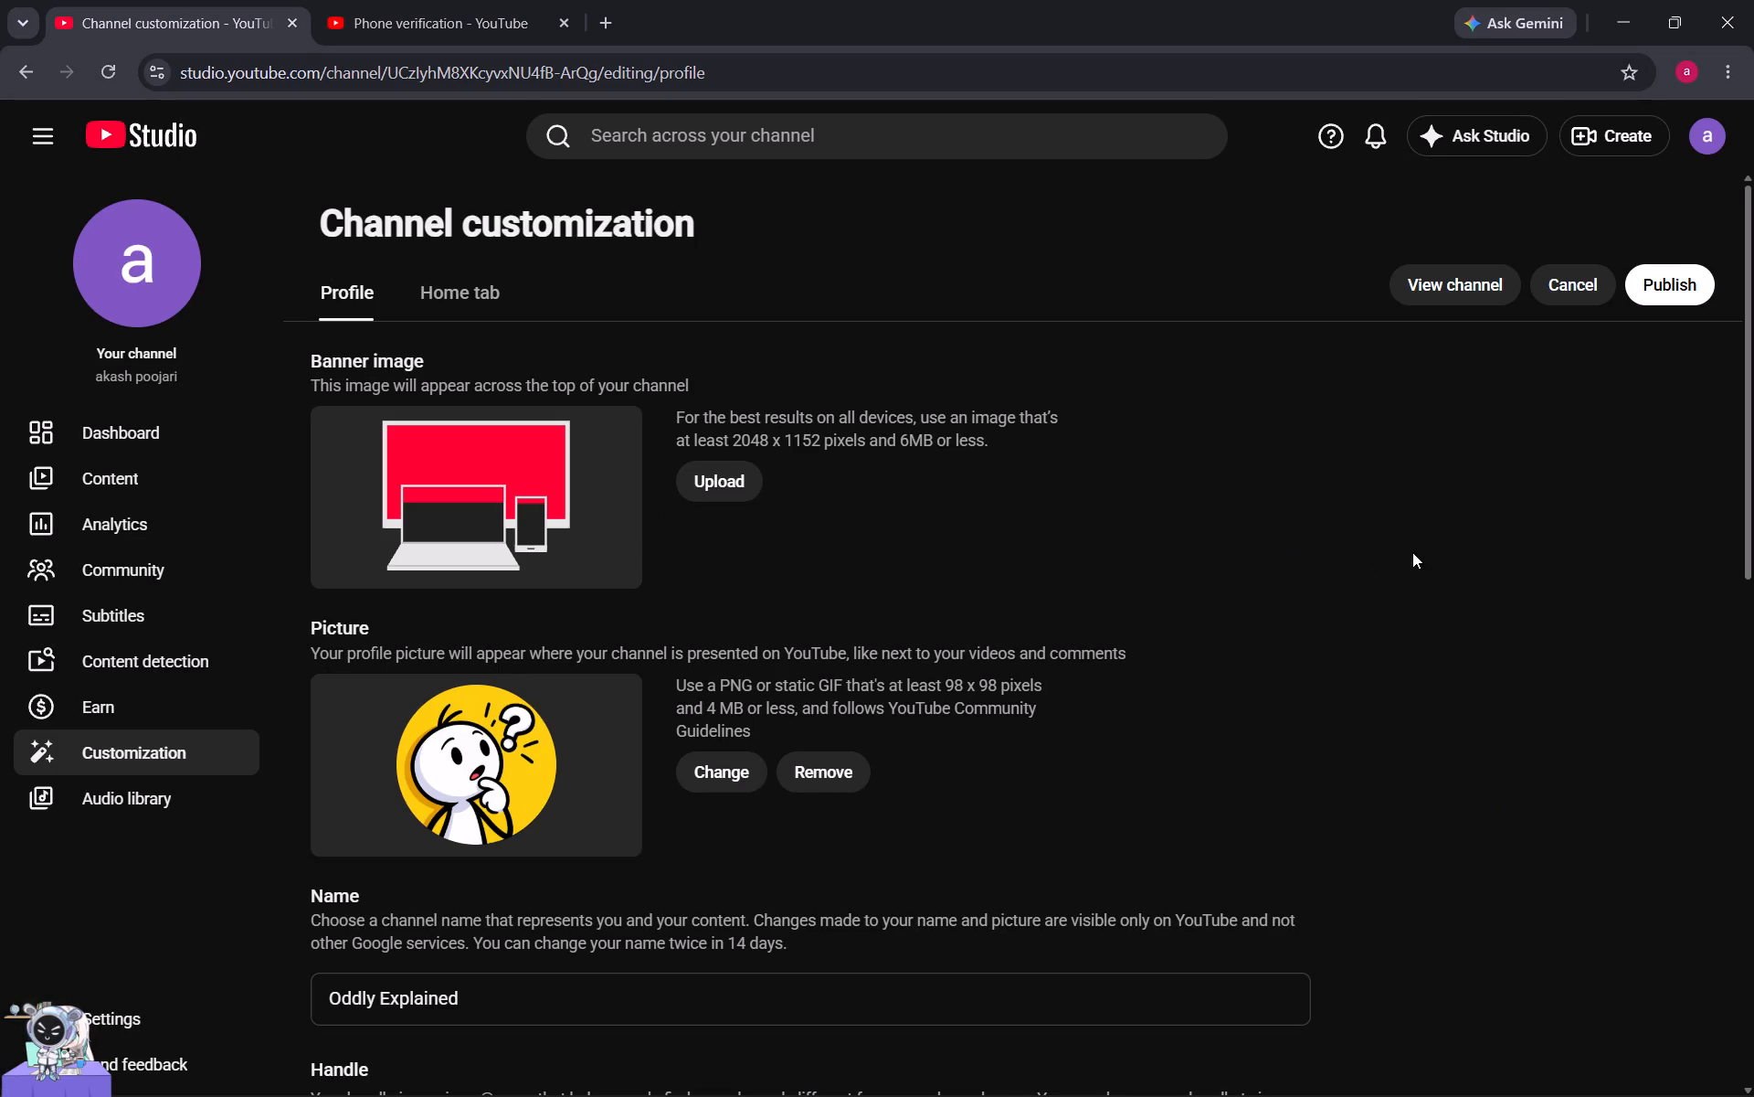
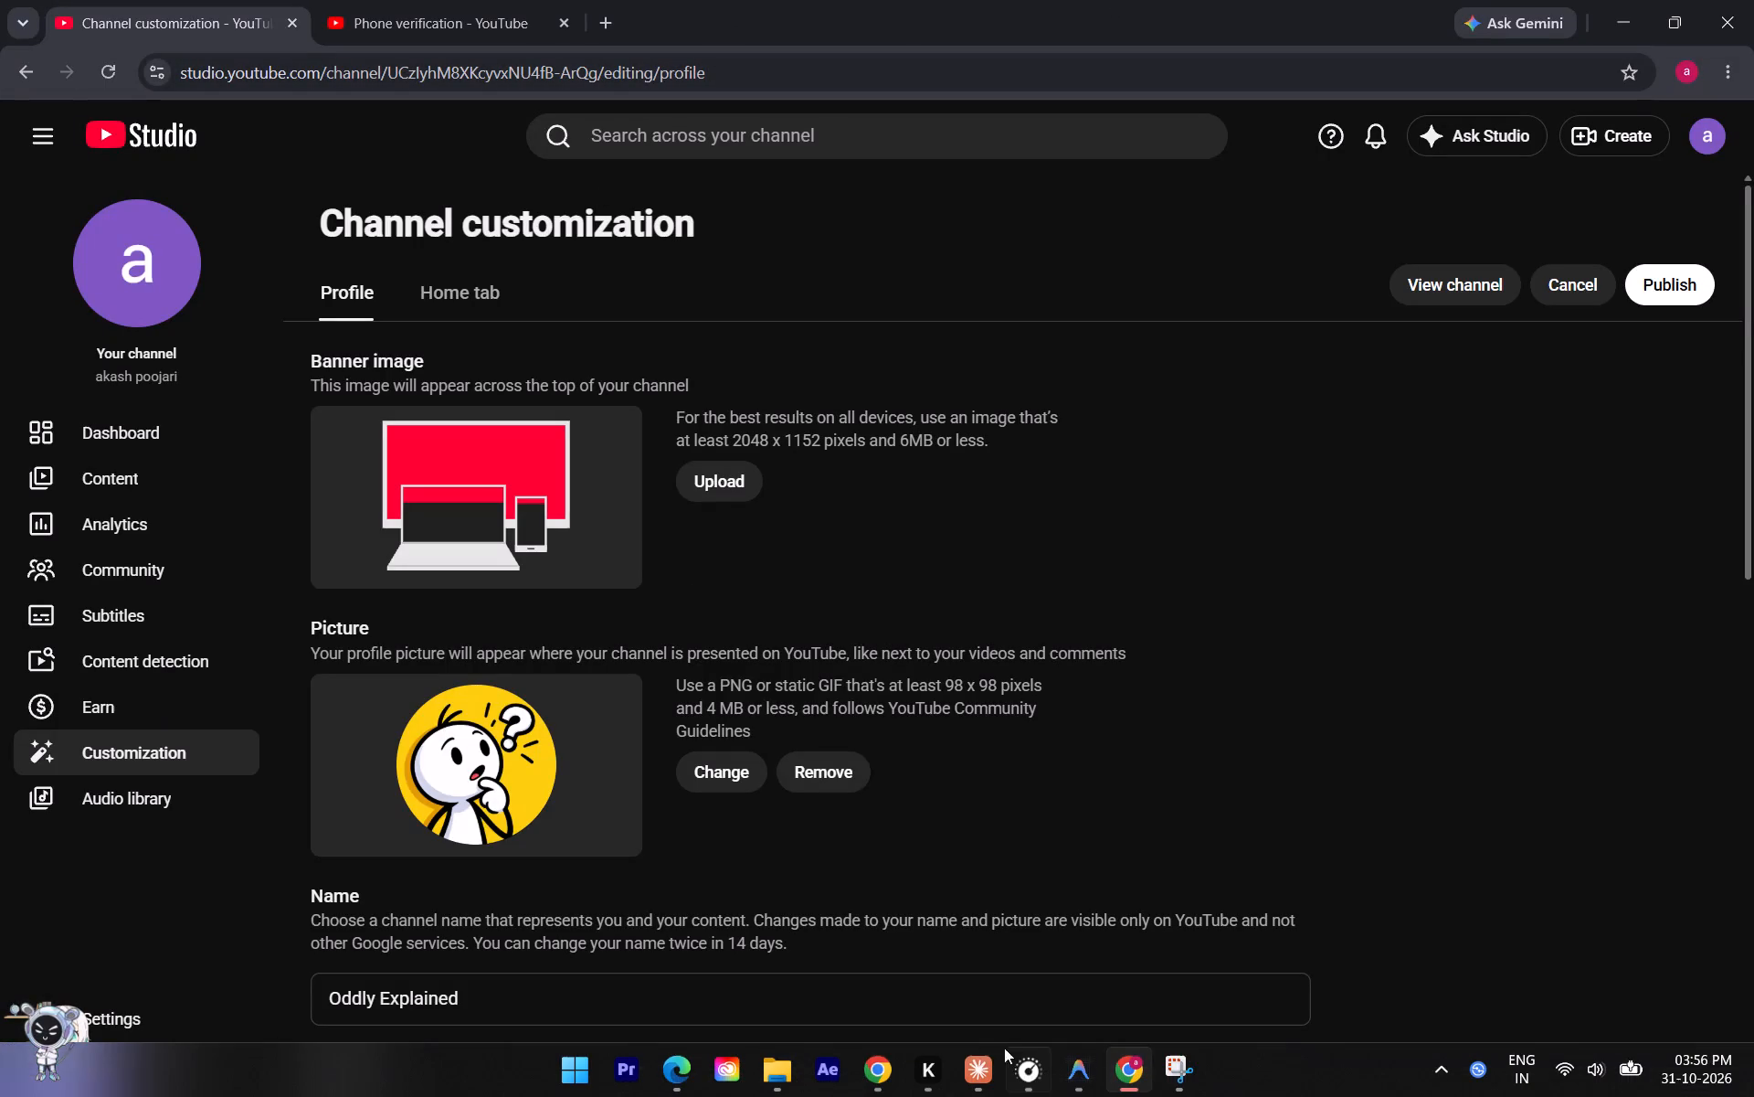
Open the Canva home page in a new tab of the browser window that holds the ChatGPT chat.
click(877, 1057)
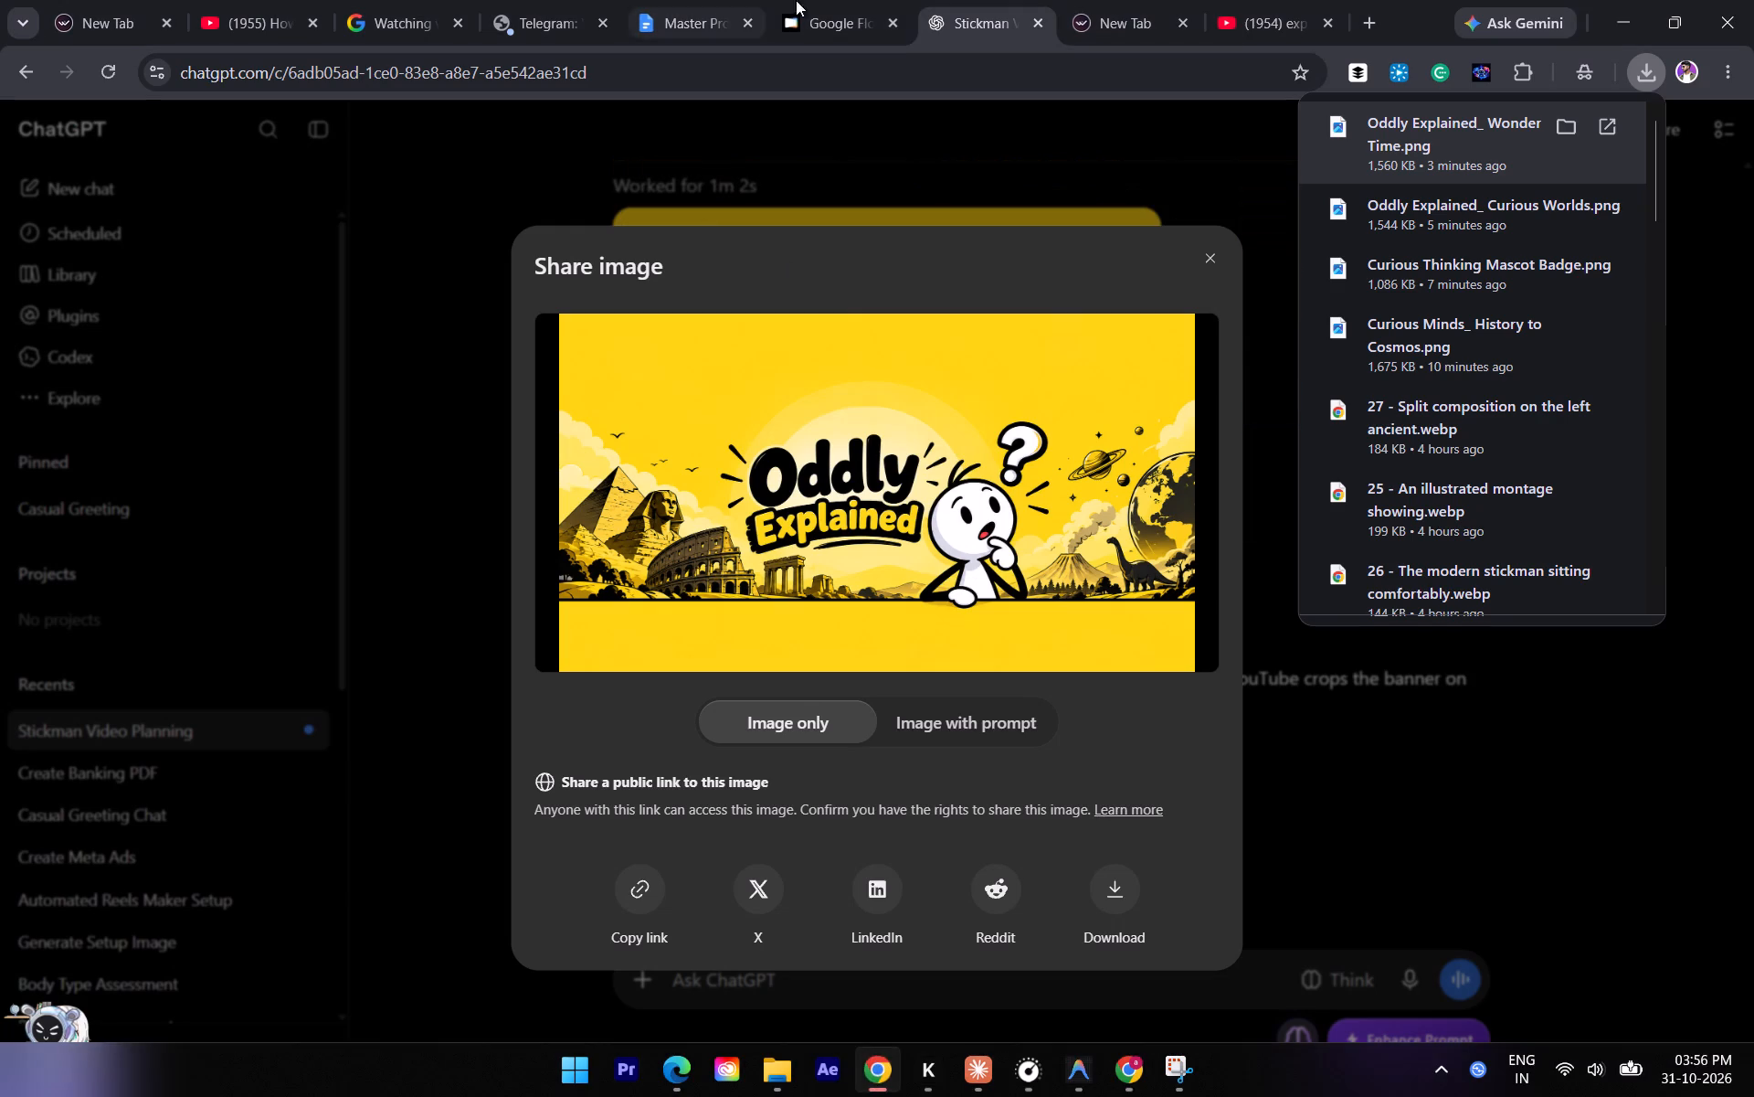
click(1224, 129)
click(1363, 19)
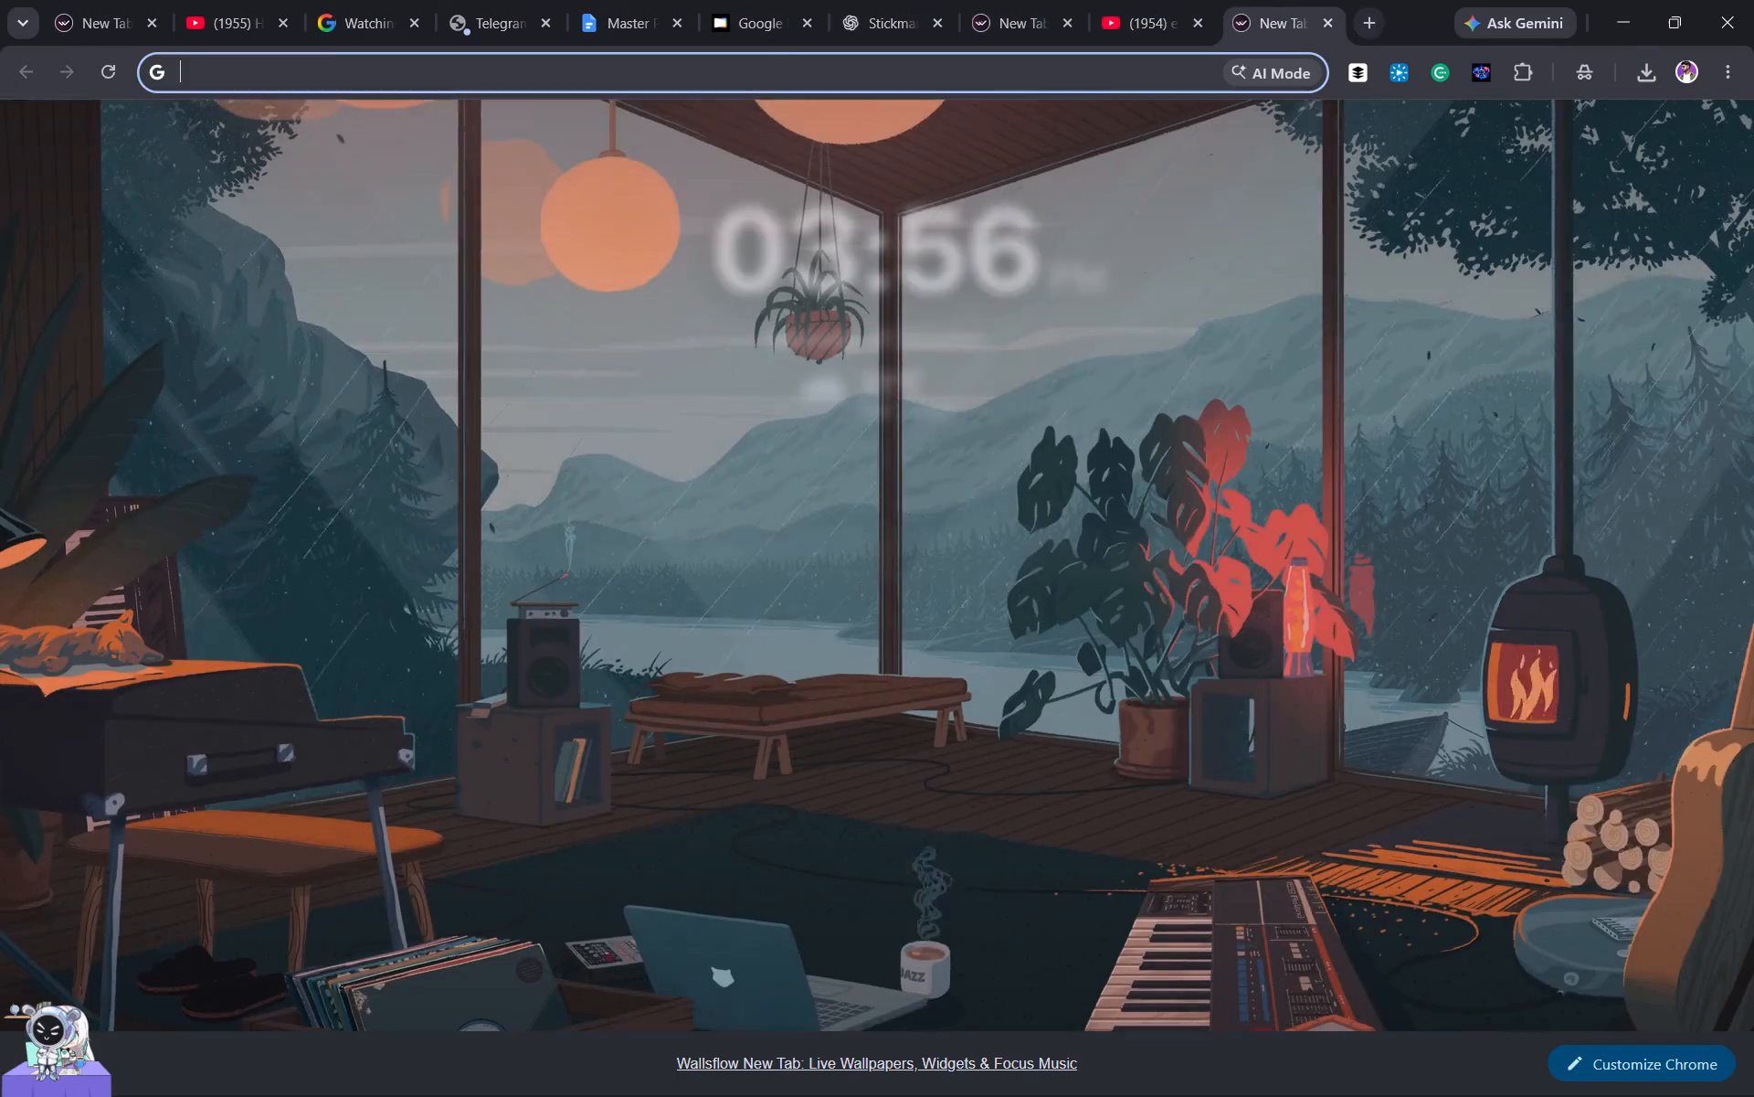
click(712, 537)
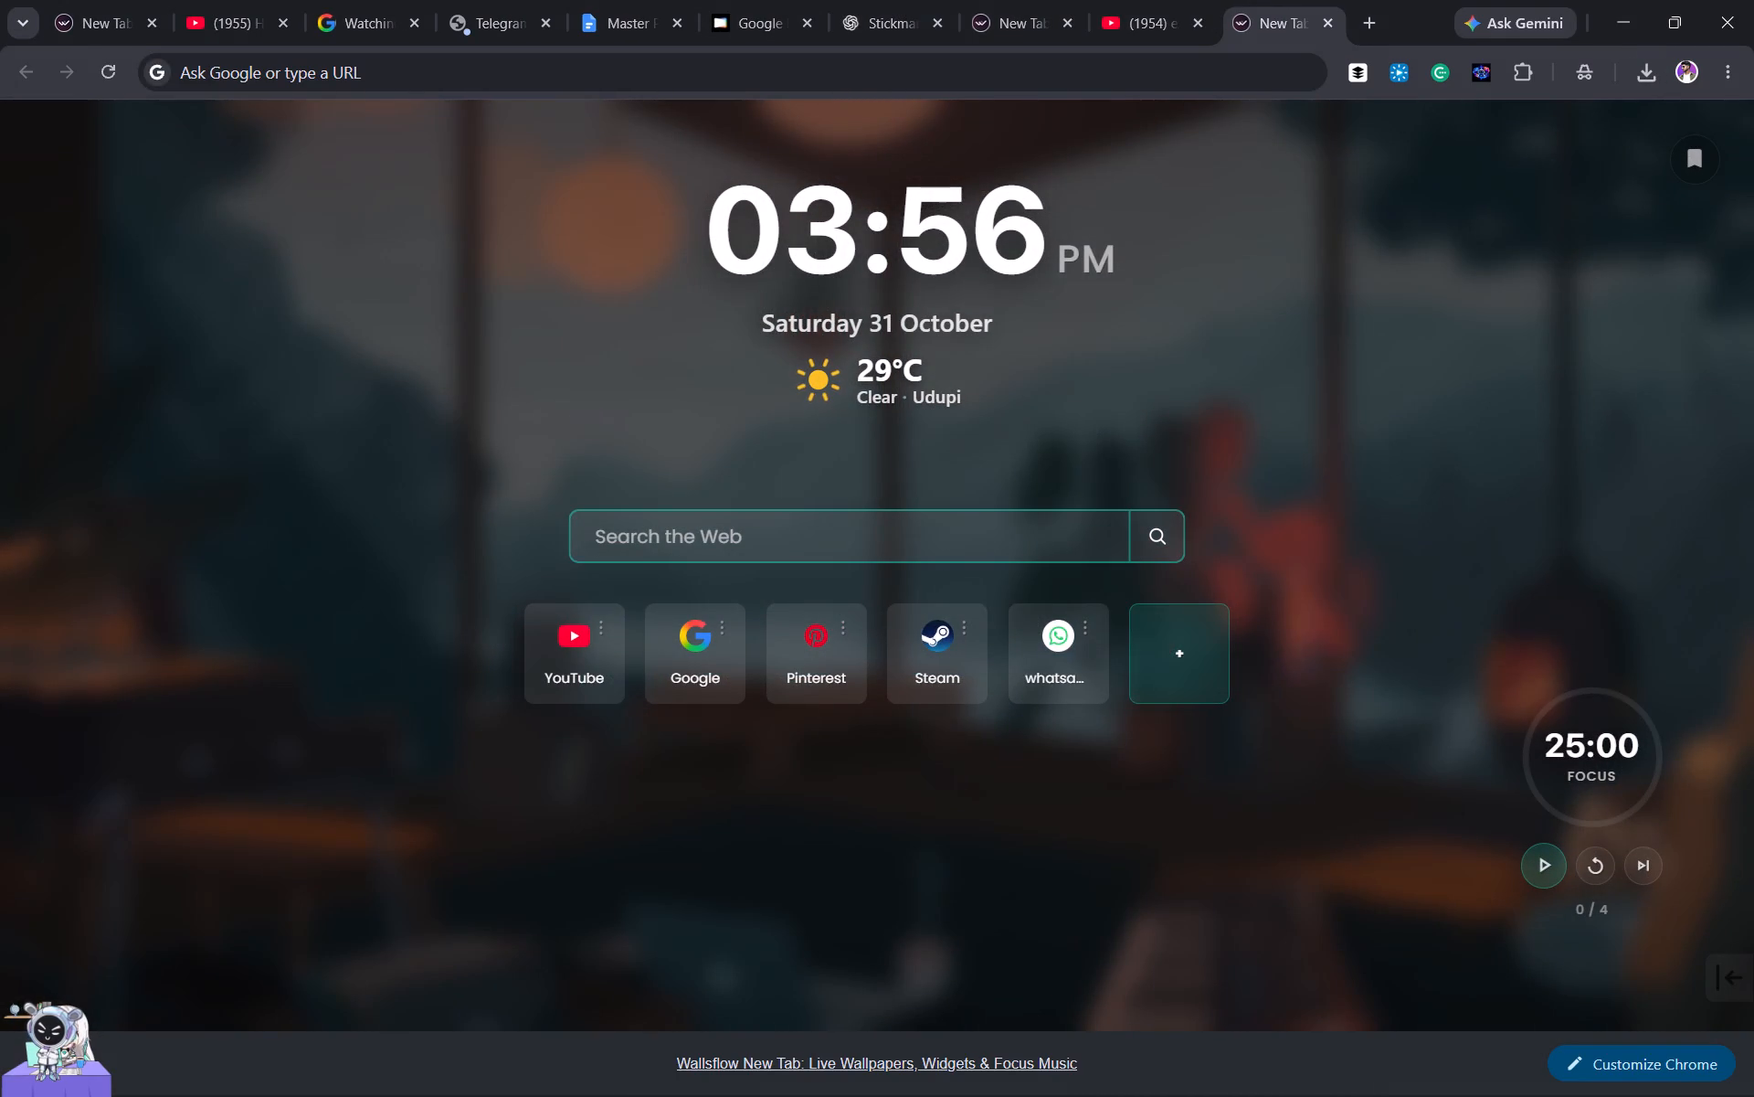
text(canv)
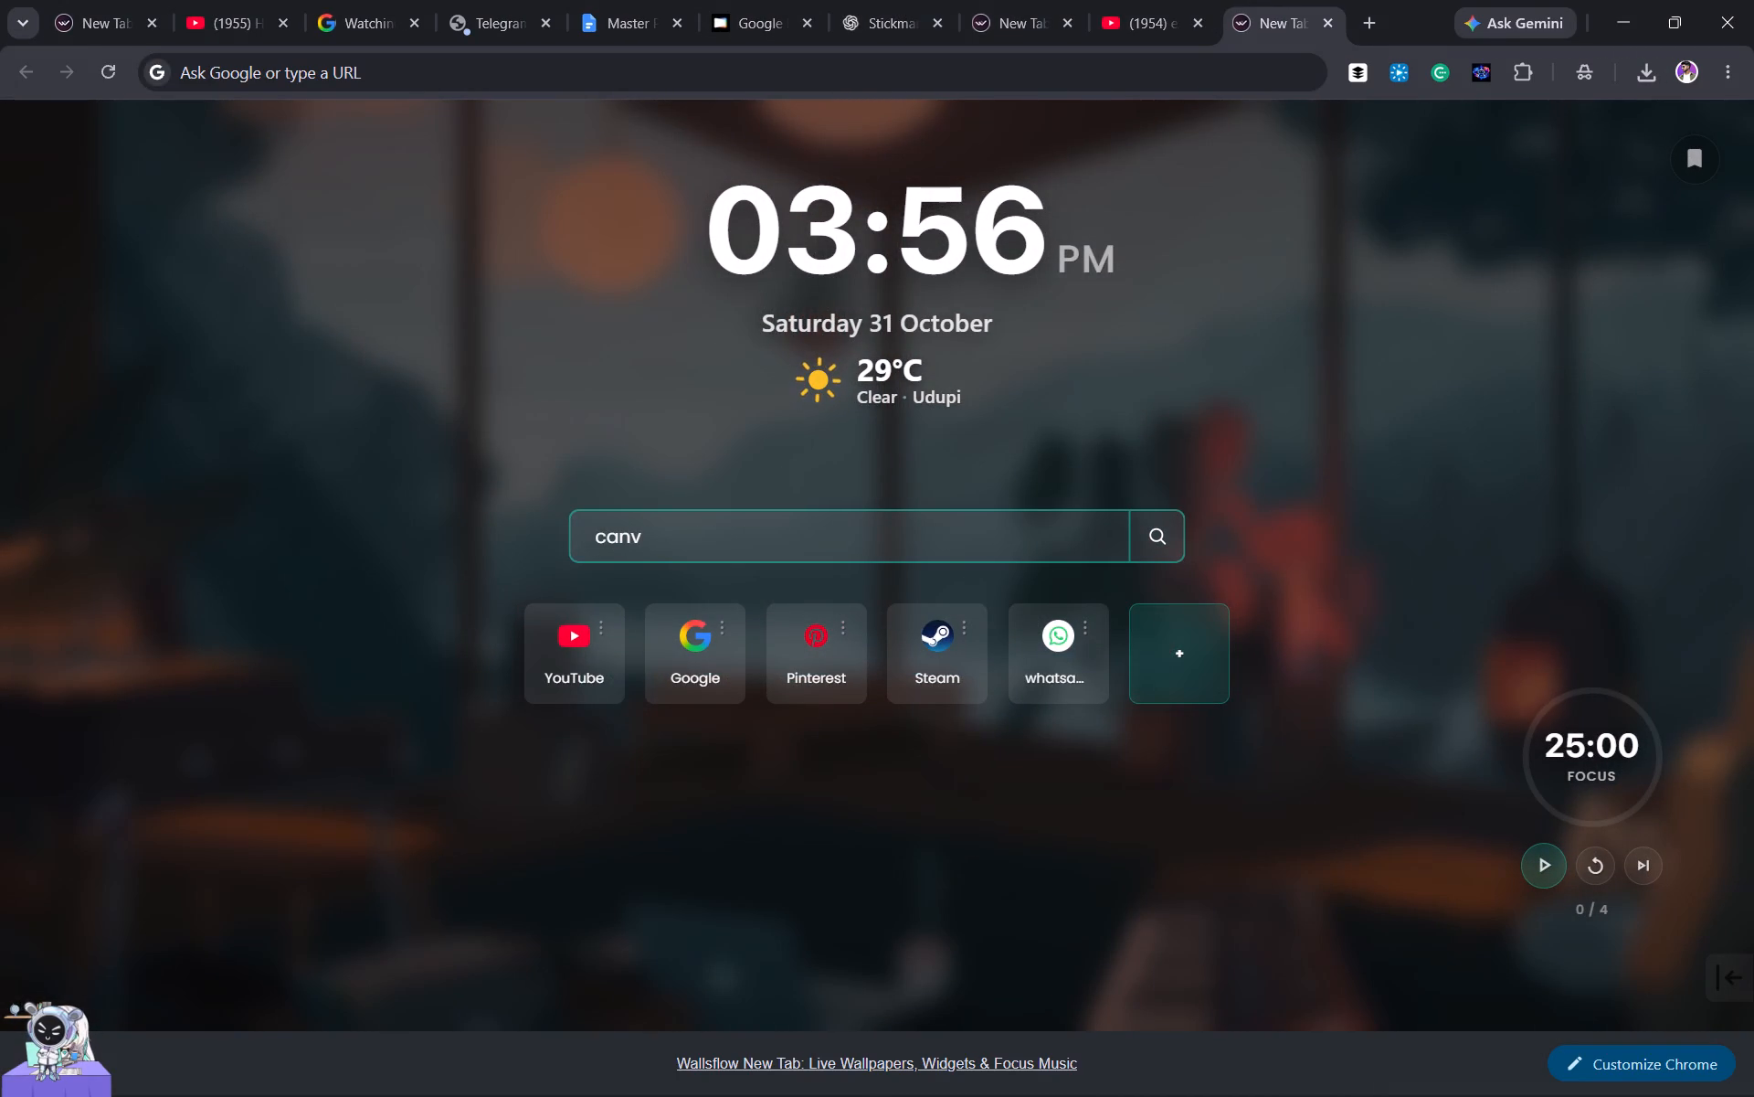
click(594, 76)
text(canva)
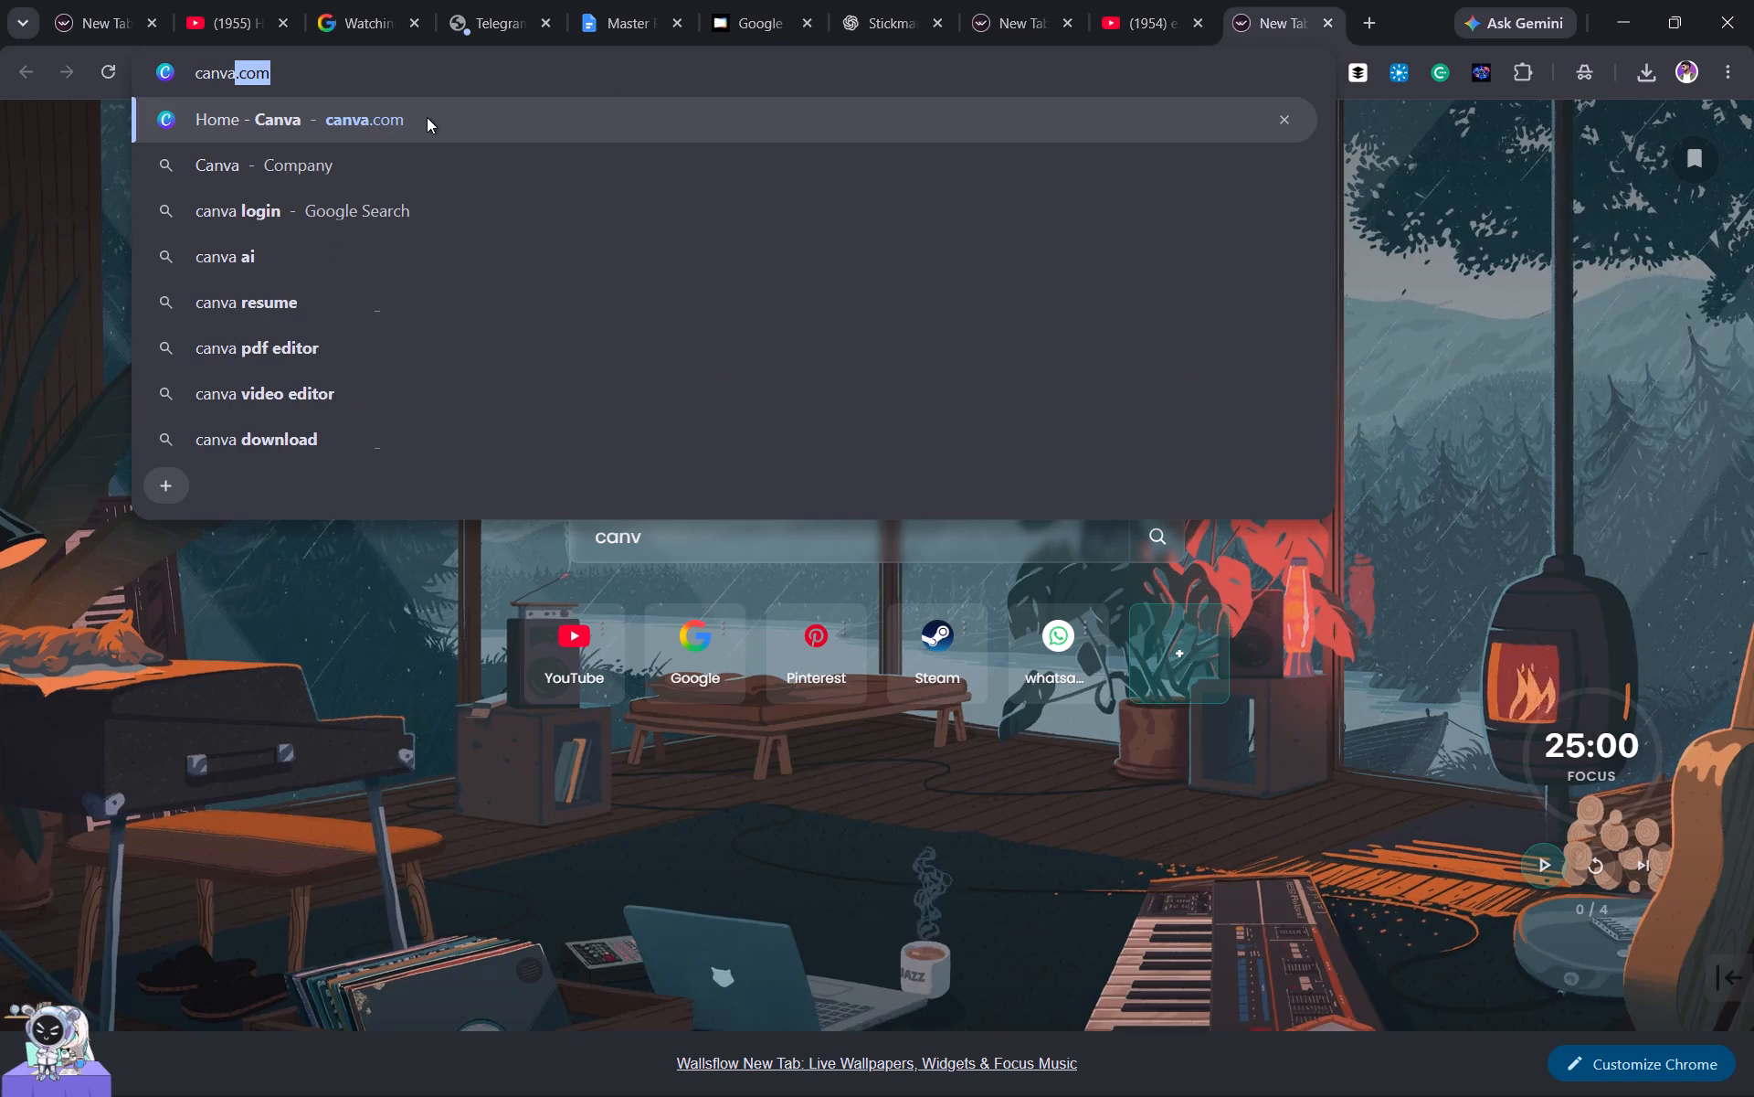
click(428, 116)
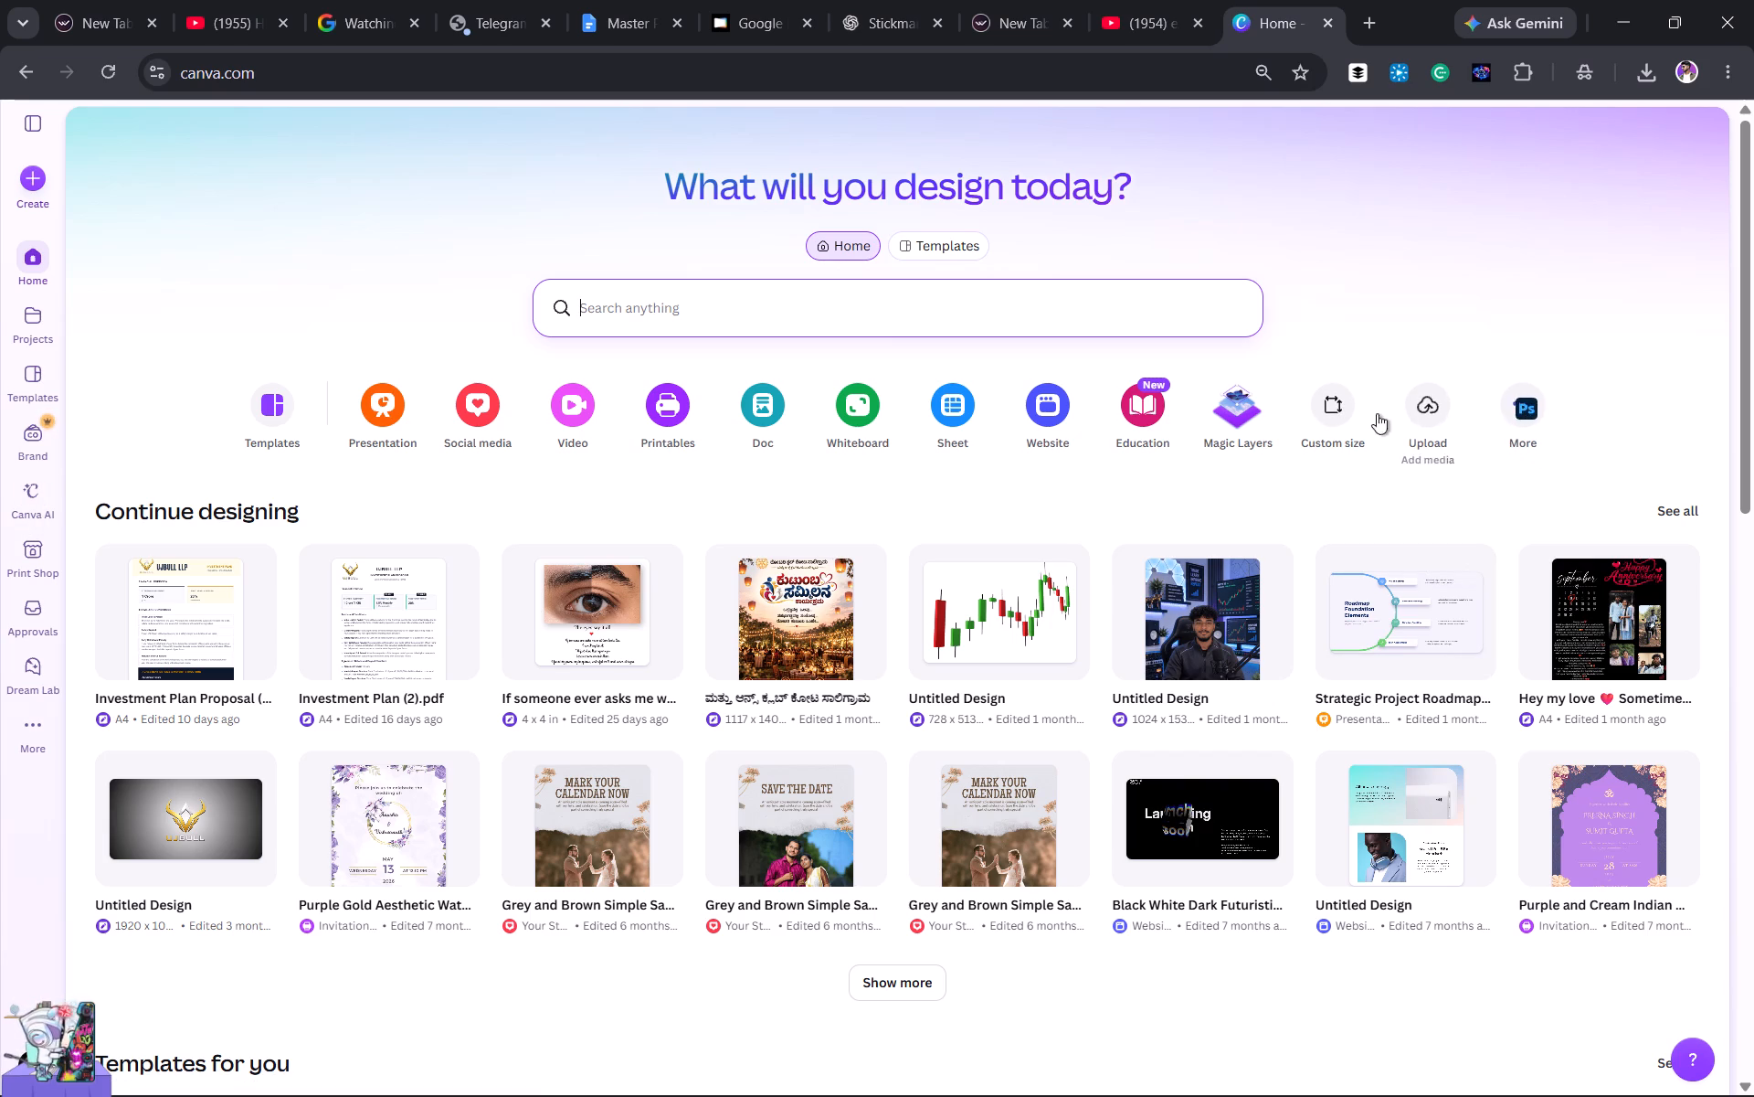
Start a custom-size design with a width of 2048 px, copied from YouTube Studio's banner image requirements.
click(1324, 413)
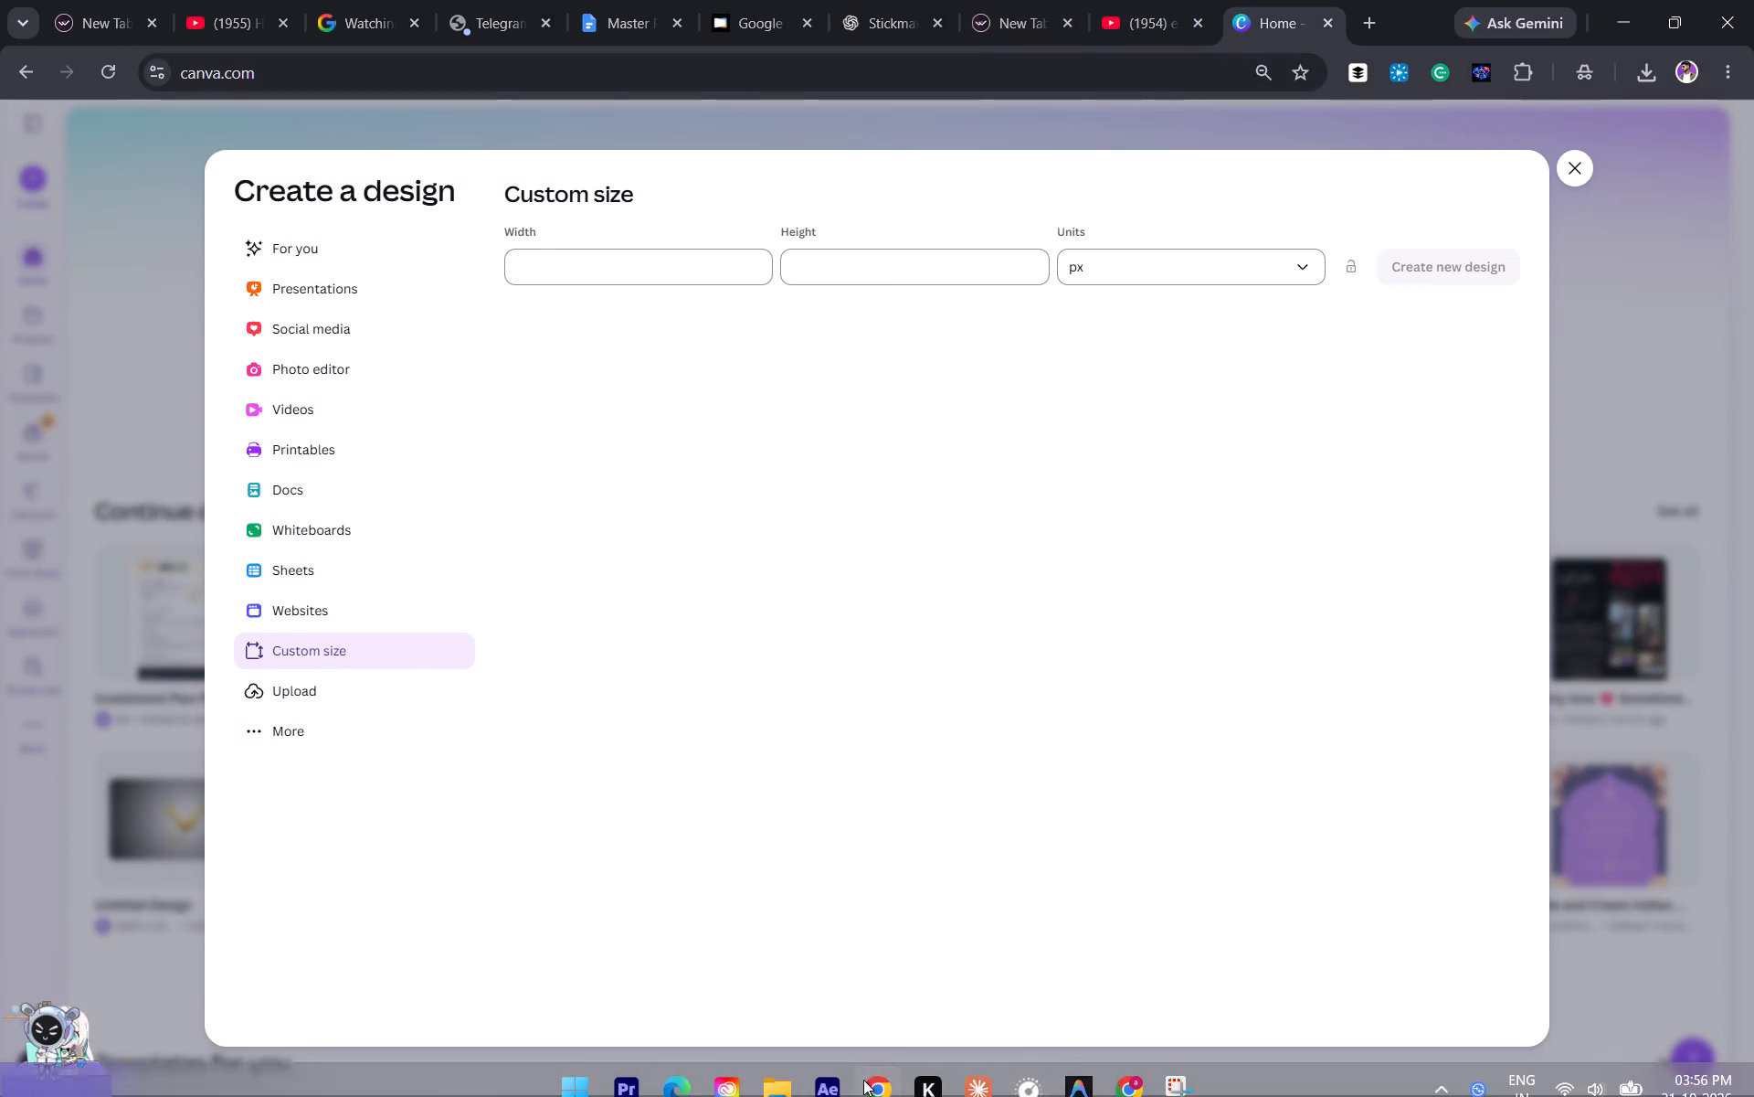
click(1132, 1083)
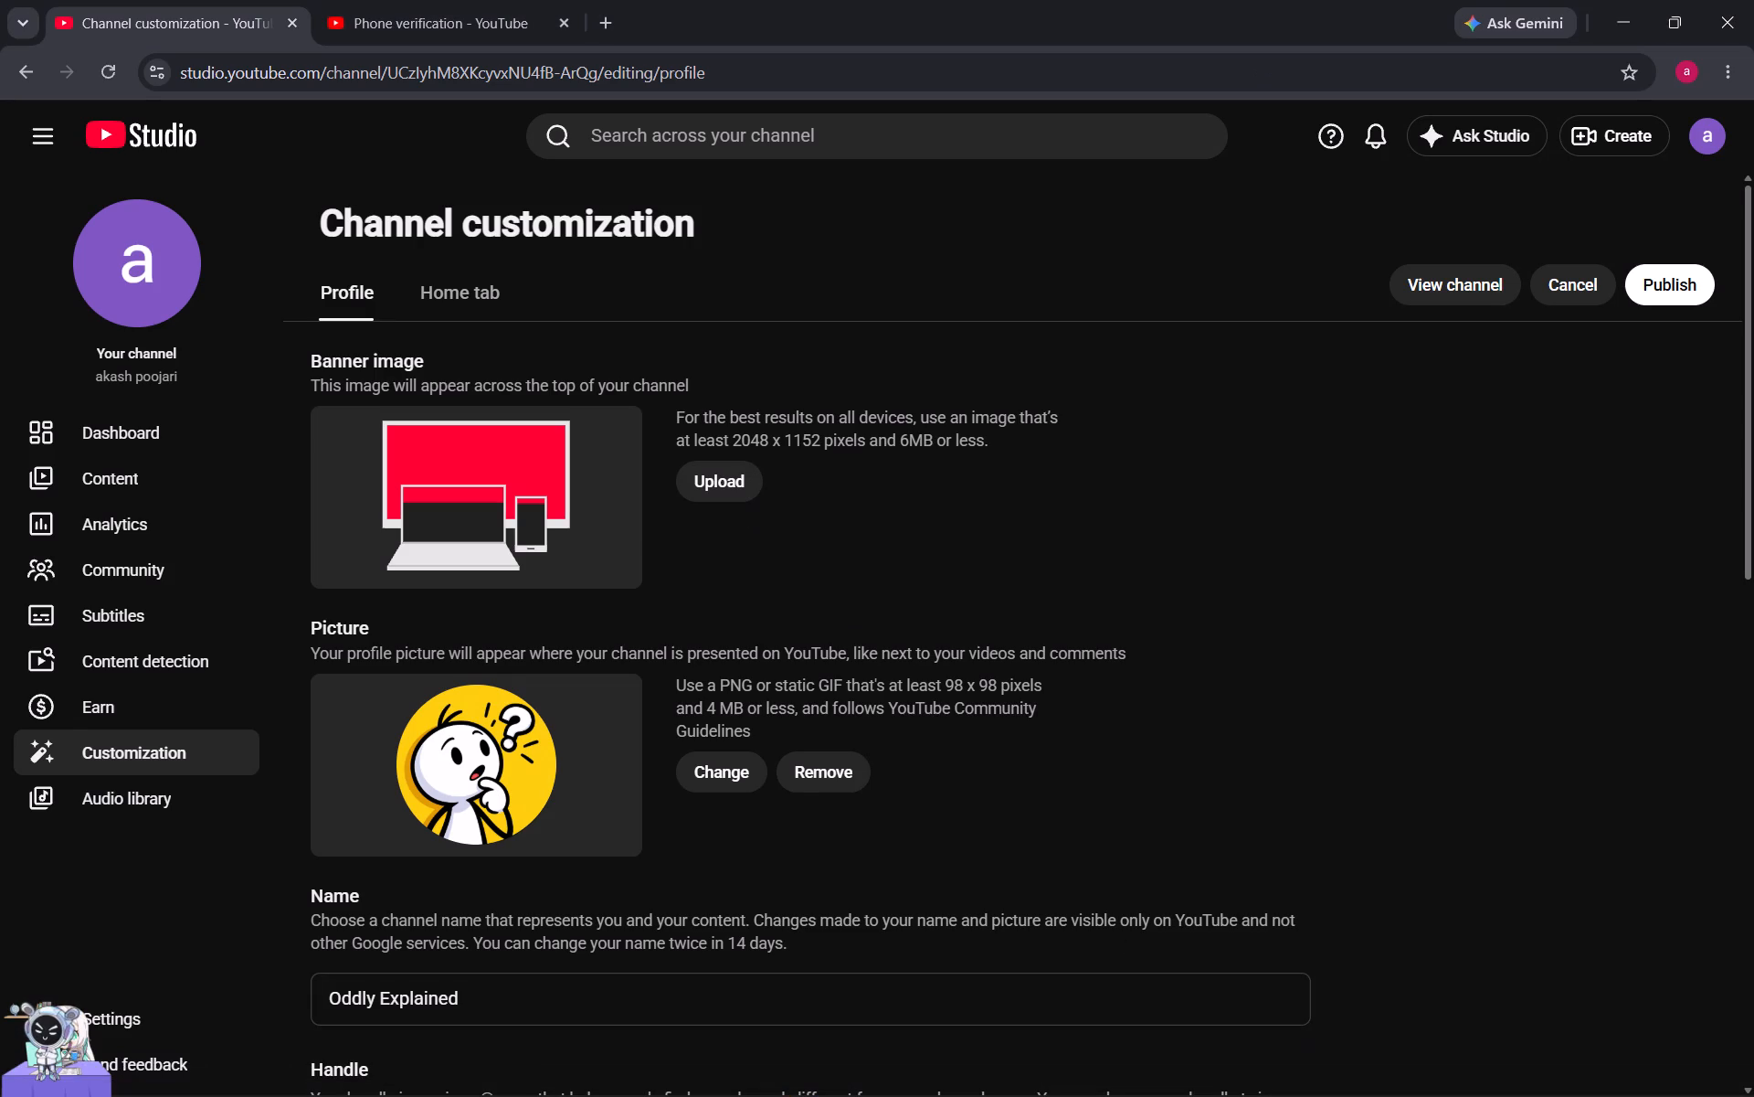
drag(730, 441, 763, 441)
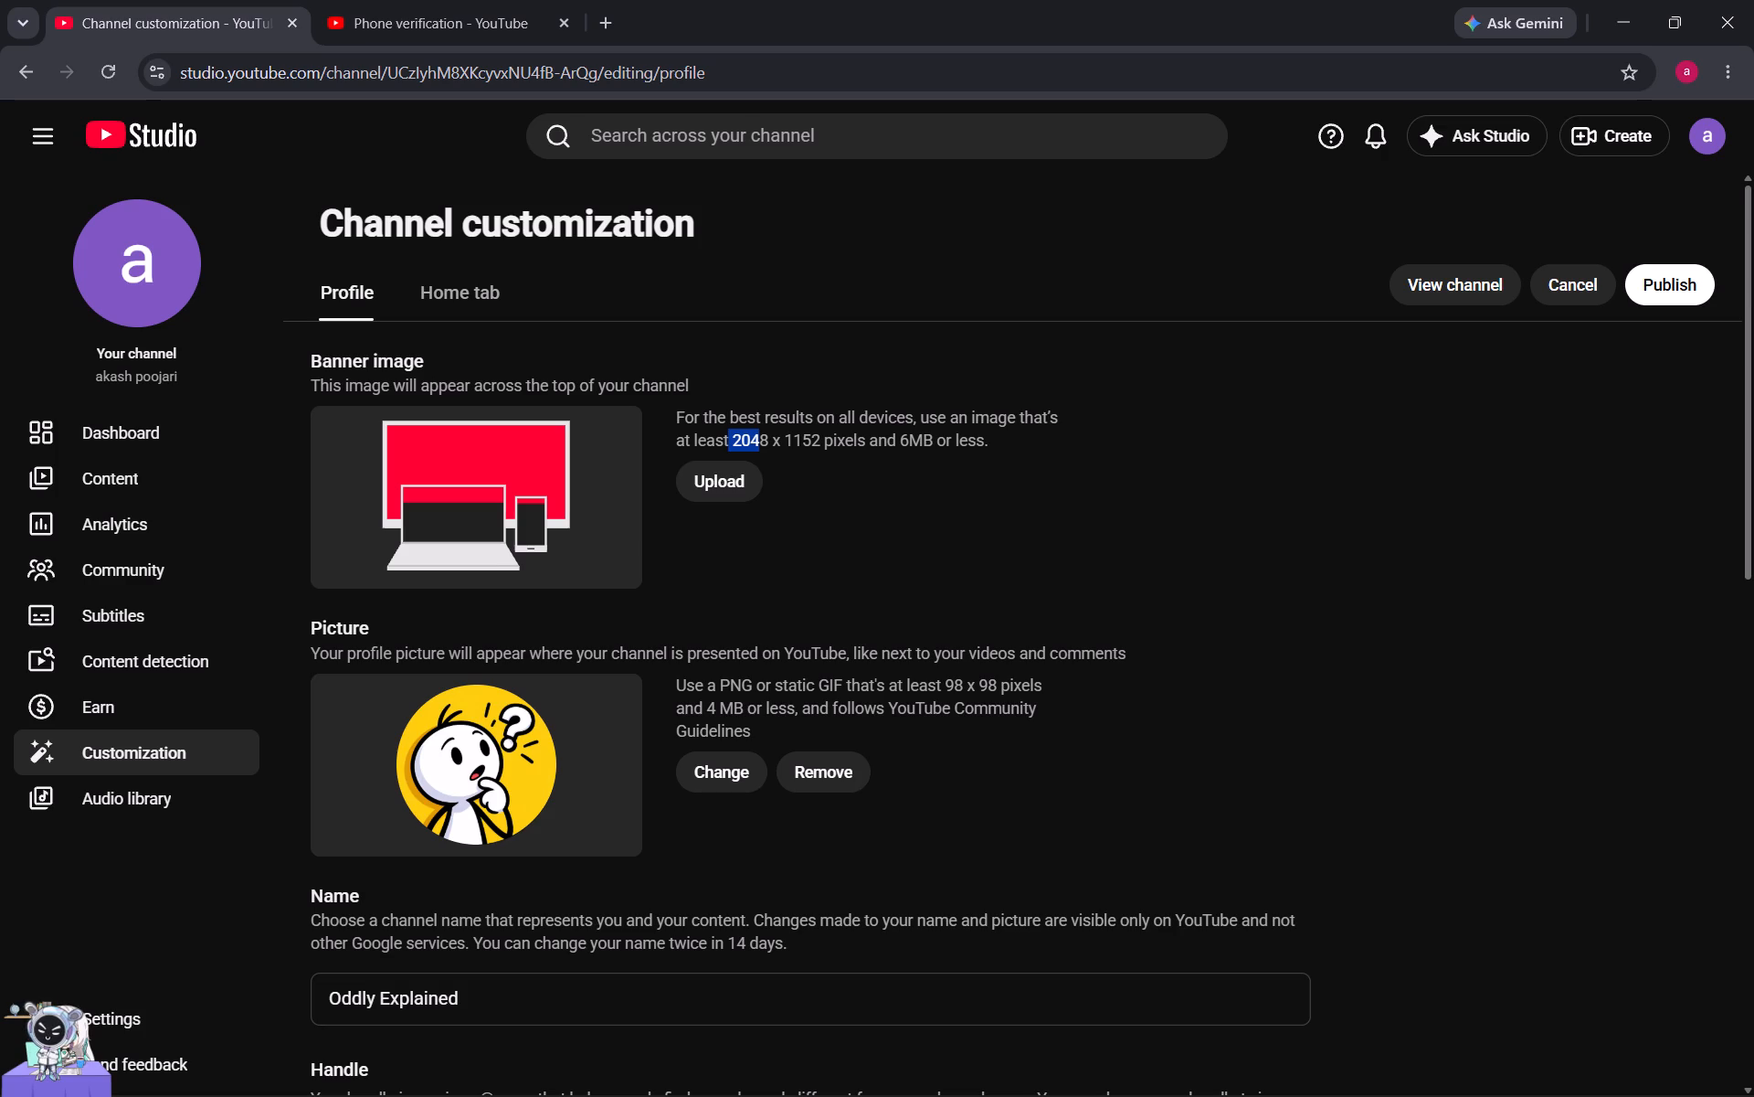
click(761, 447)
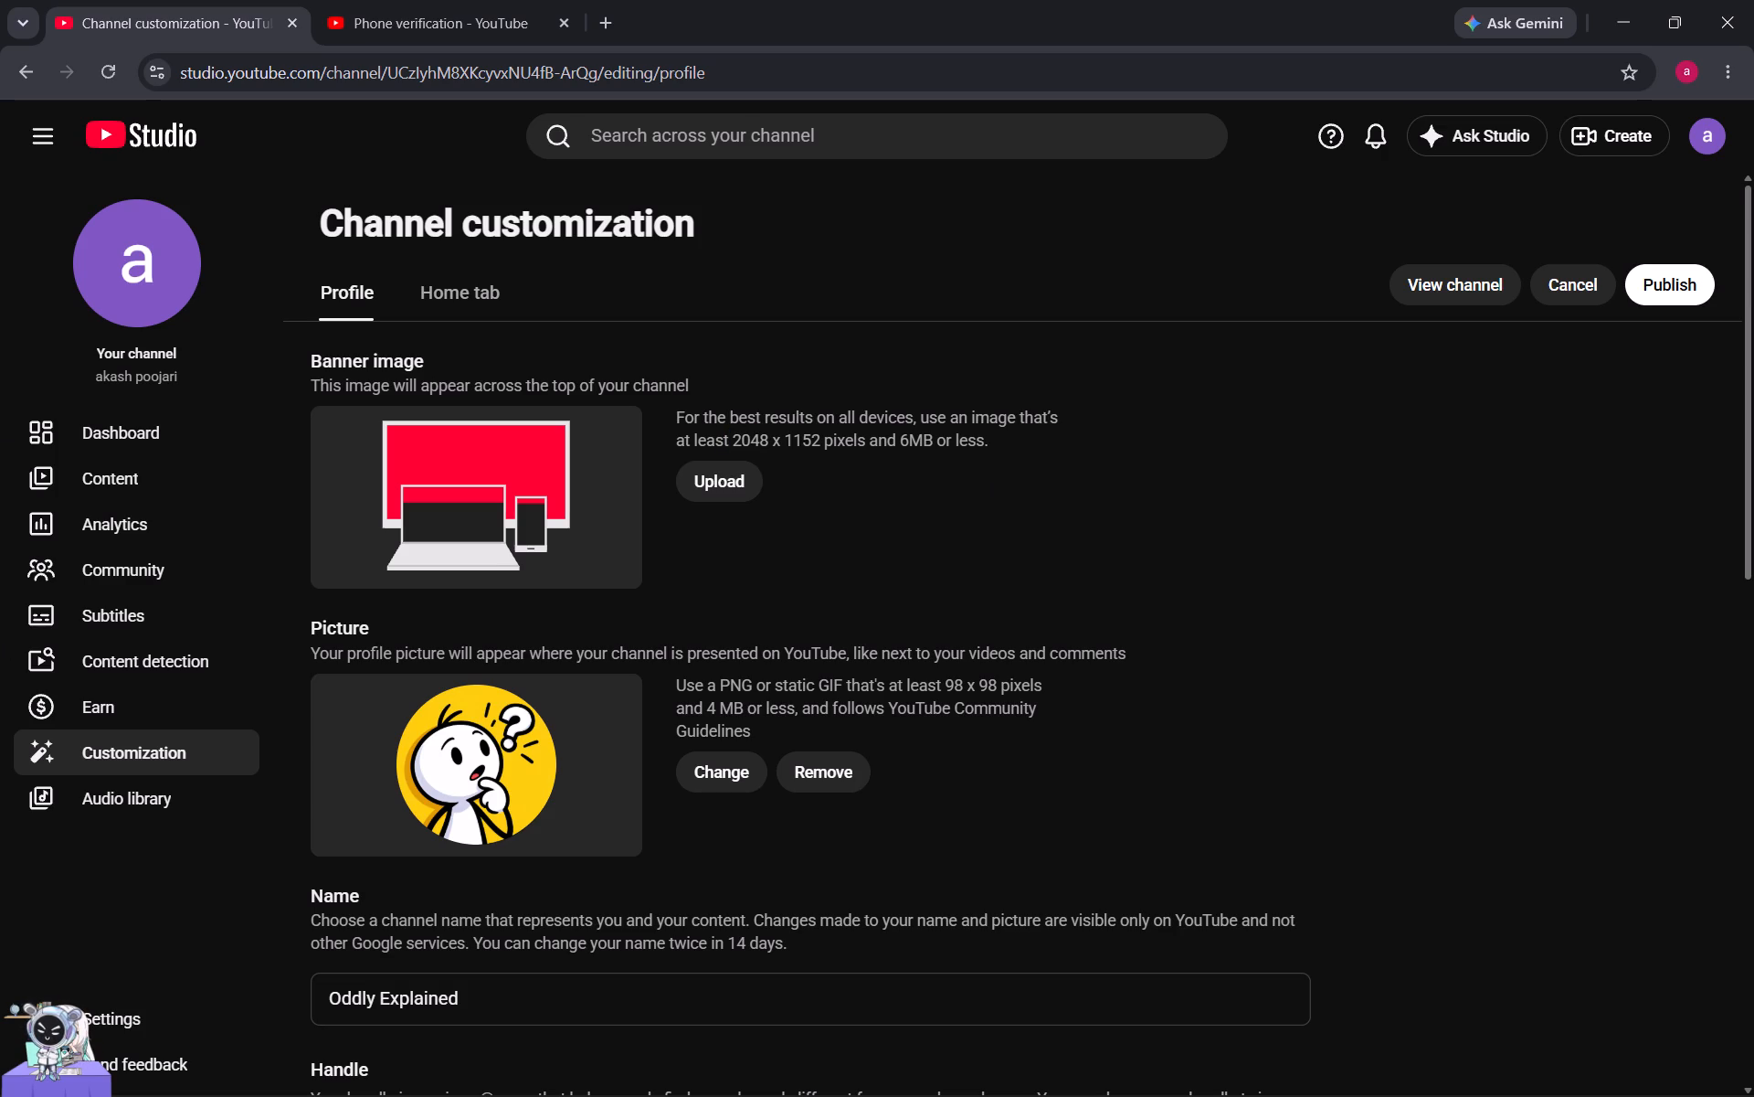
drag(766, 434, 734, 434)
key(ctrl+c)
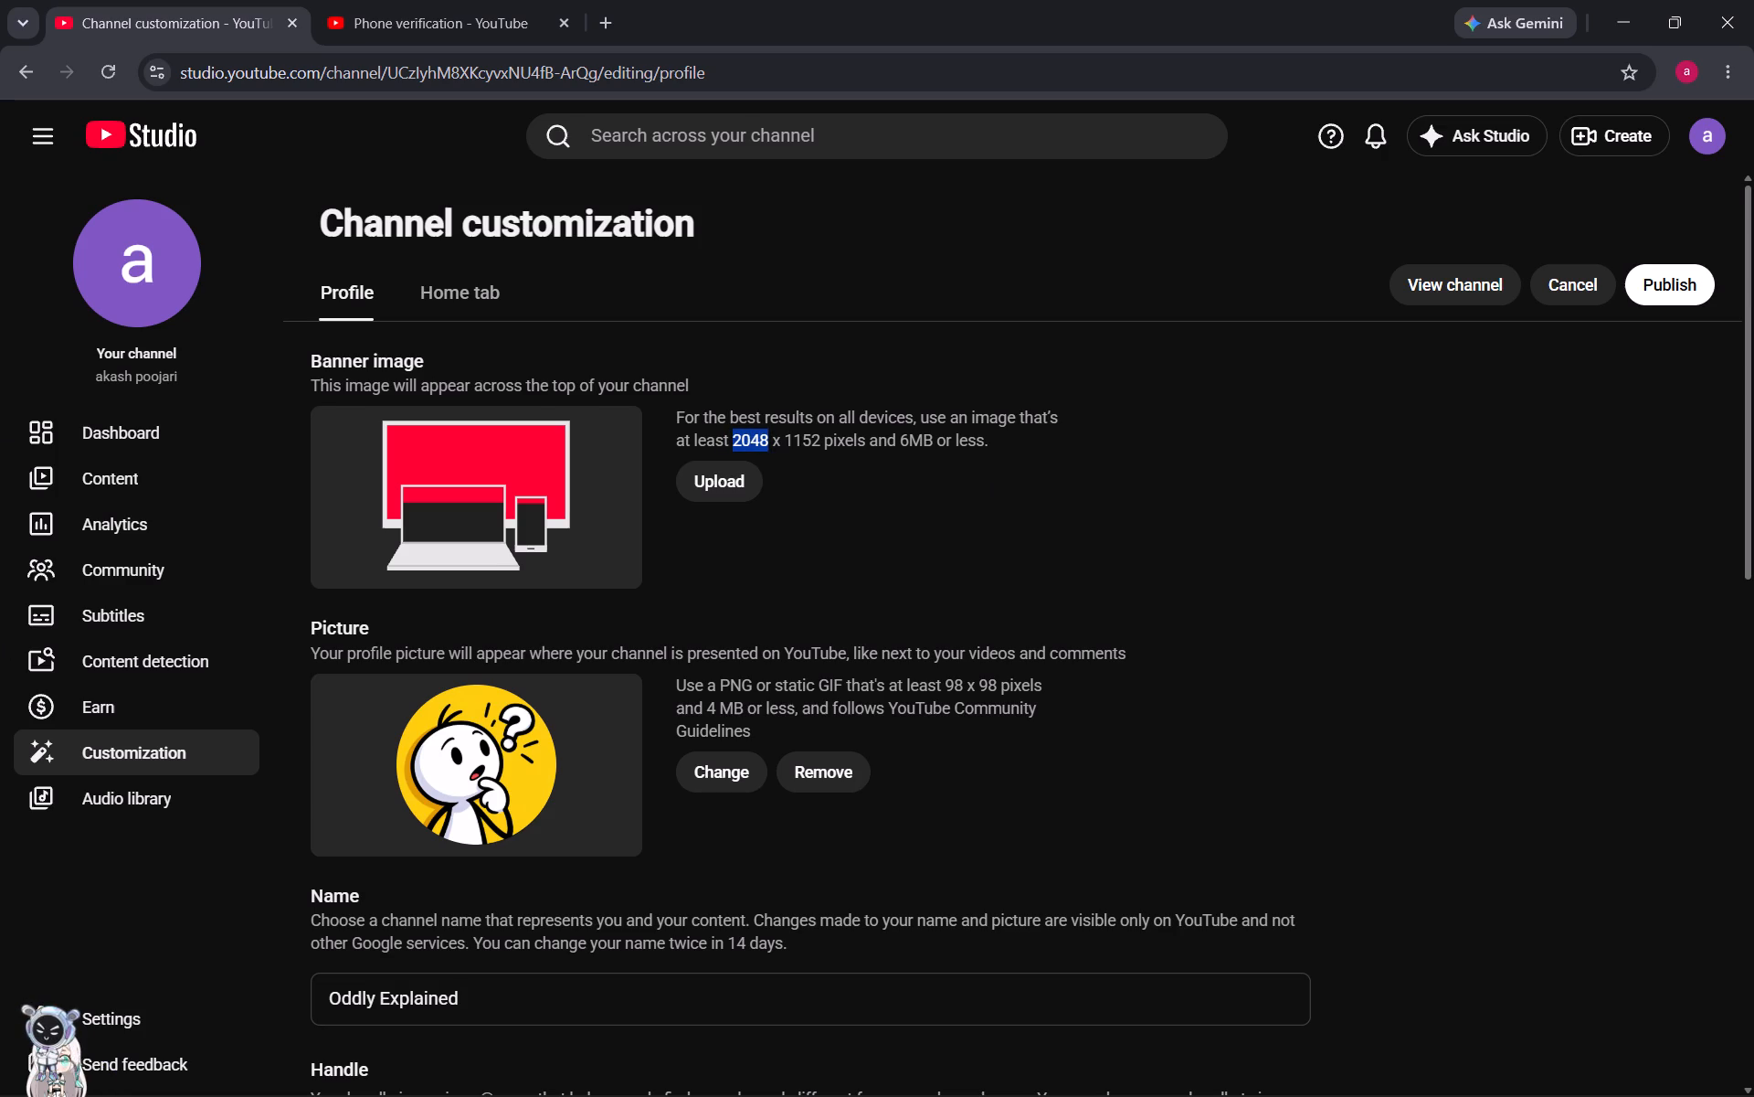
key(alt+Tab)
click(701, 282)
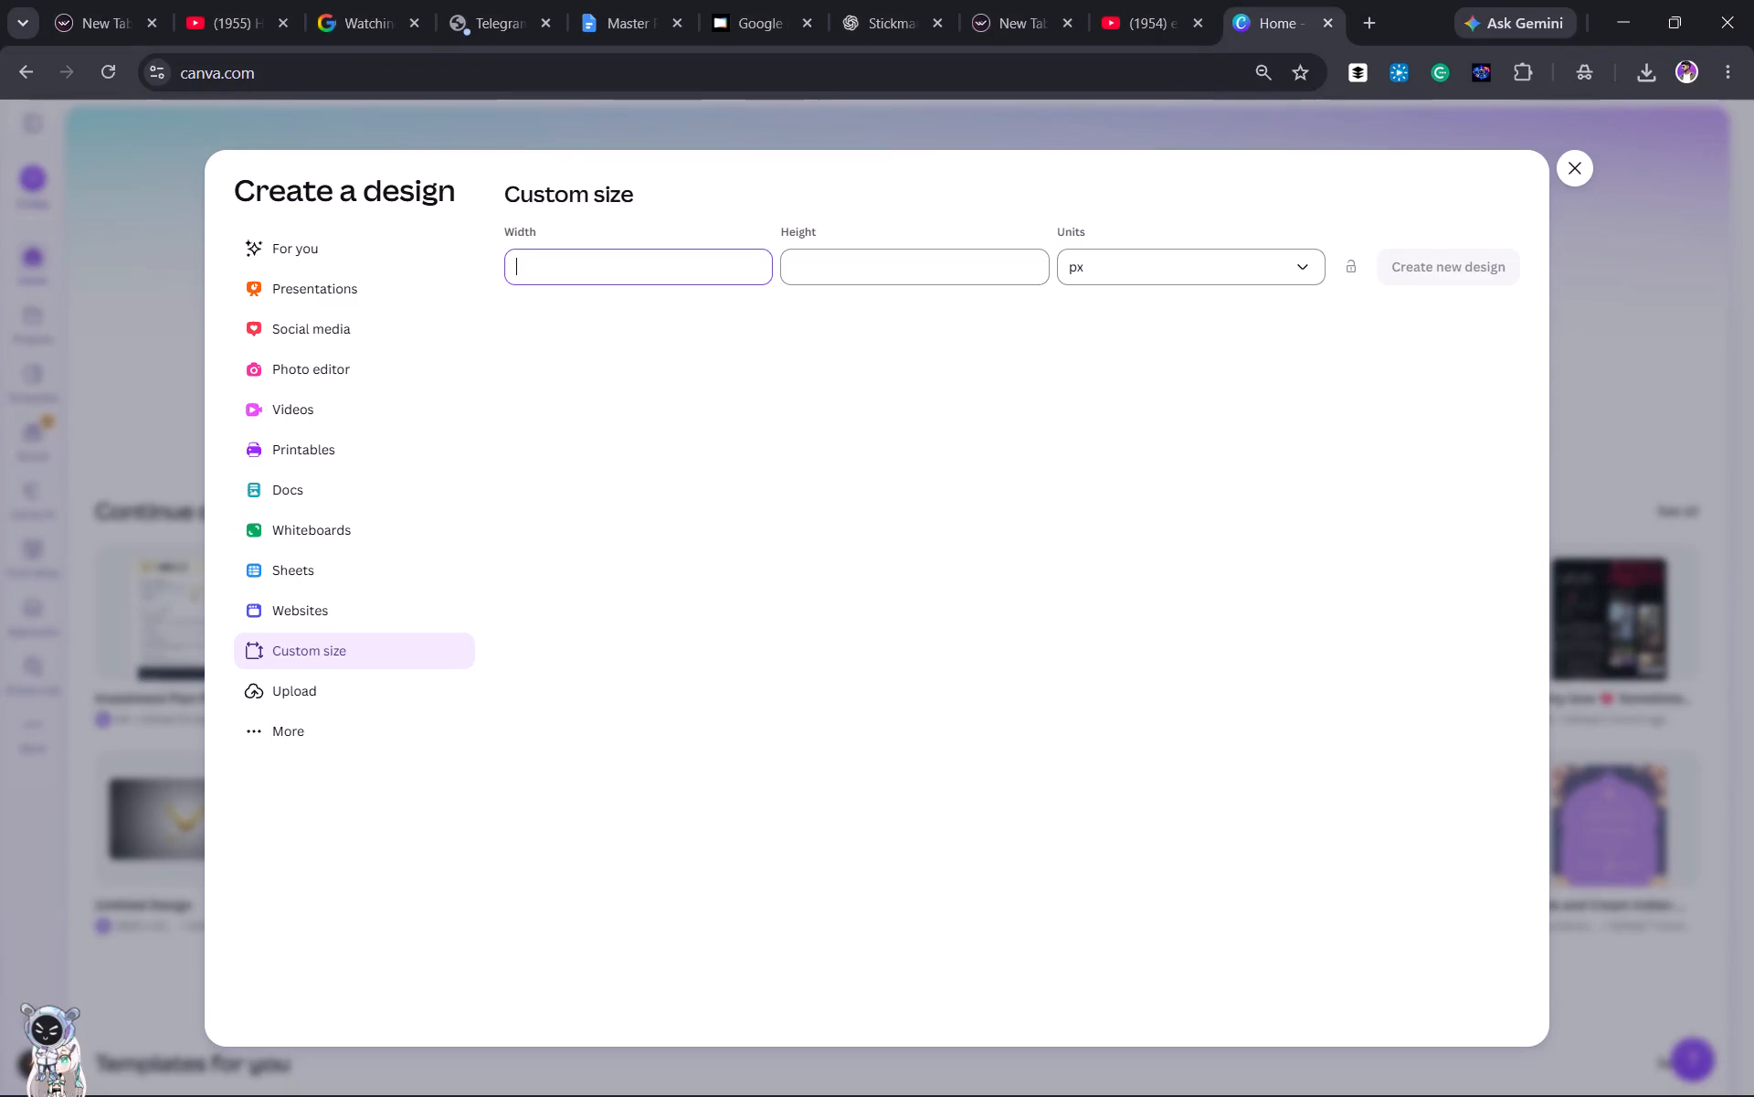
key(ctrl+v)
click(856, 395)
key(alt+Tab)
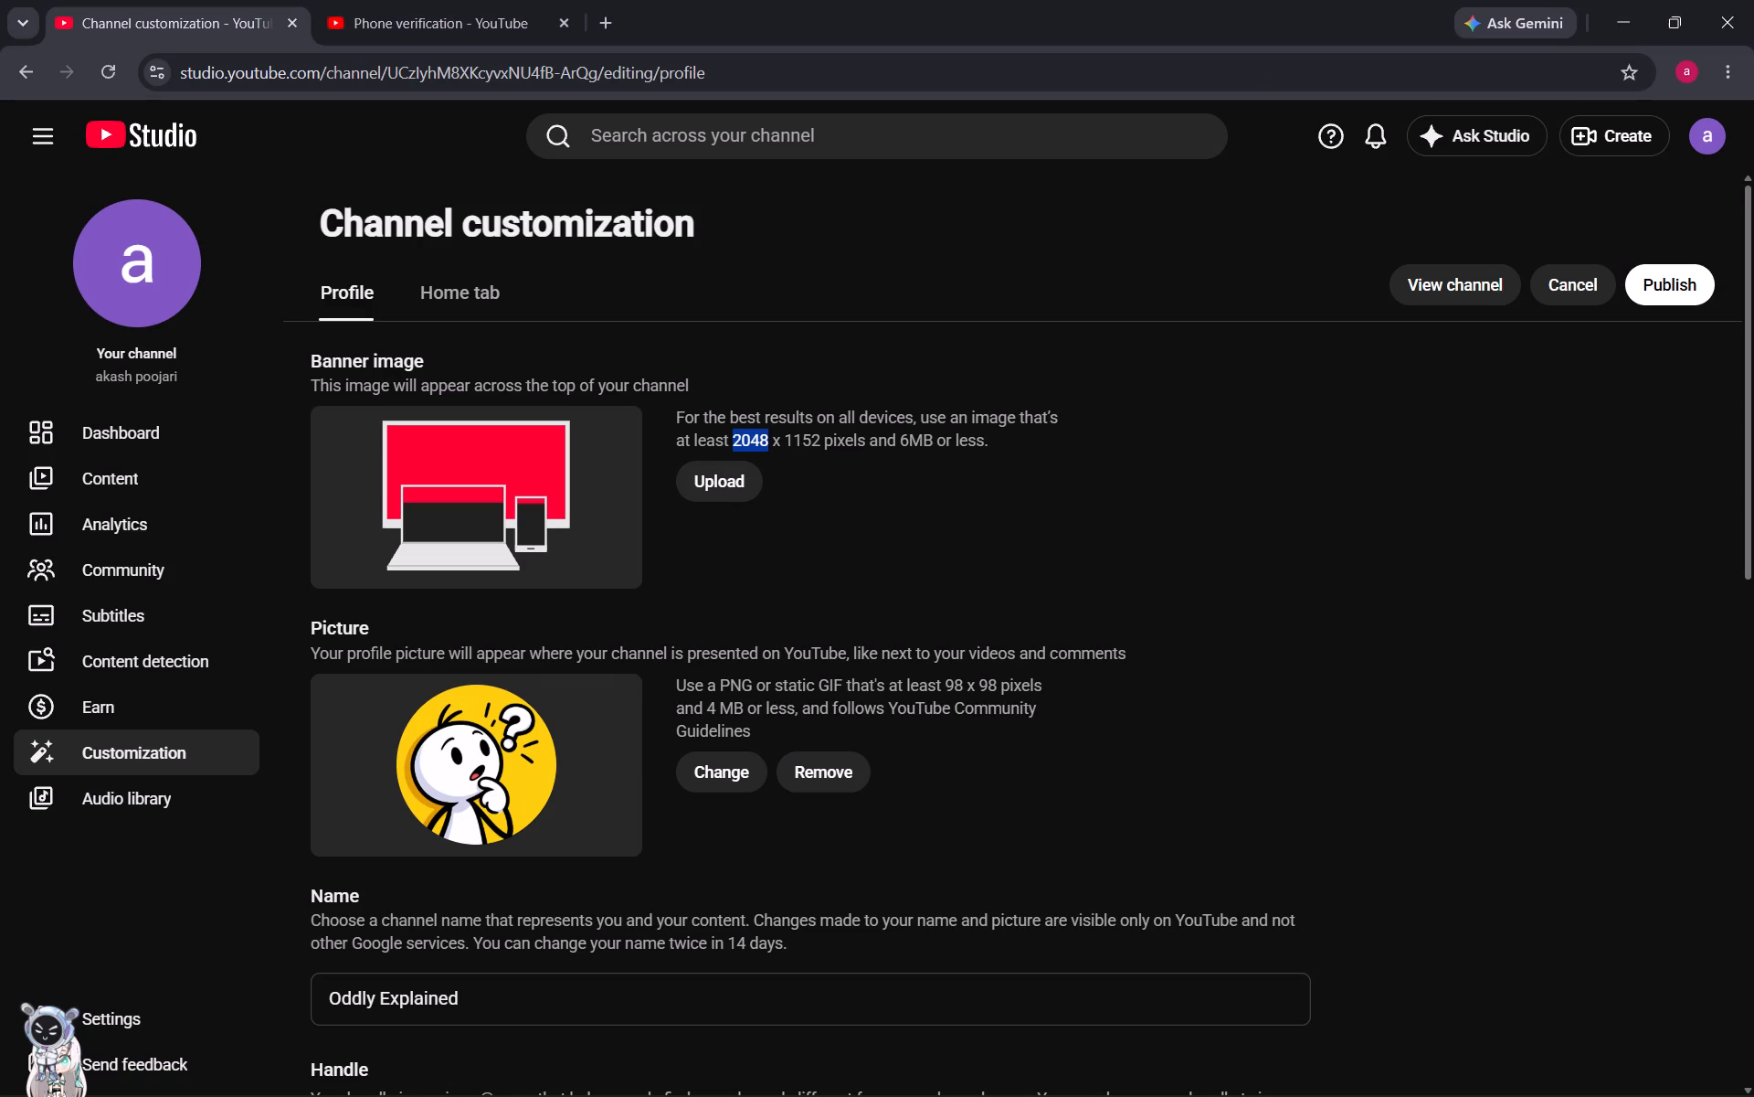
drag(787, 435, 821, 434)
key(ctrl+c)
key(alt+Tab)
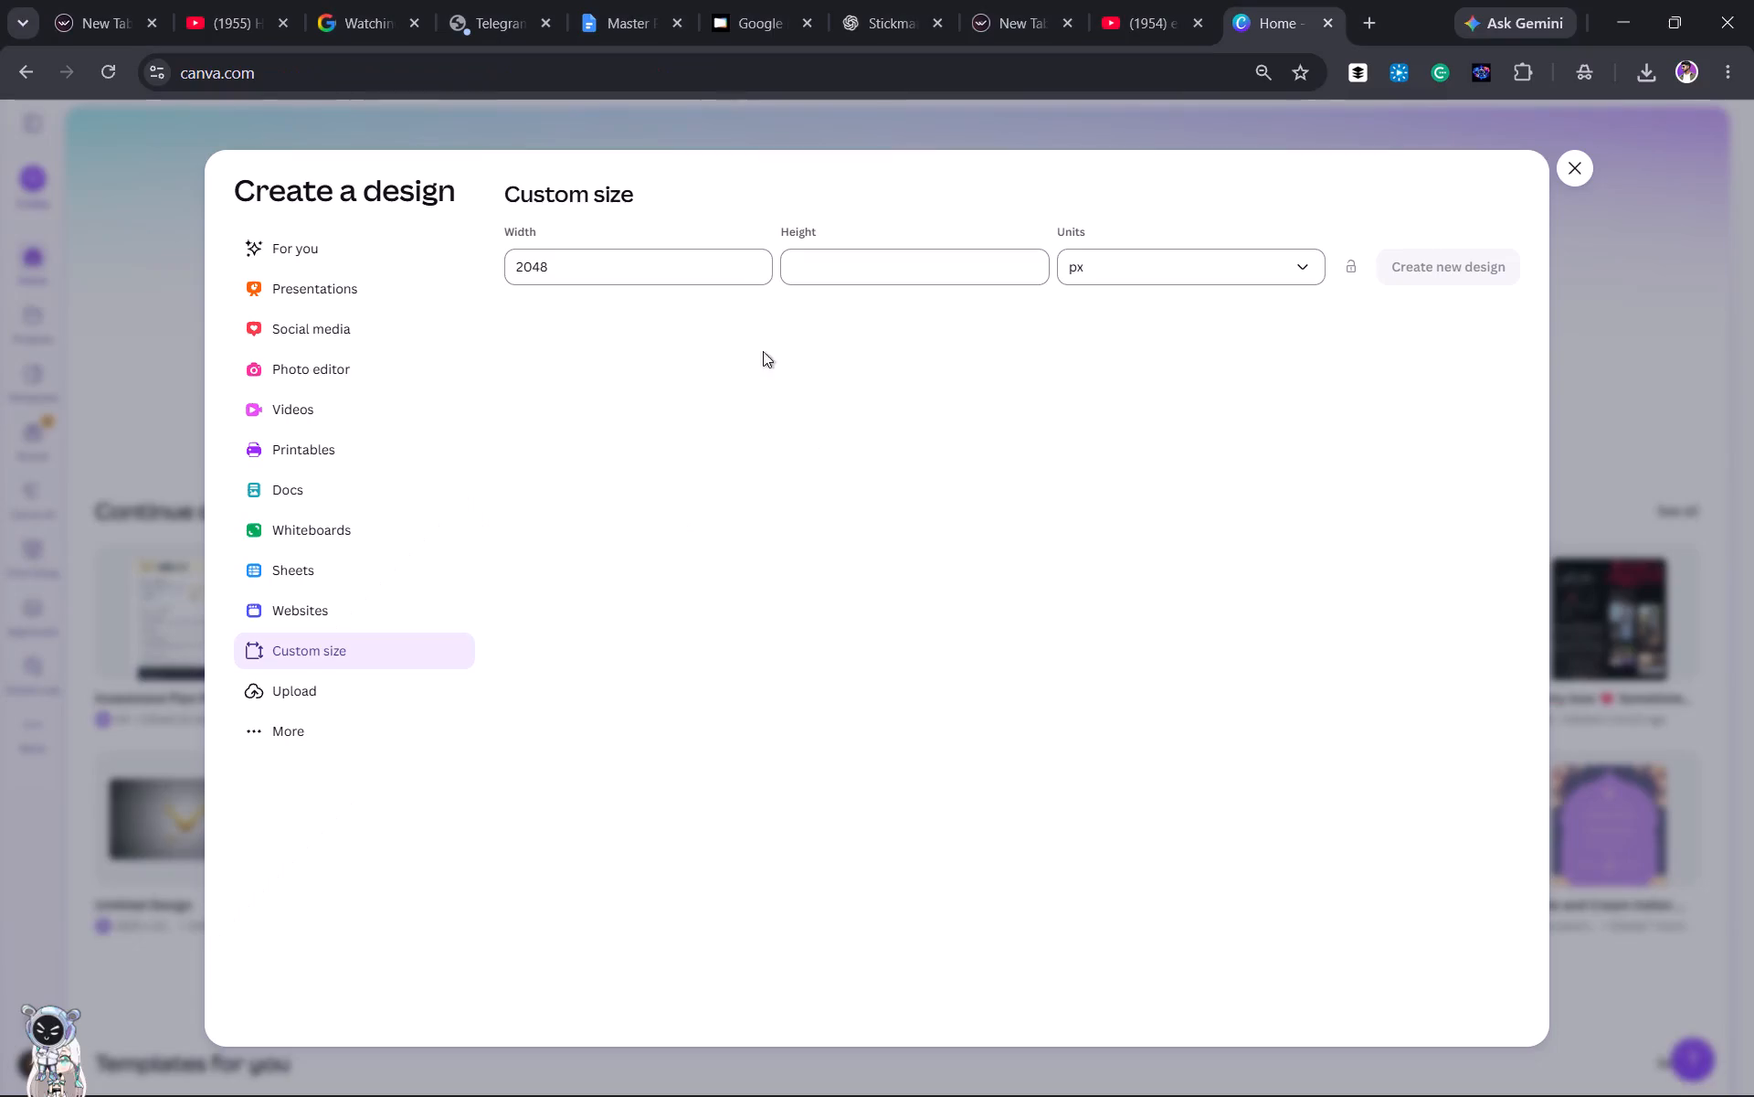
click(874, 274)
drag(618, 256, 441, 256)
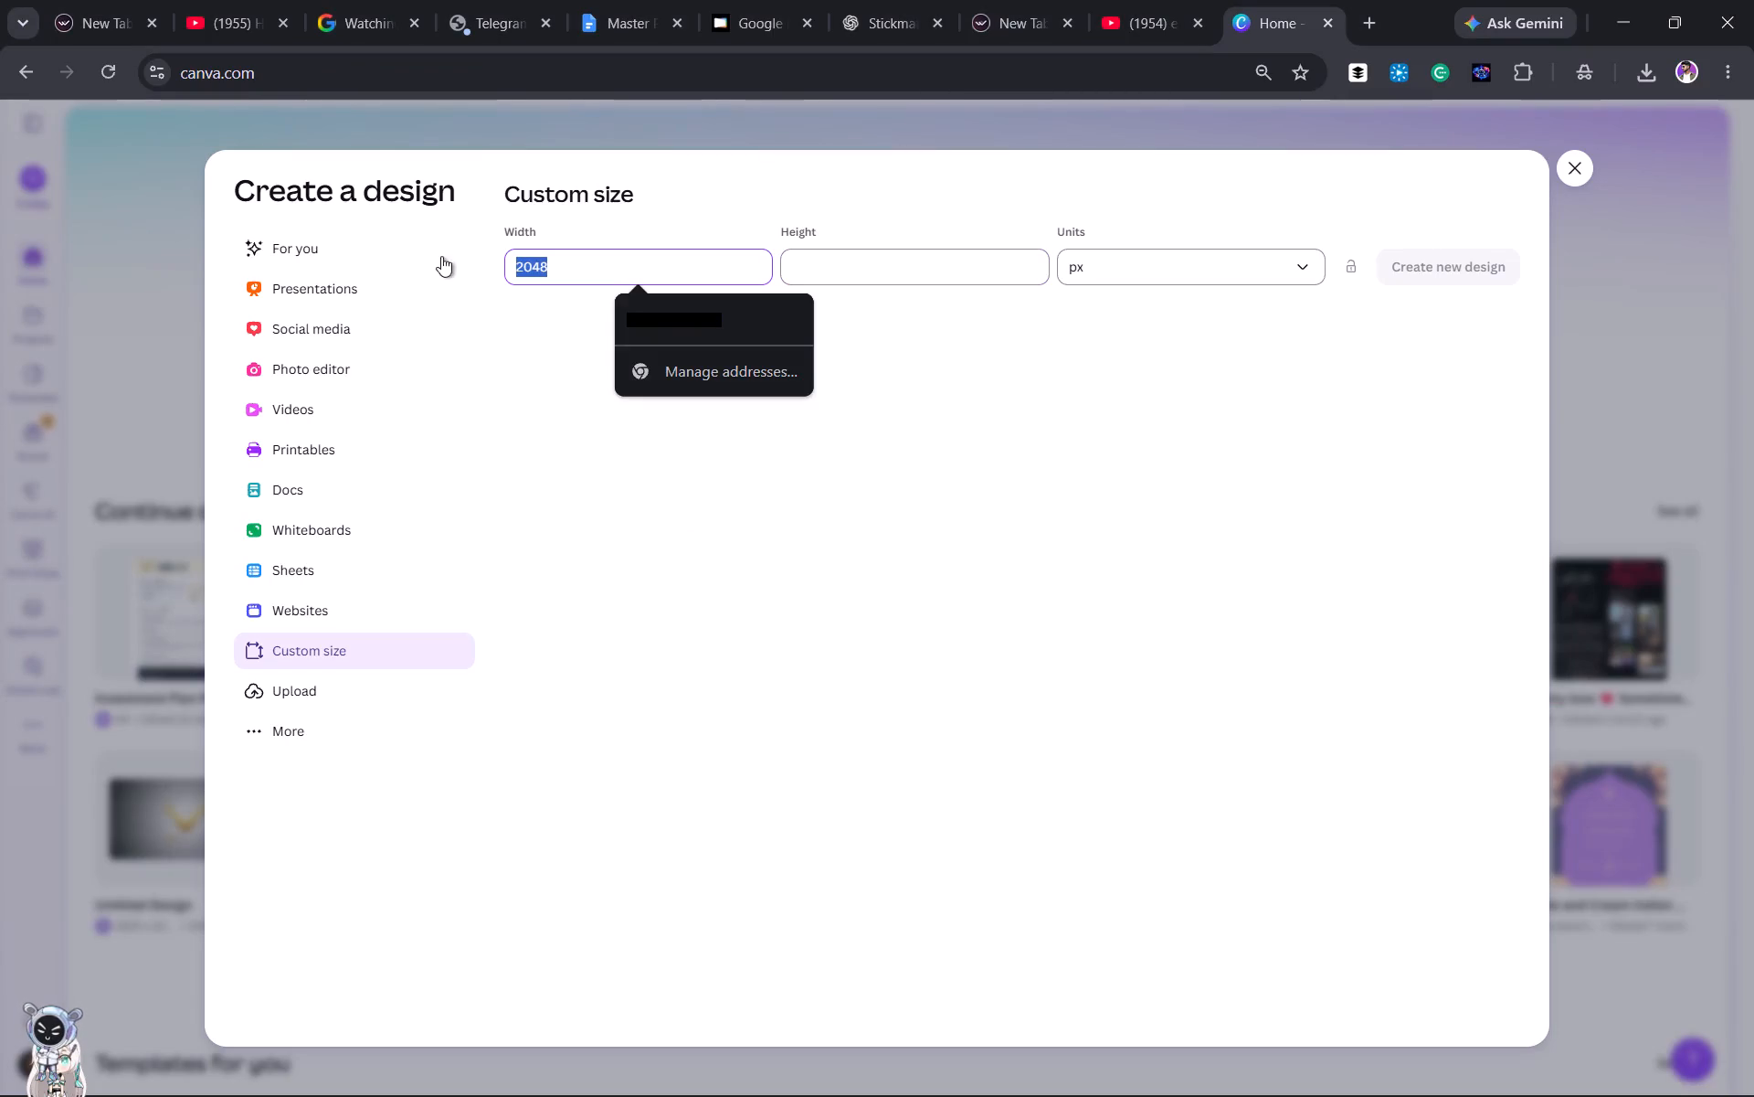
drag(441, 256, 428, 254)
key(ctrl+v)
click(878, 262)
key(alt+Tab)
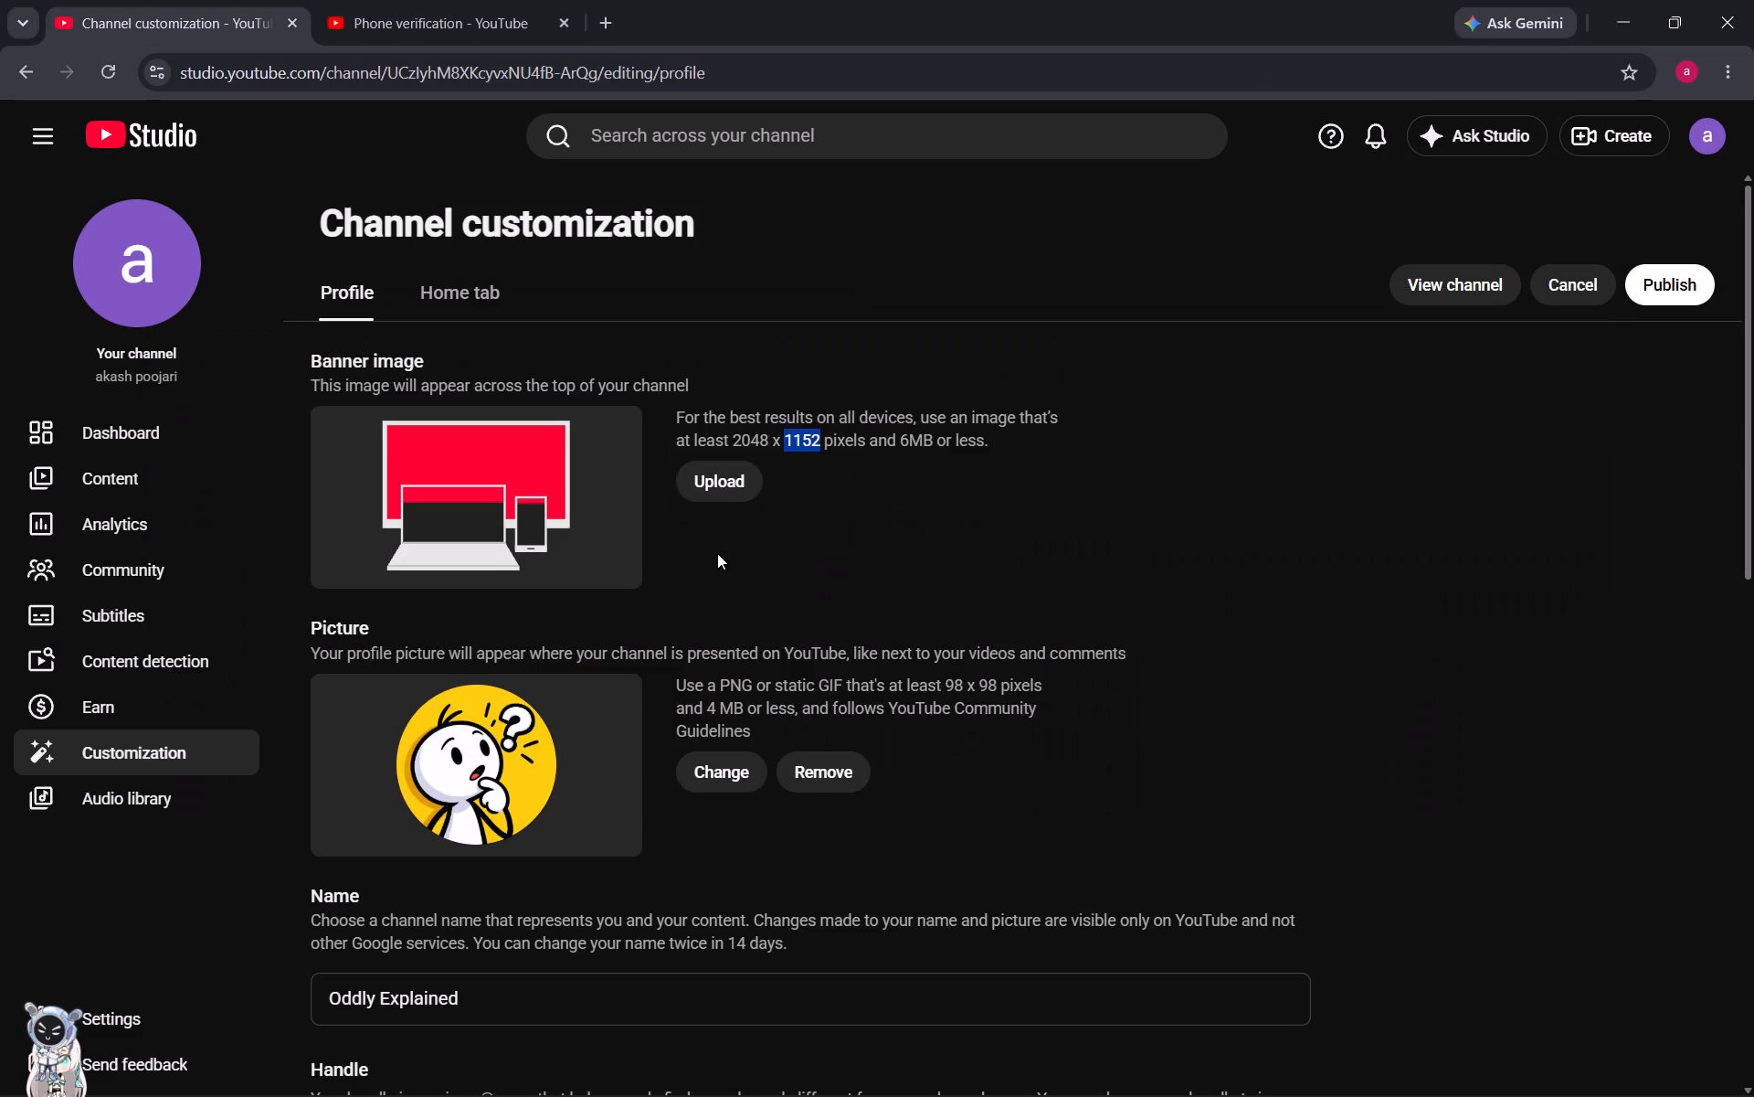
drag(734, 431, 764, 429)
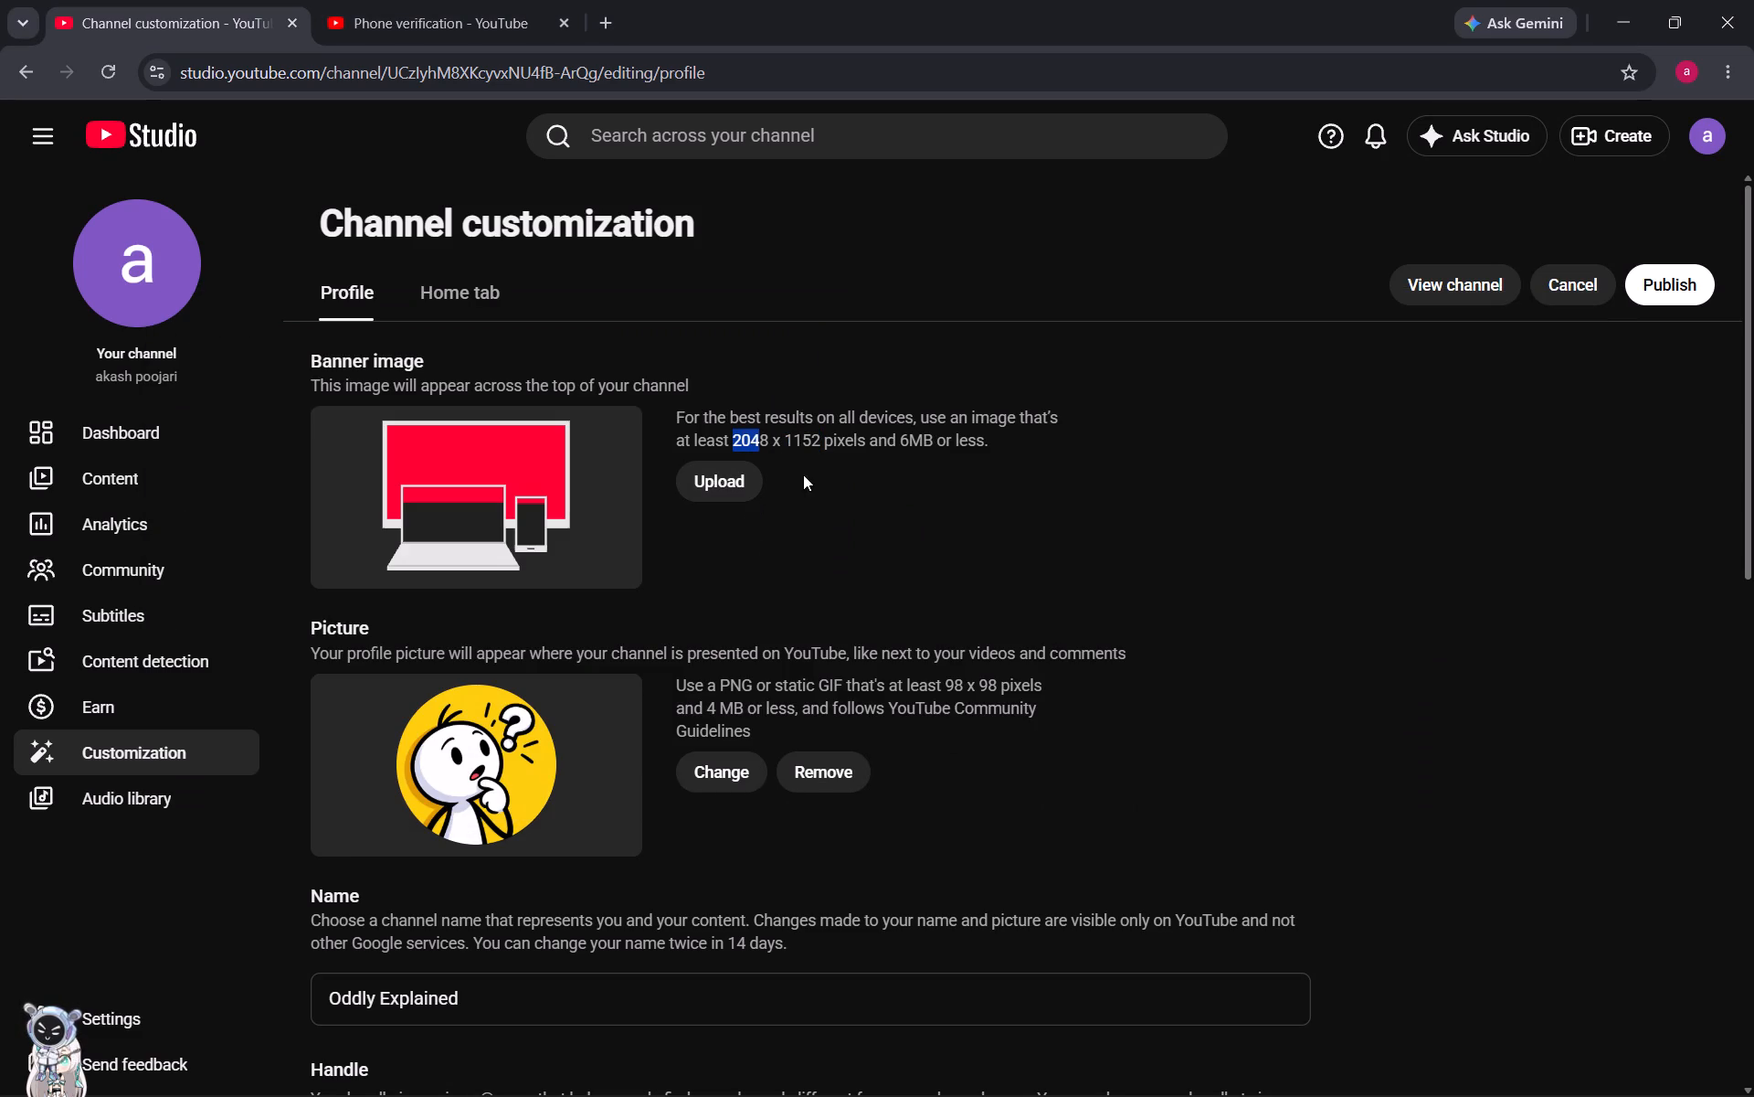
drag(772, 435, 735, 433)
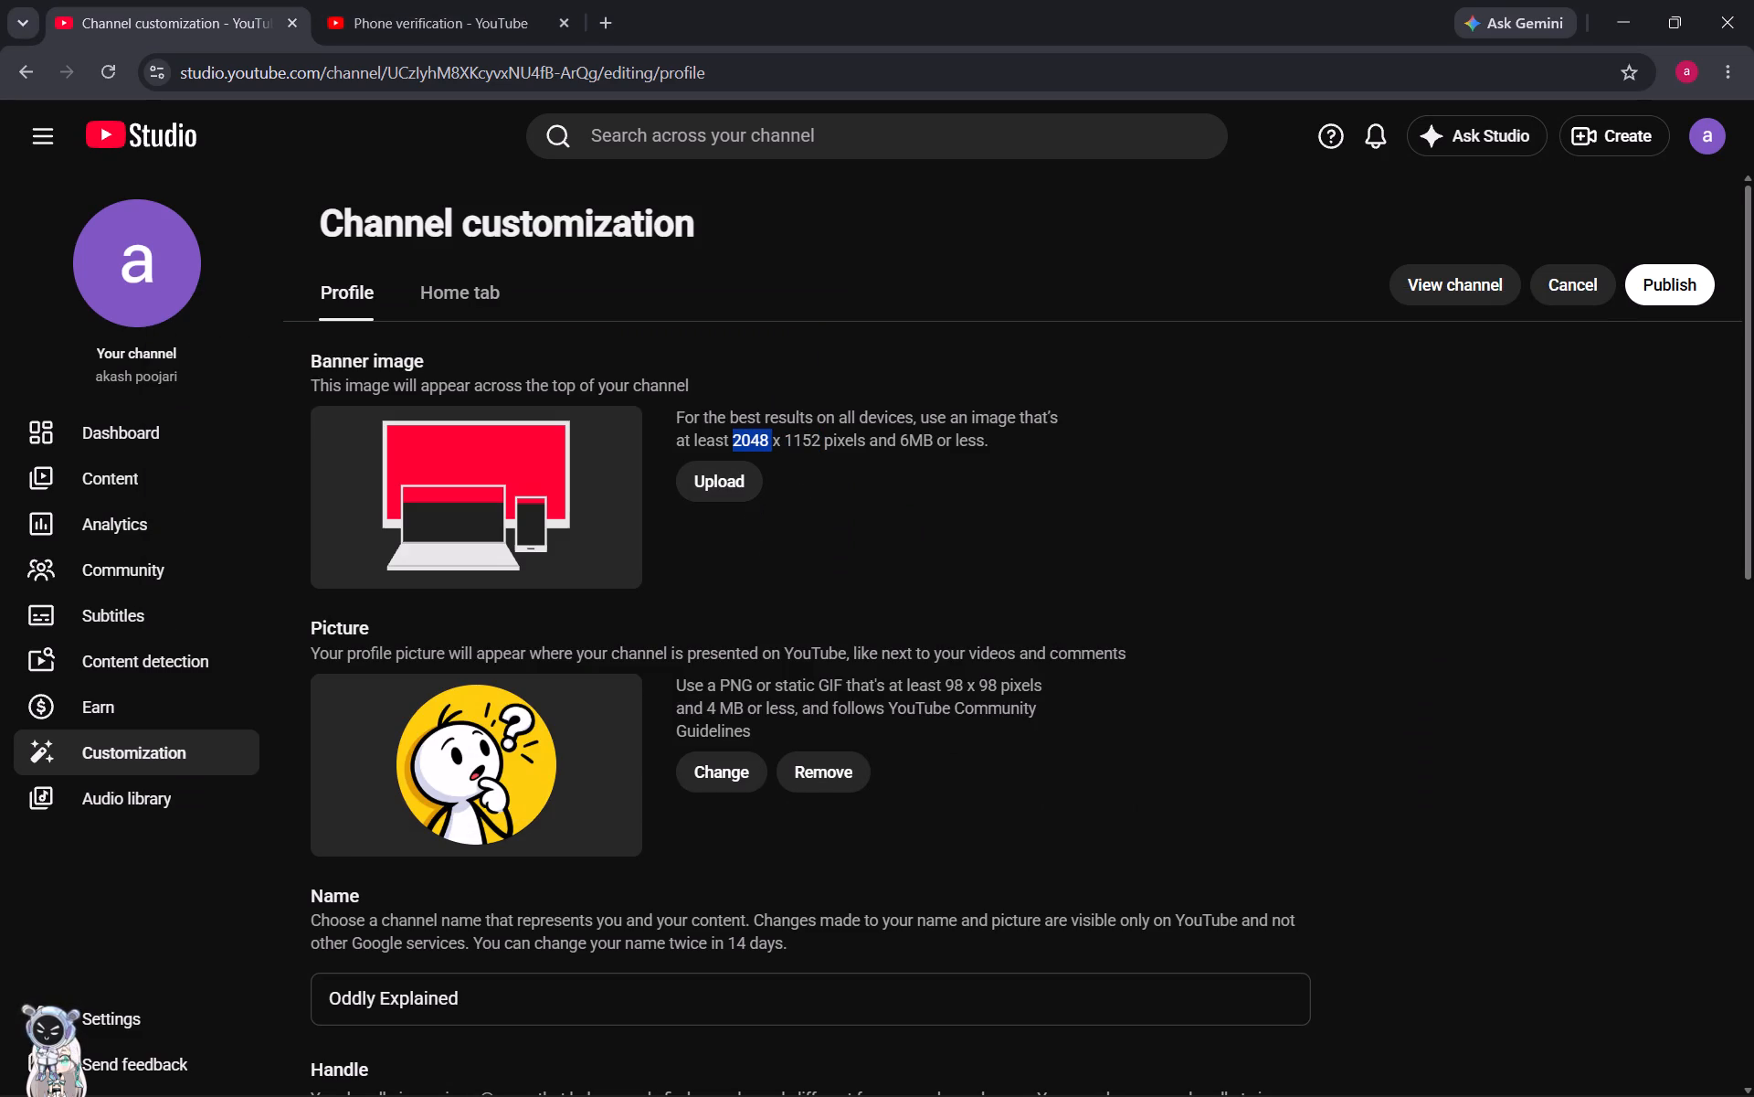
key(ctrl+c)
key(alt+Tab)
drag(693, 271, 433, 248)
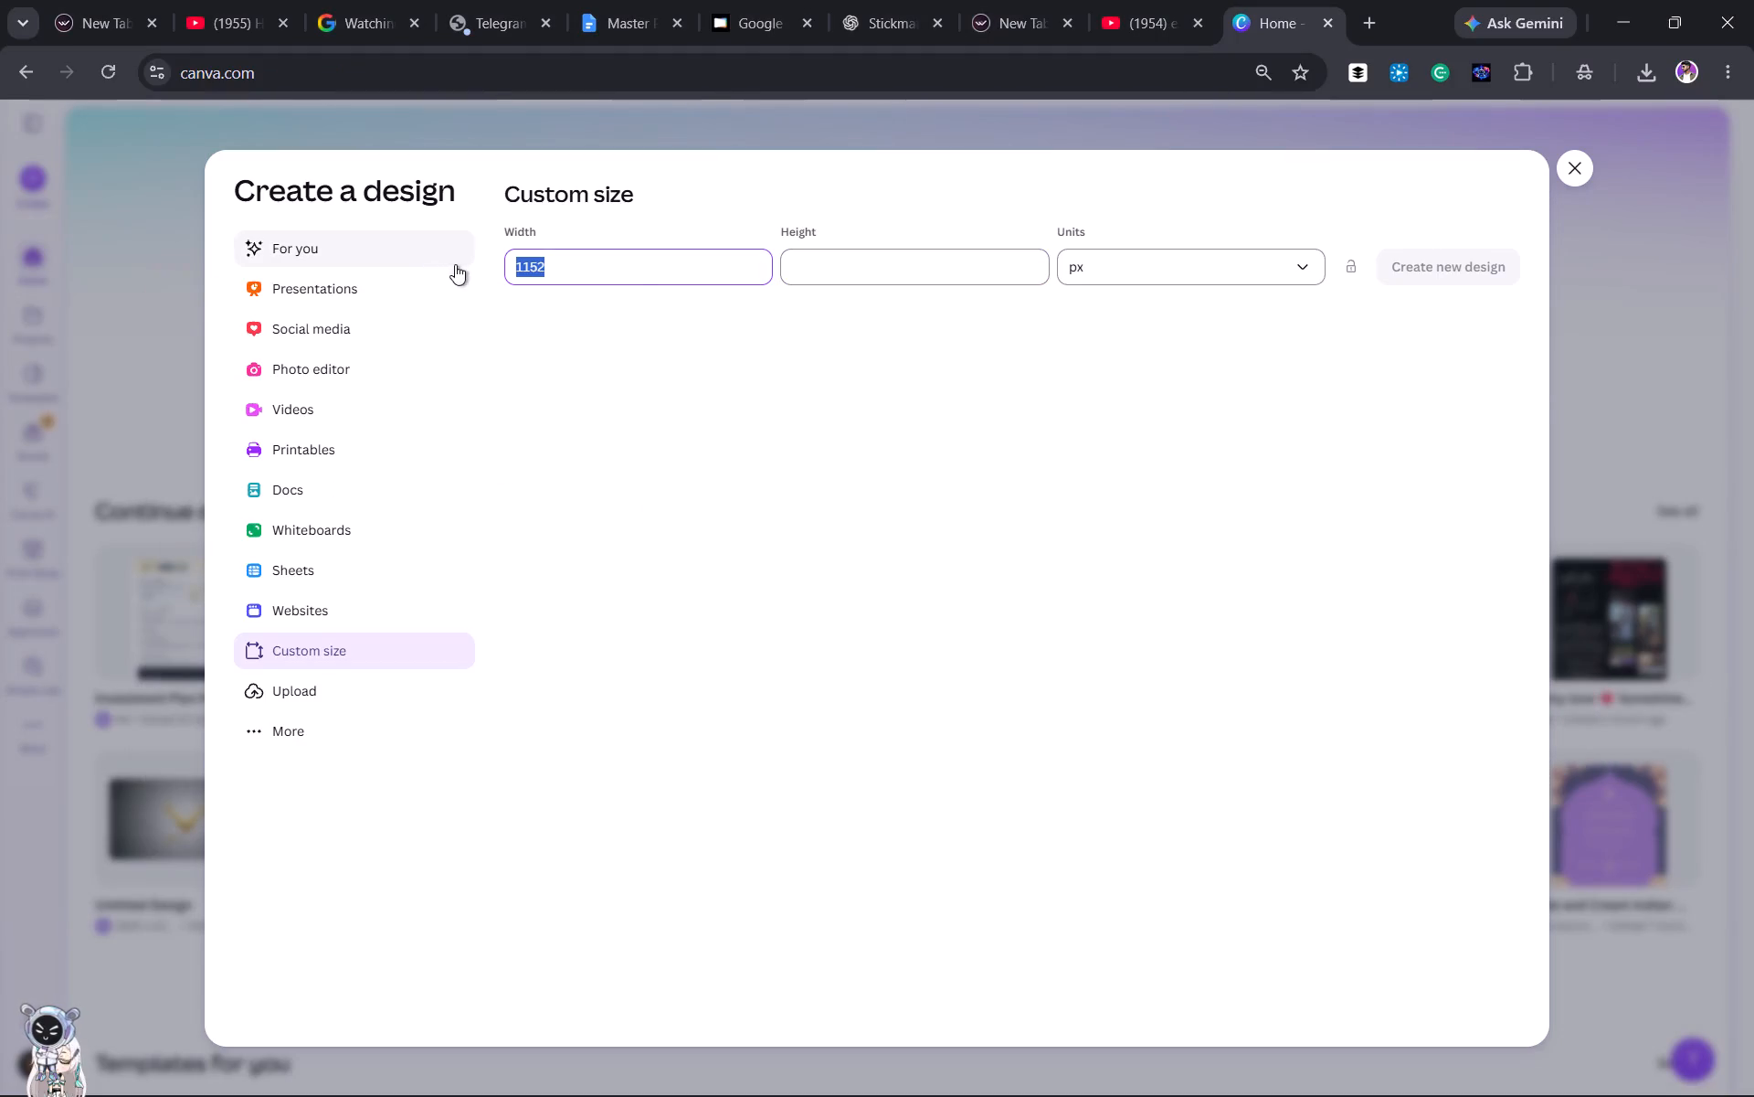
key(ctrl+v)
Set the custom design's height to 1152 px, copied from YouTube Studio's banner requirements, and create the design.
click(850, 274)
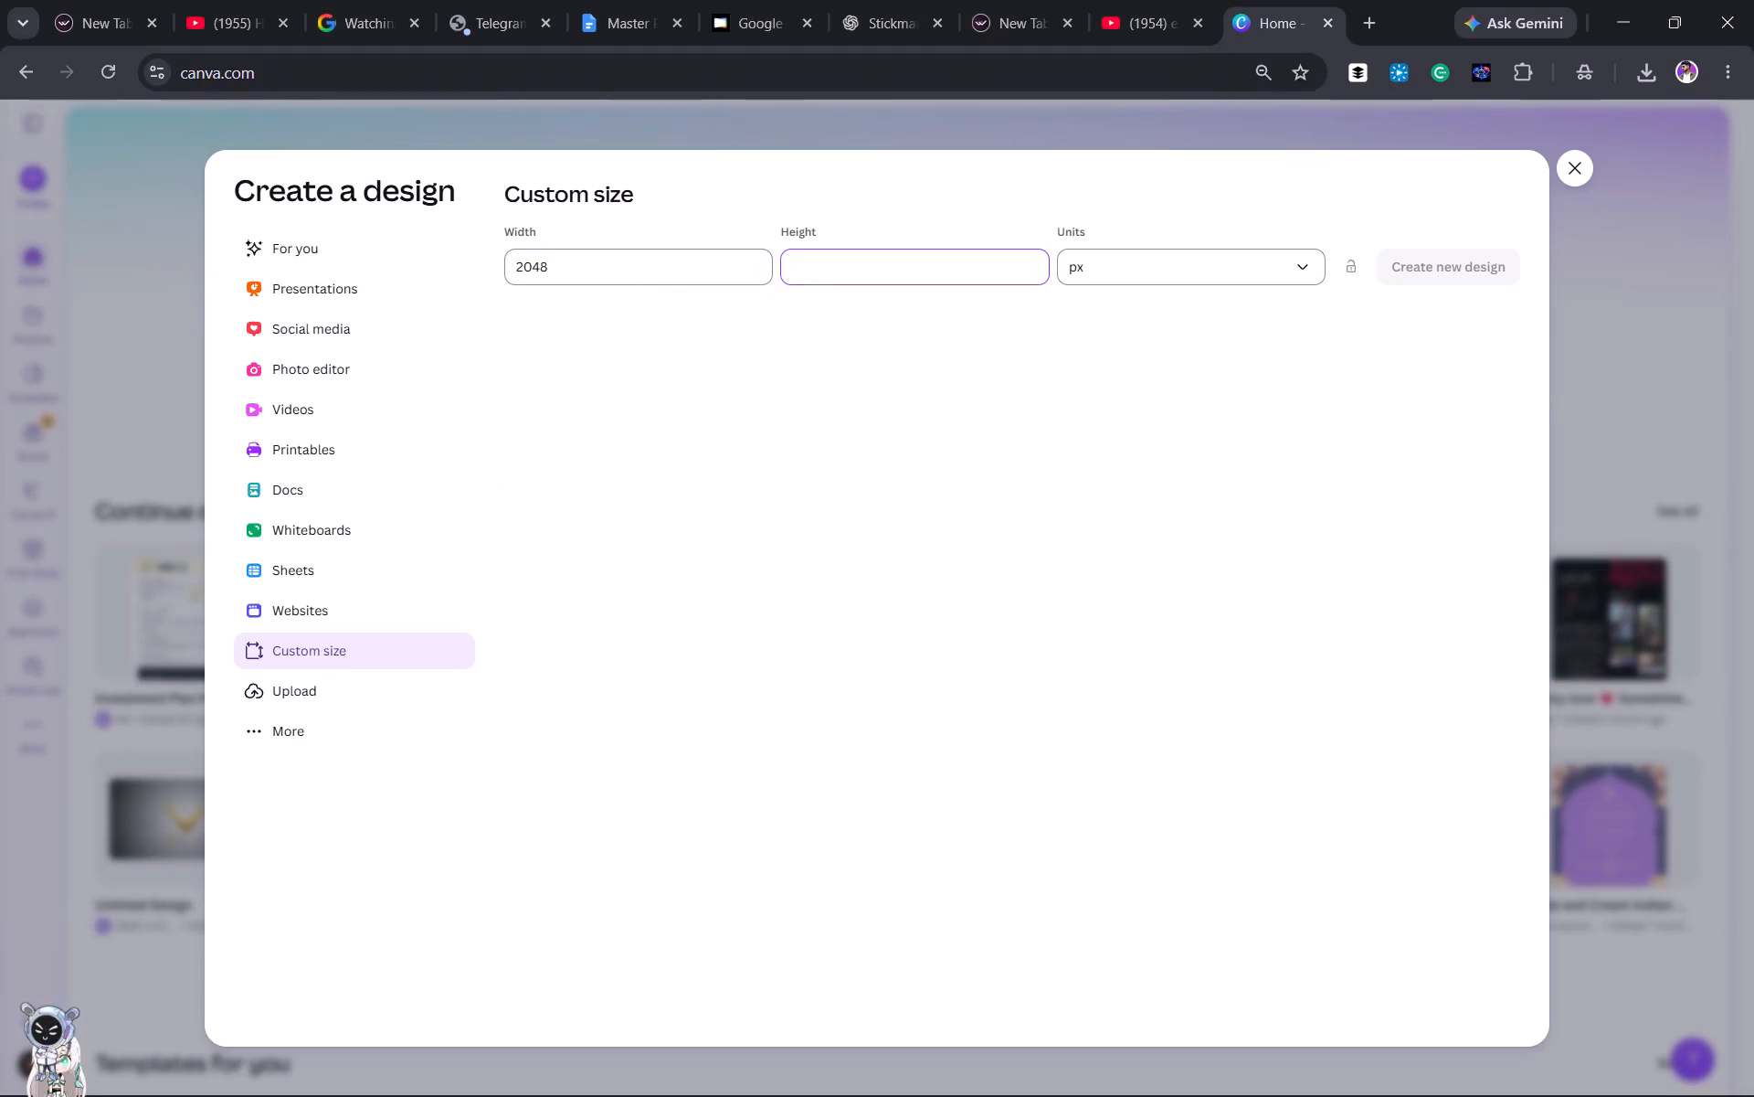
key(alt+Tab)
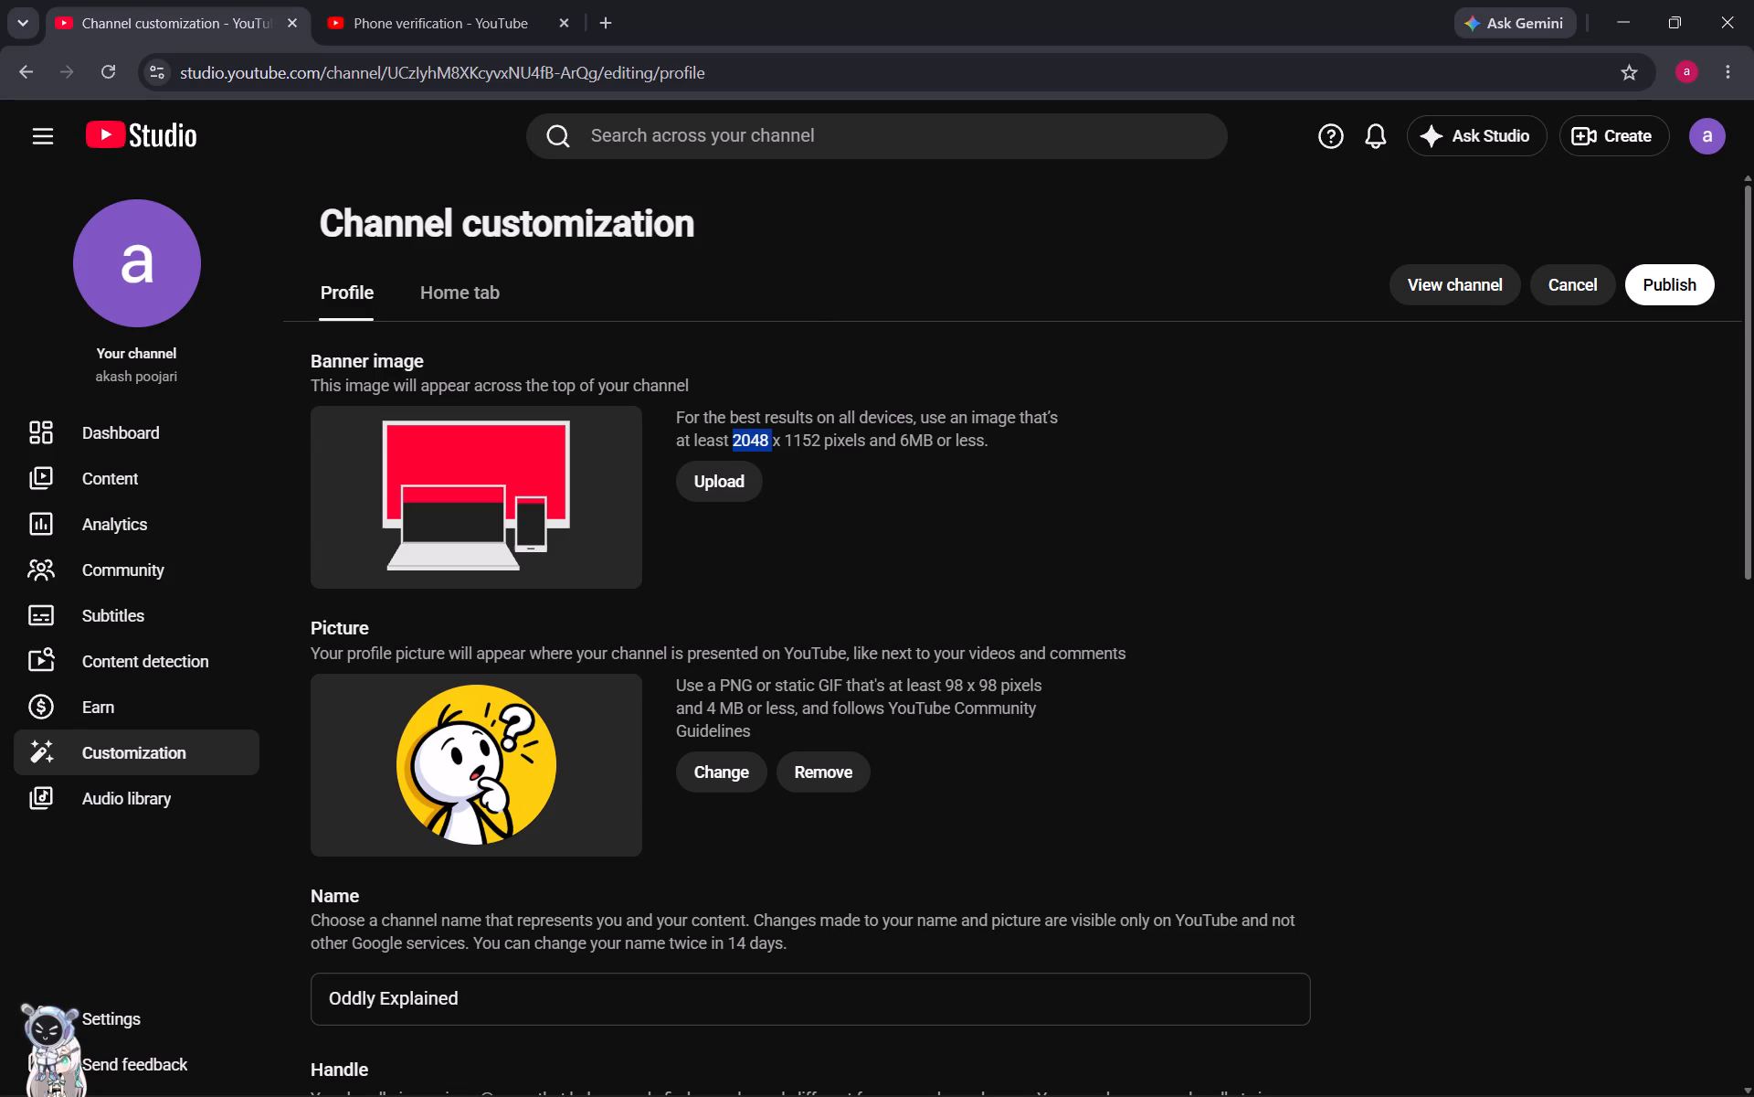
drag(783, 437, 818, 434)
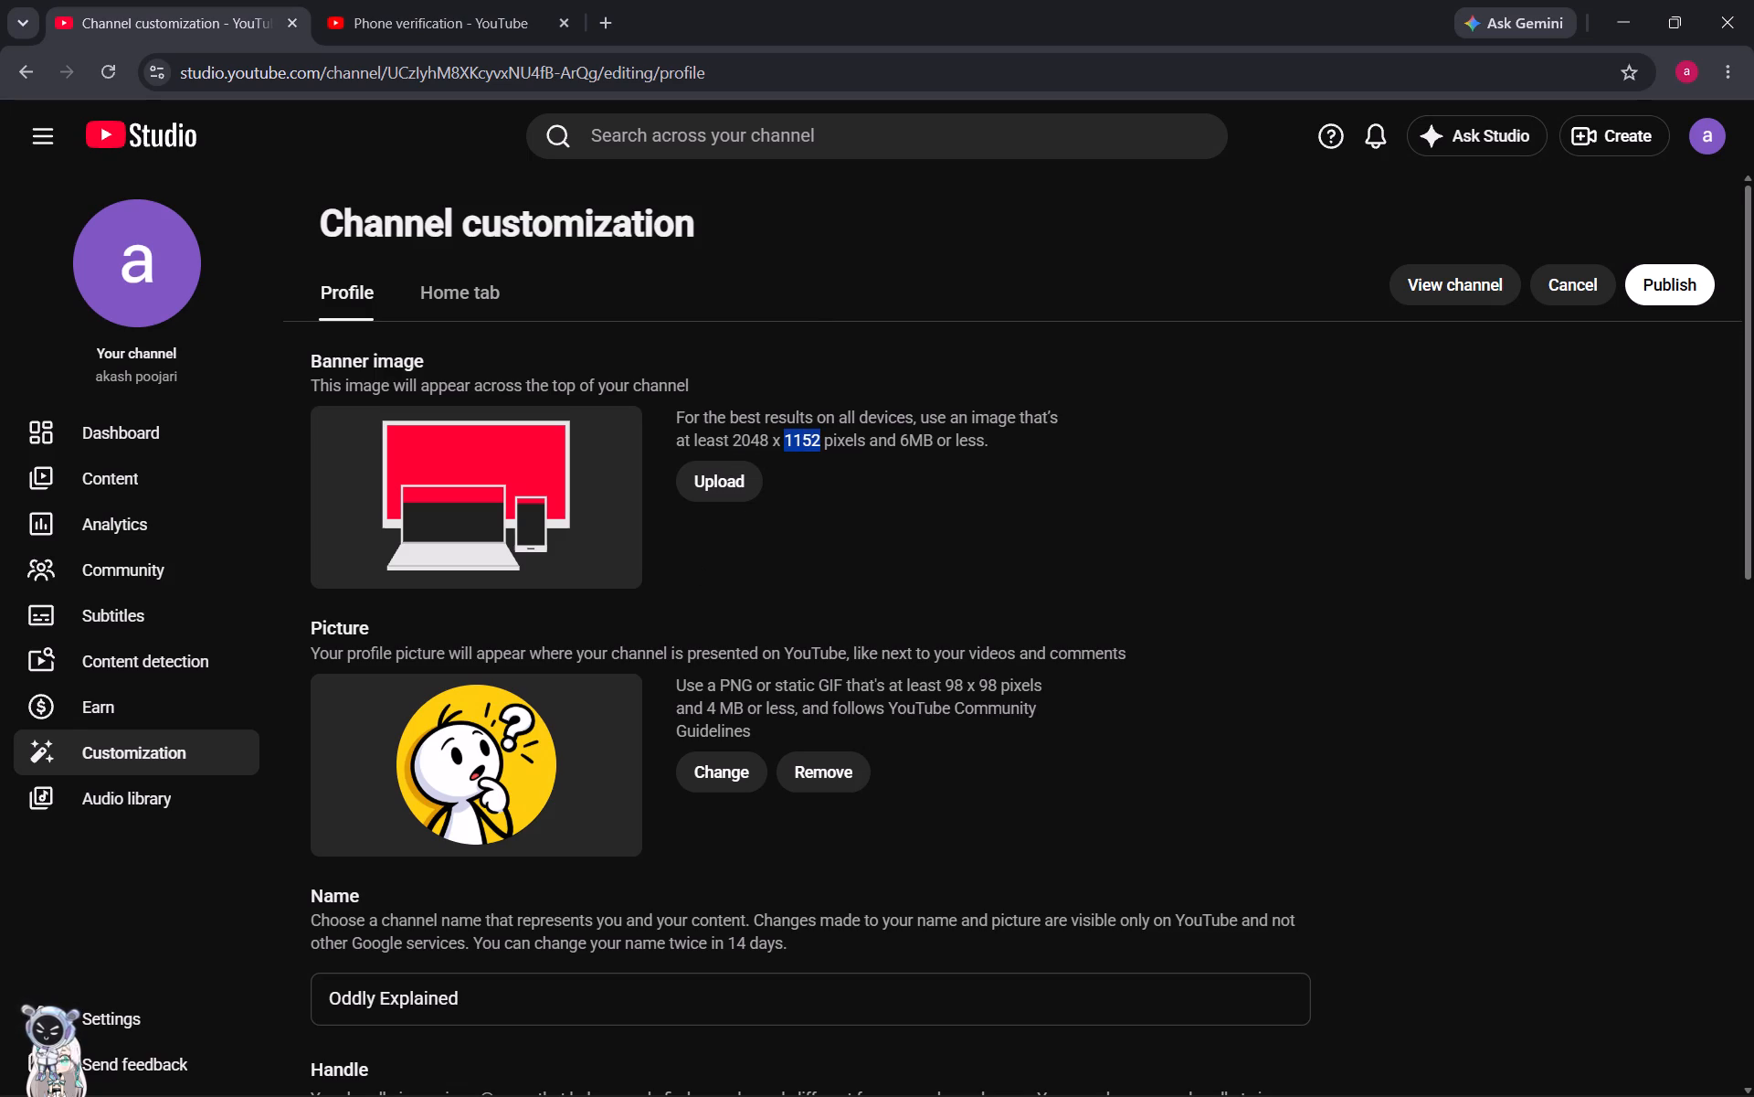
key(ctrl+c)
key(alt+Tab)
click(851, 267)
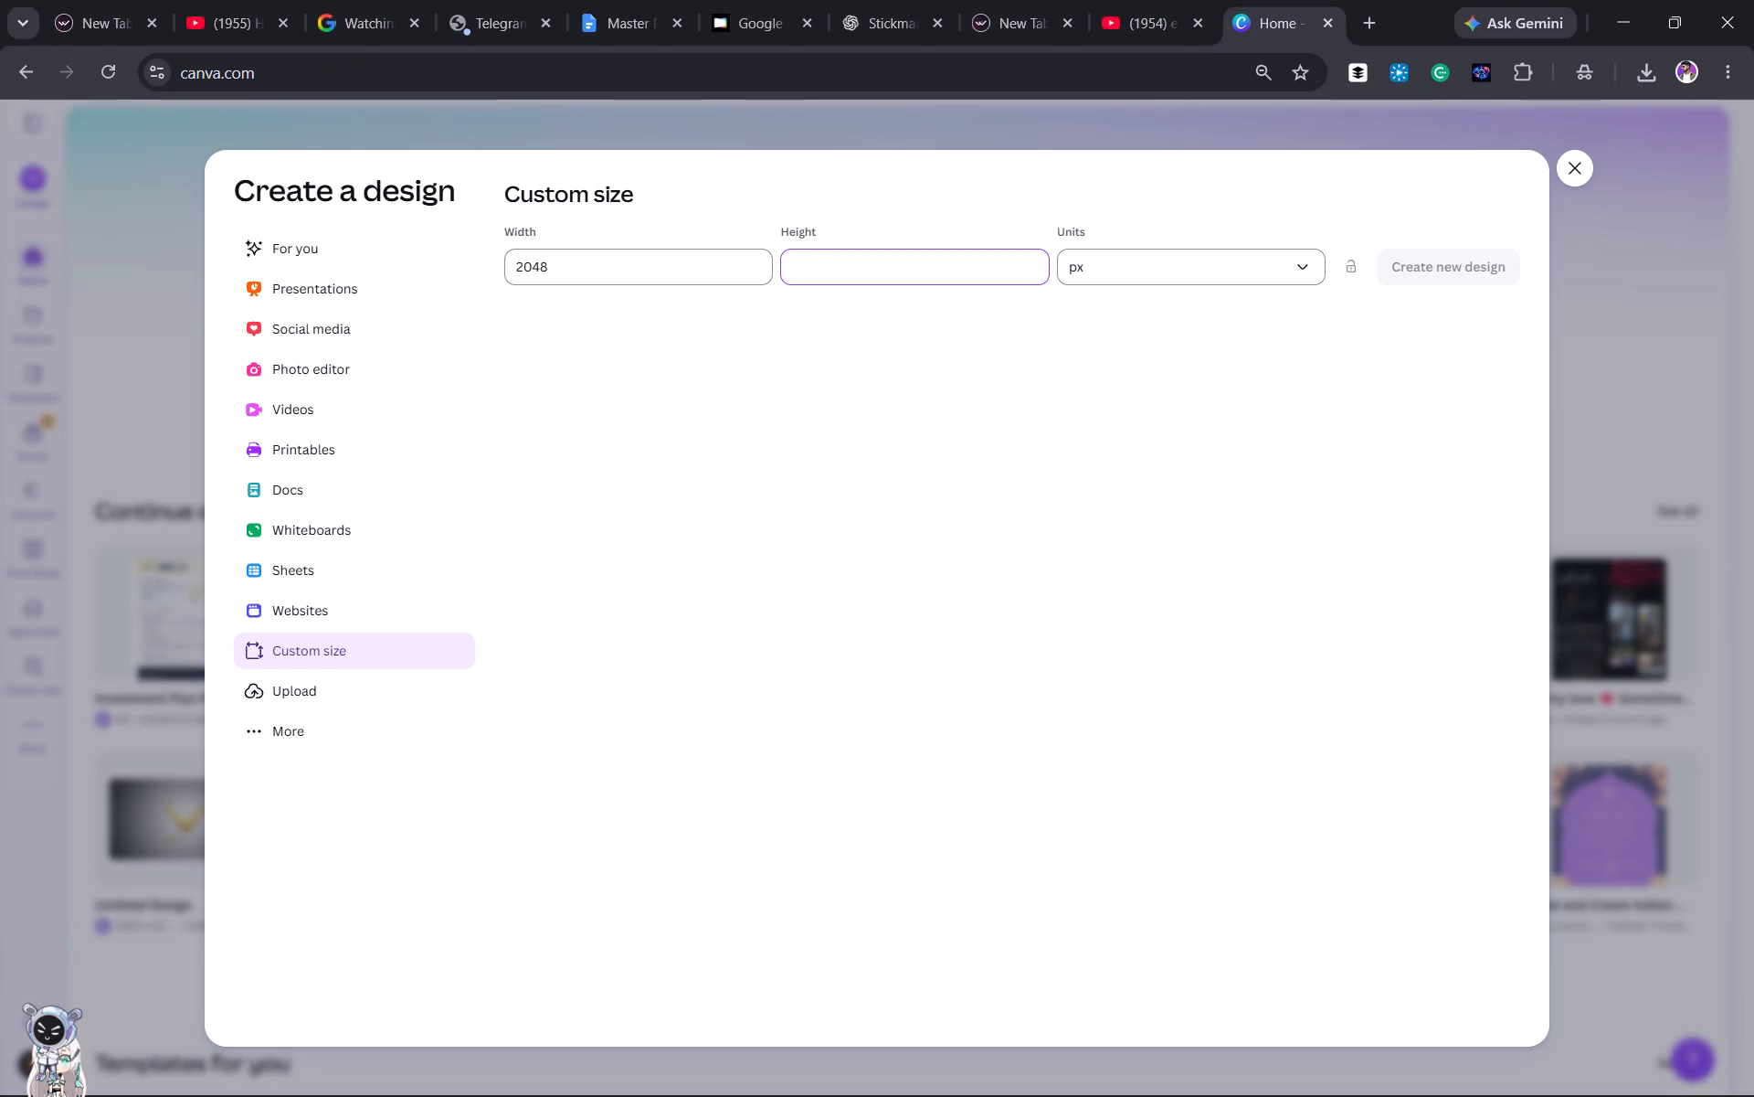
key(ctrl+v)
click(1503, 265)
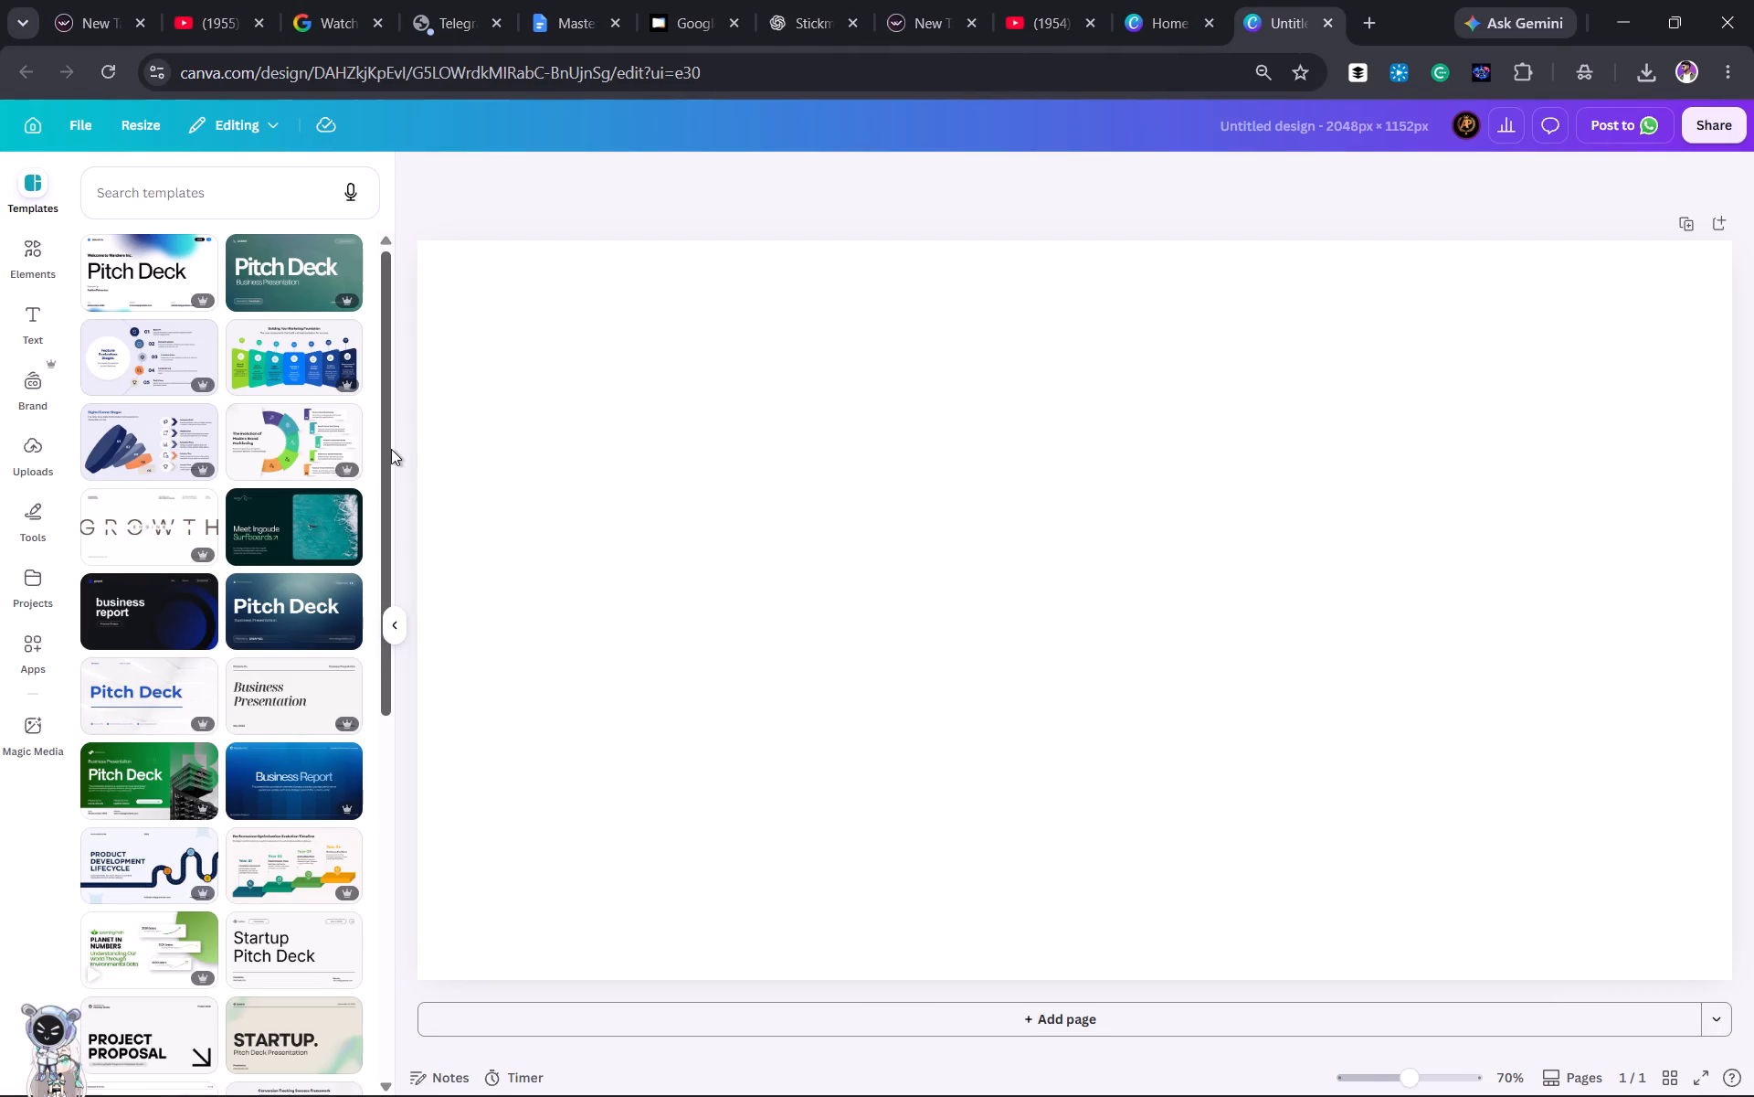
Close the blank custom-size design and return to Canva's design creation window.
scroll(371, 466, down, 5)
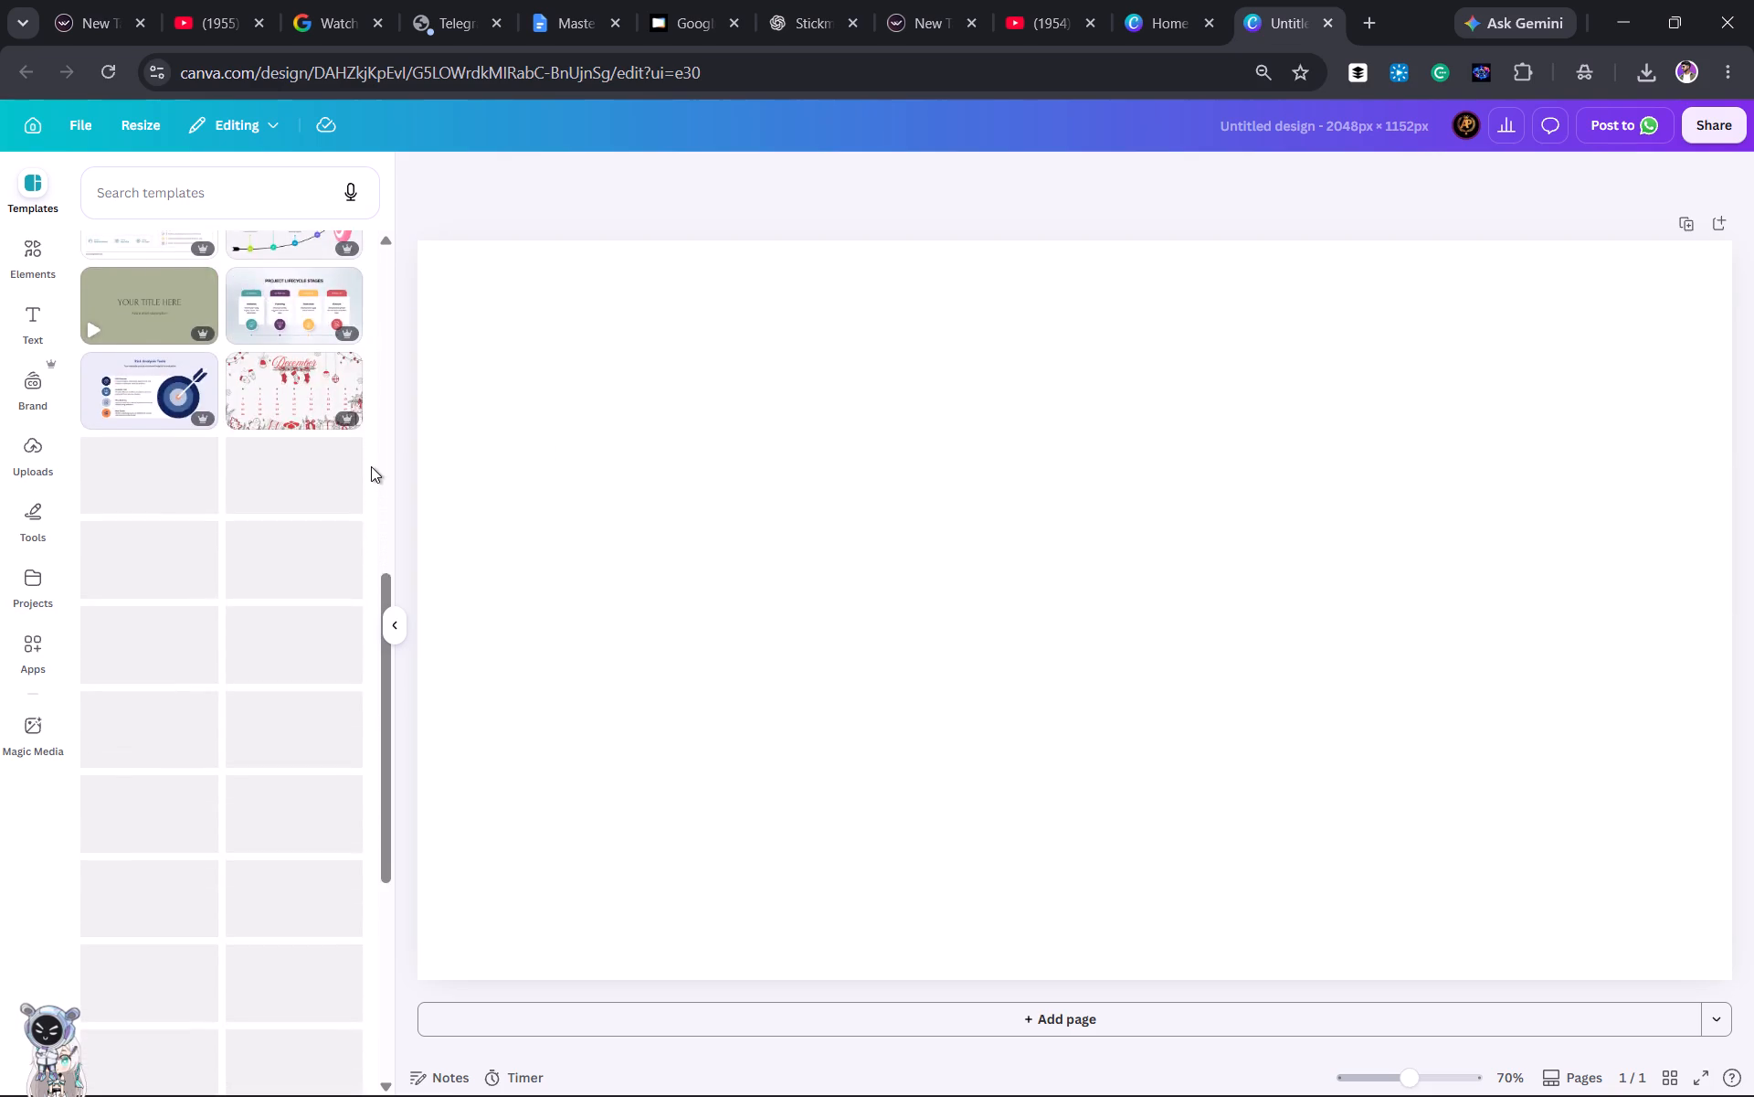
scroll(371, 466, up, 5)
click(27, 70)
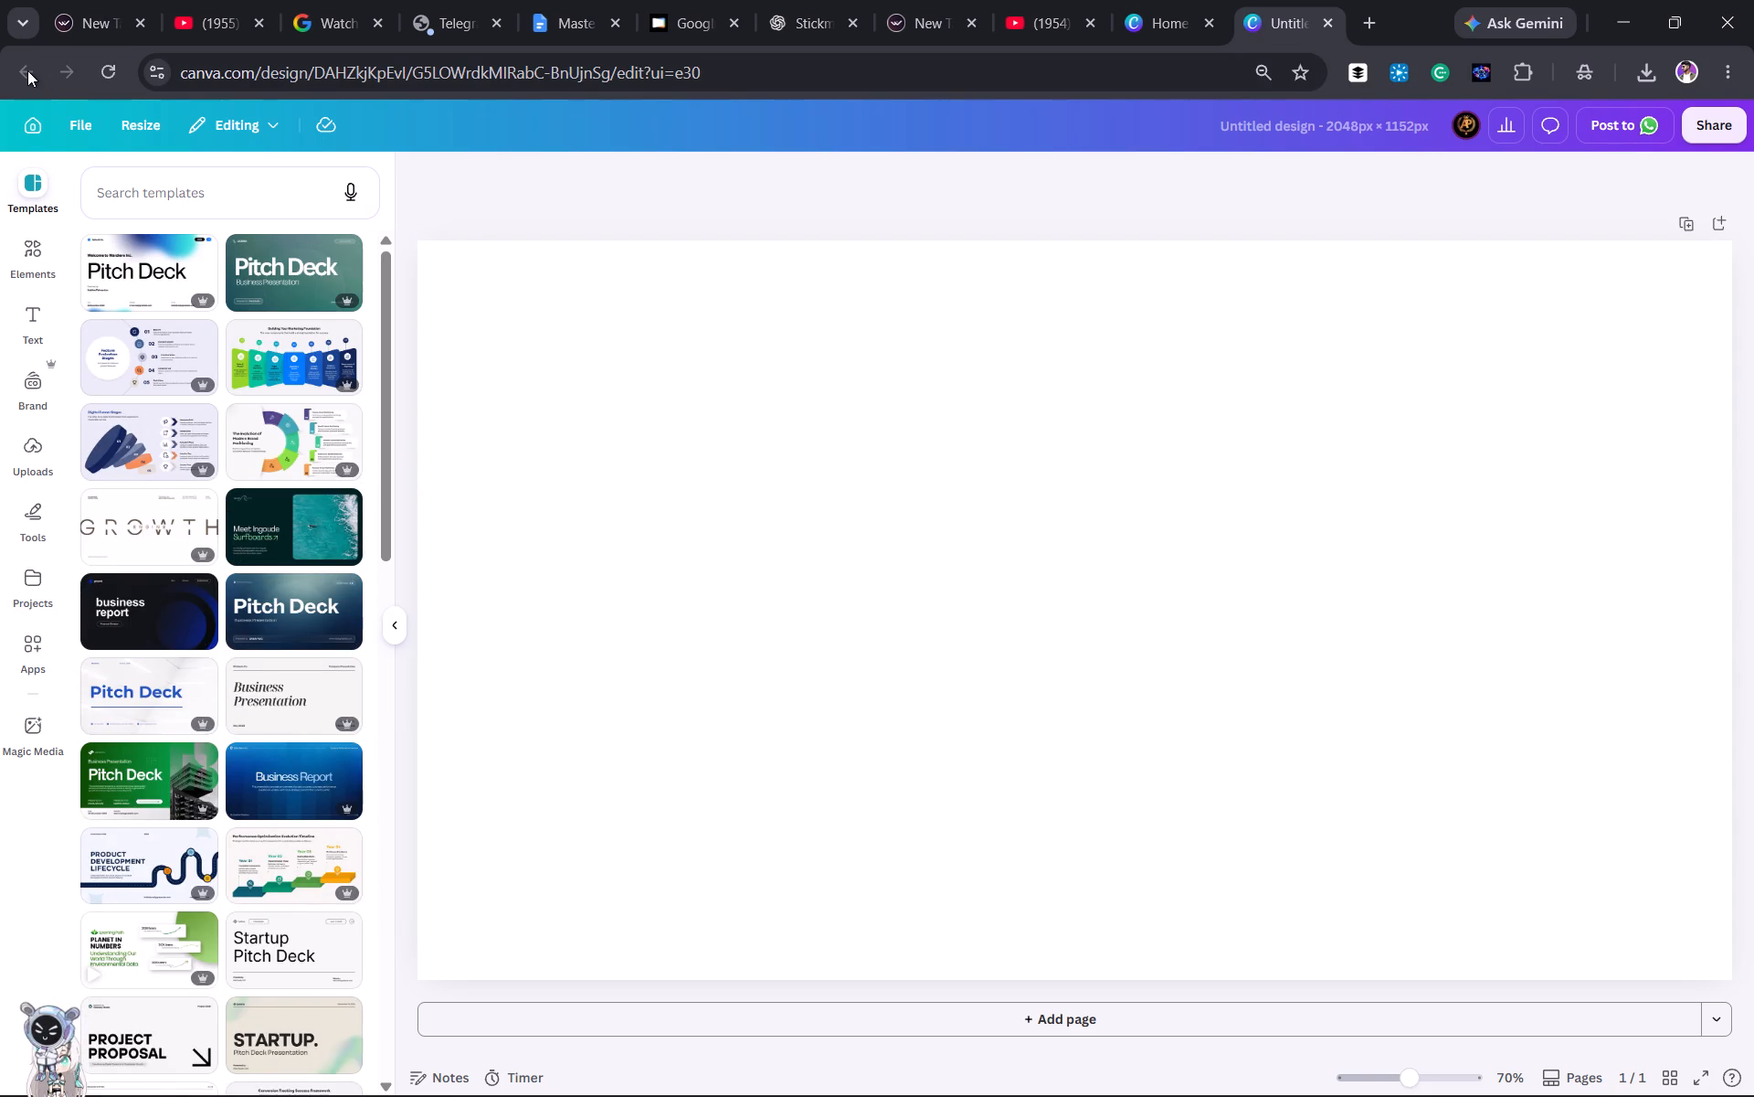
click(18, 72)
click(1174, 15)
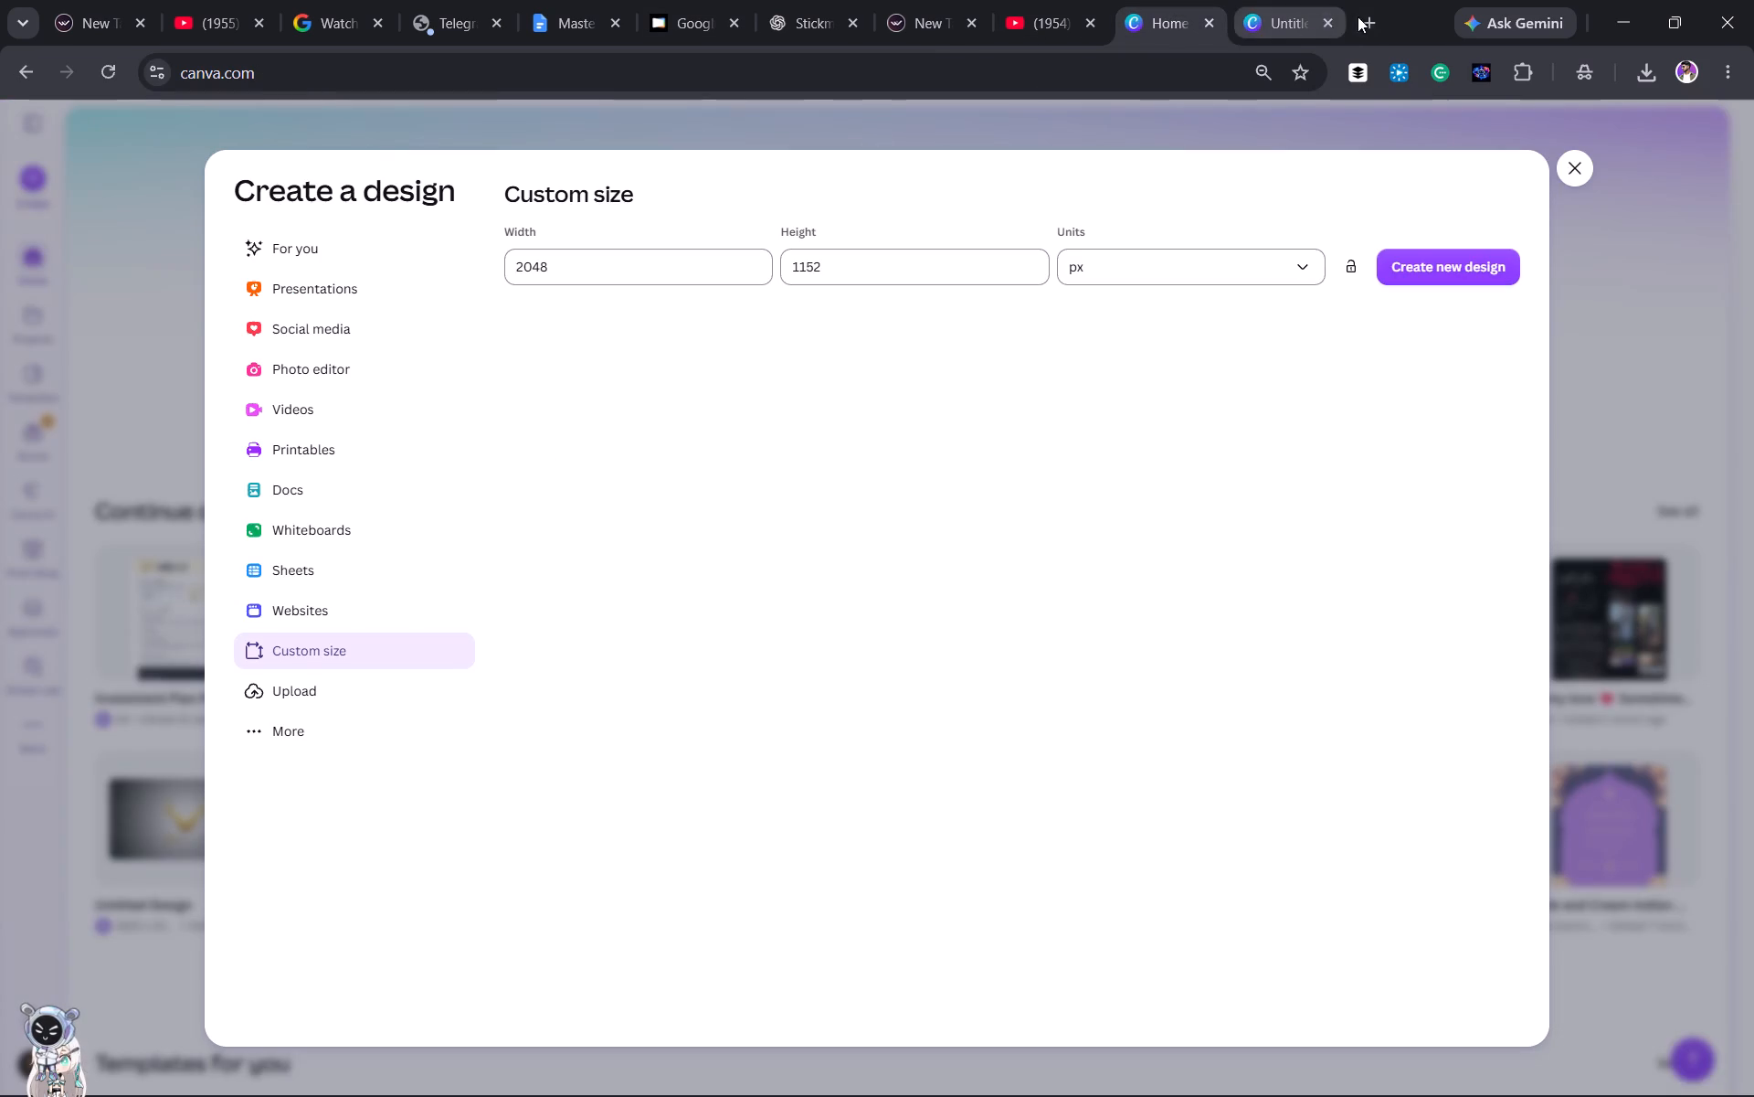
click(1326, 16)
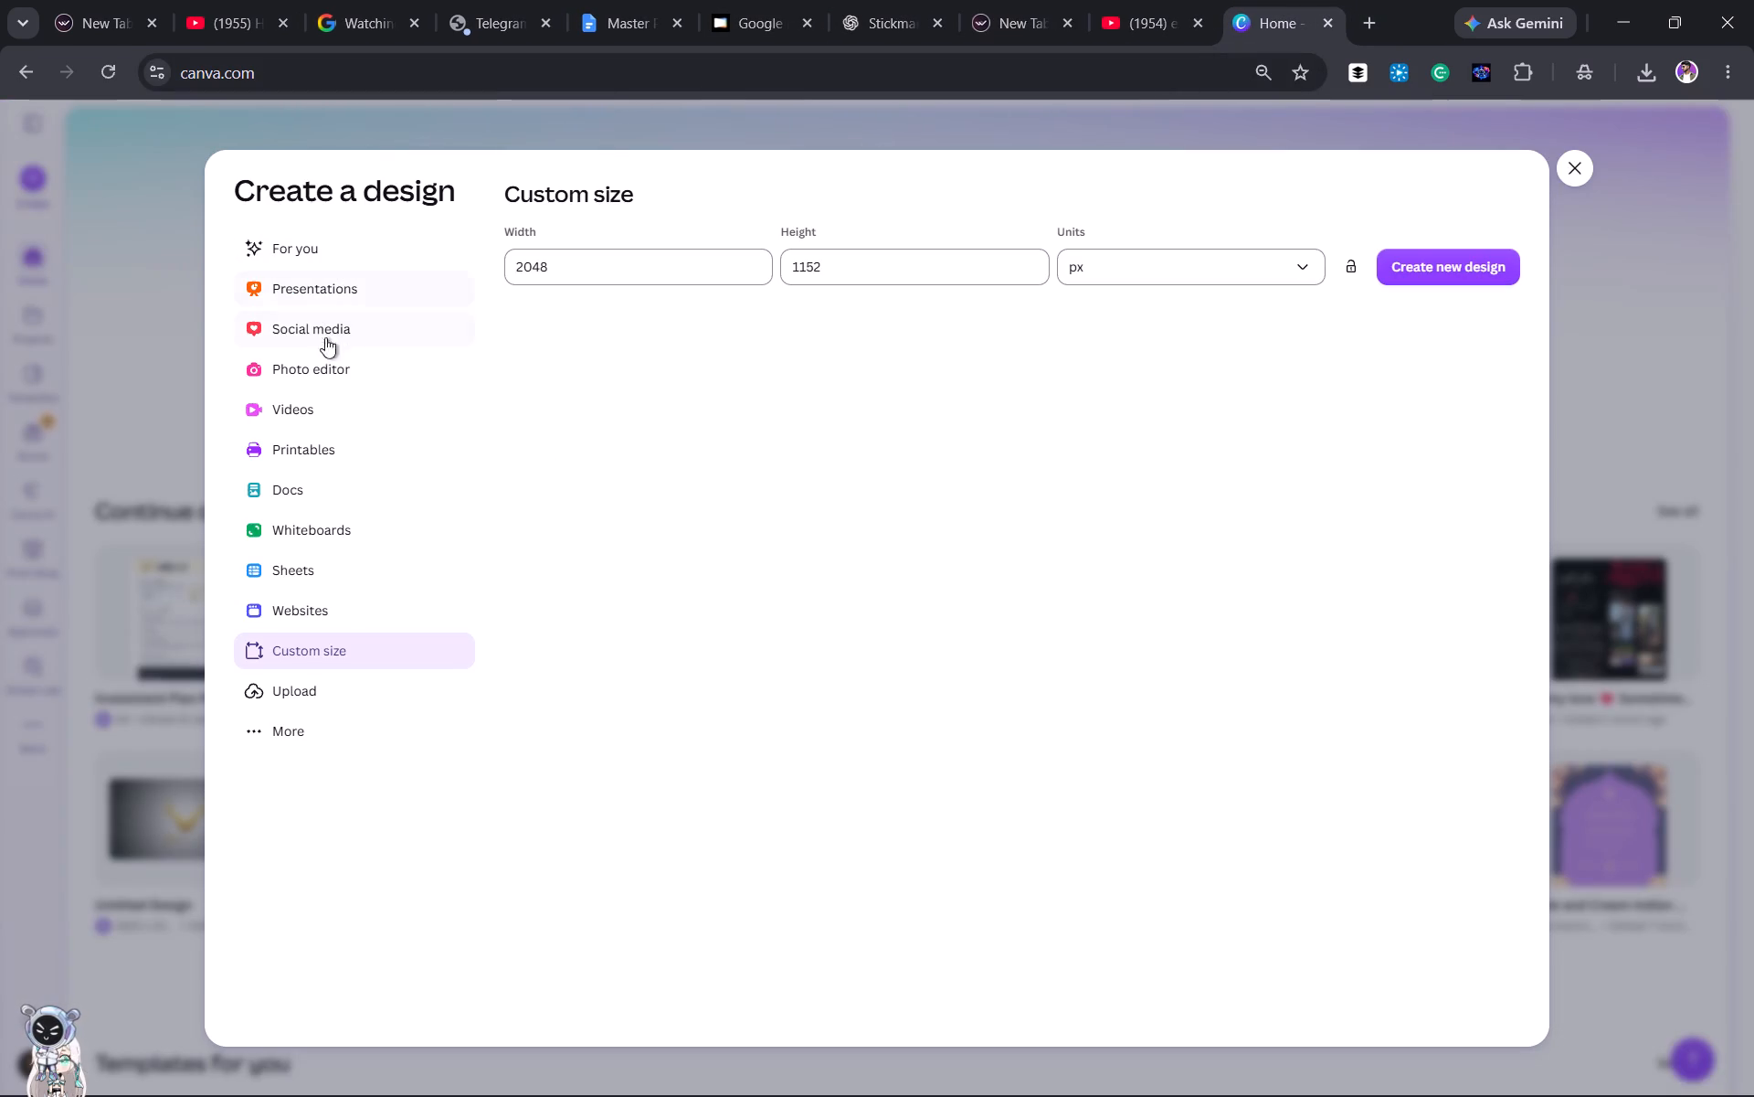
Create a new blank design from the YouTube Banner preset under Marketing and promotion.
click(293, 721)
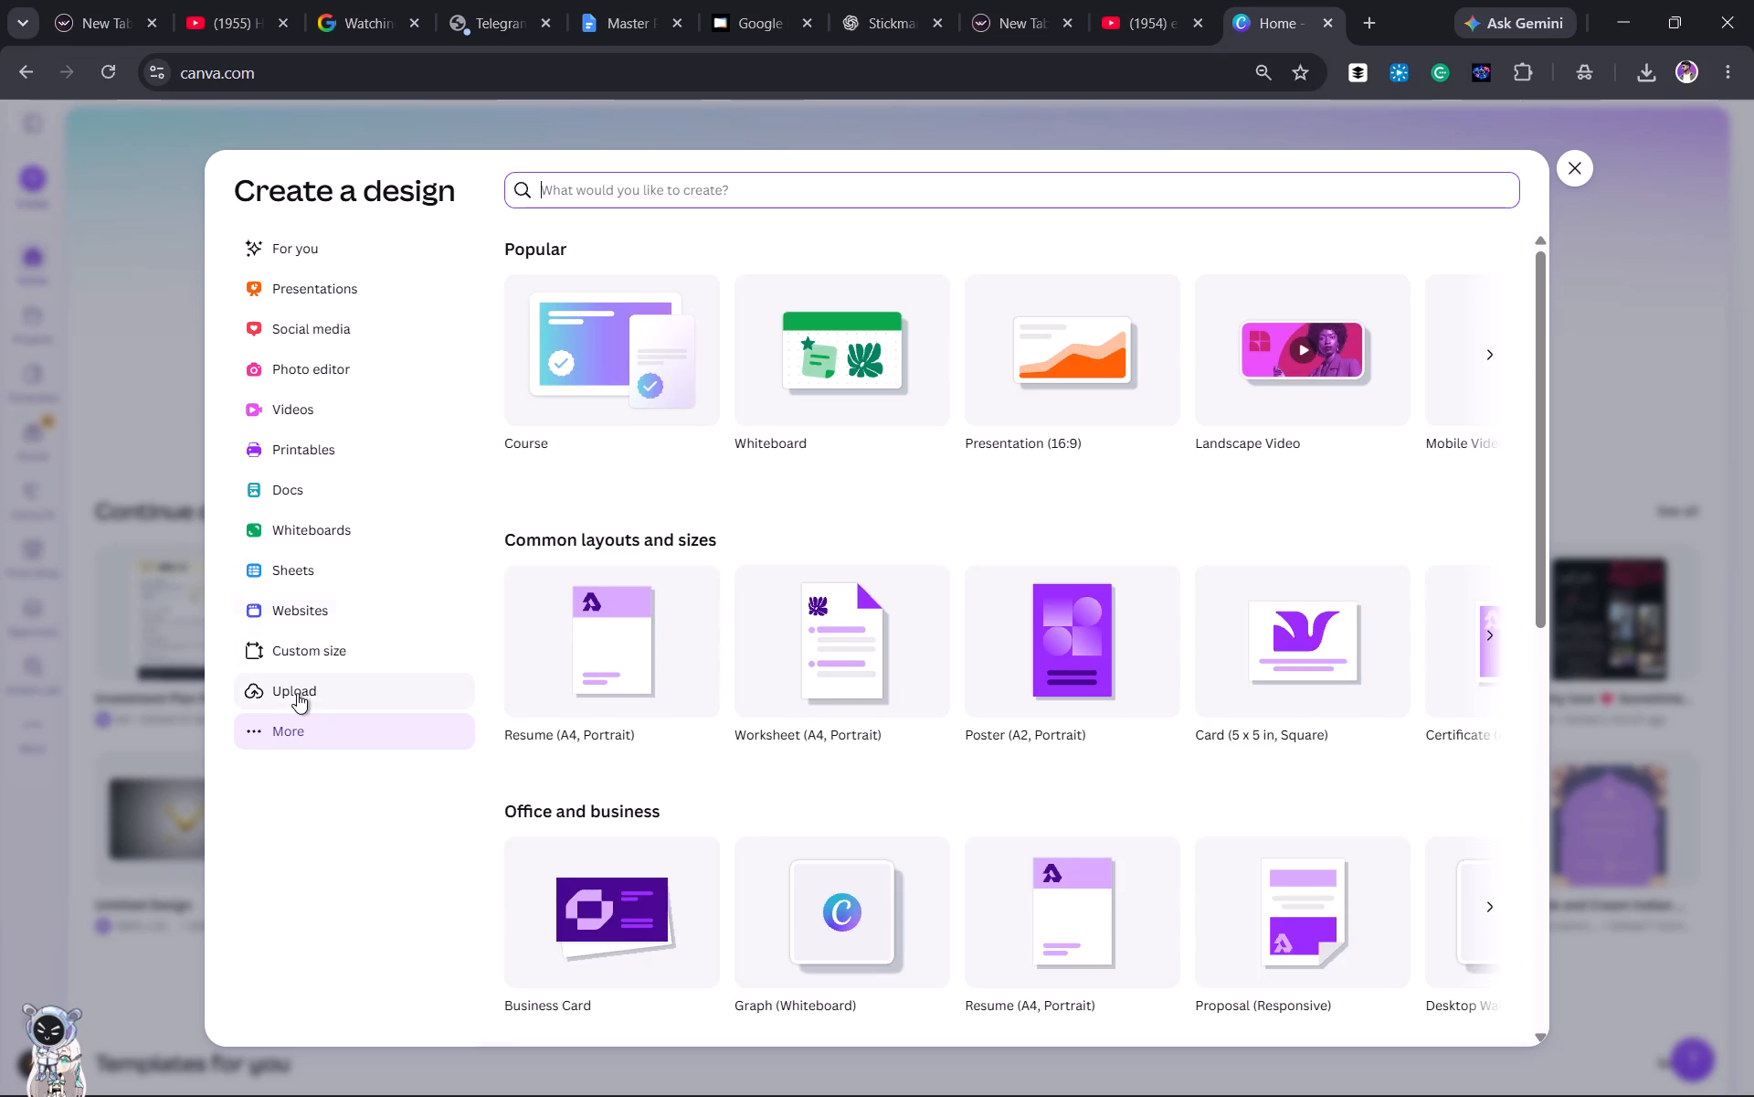
scroll(999, 508, down, 2)
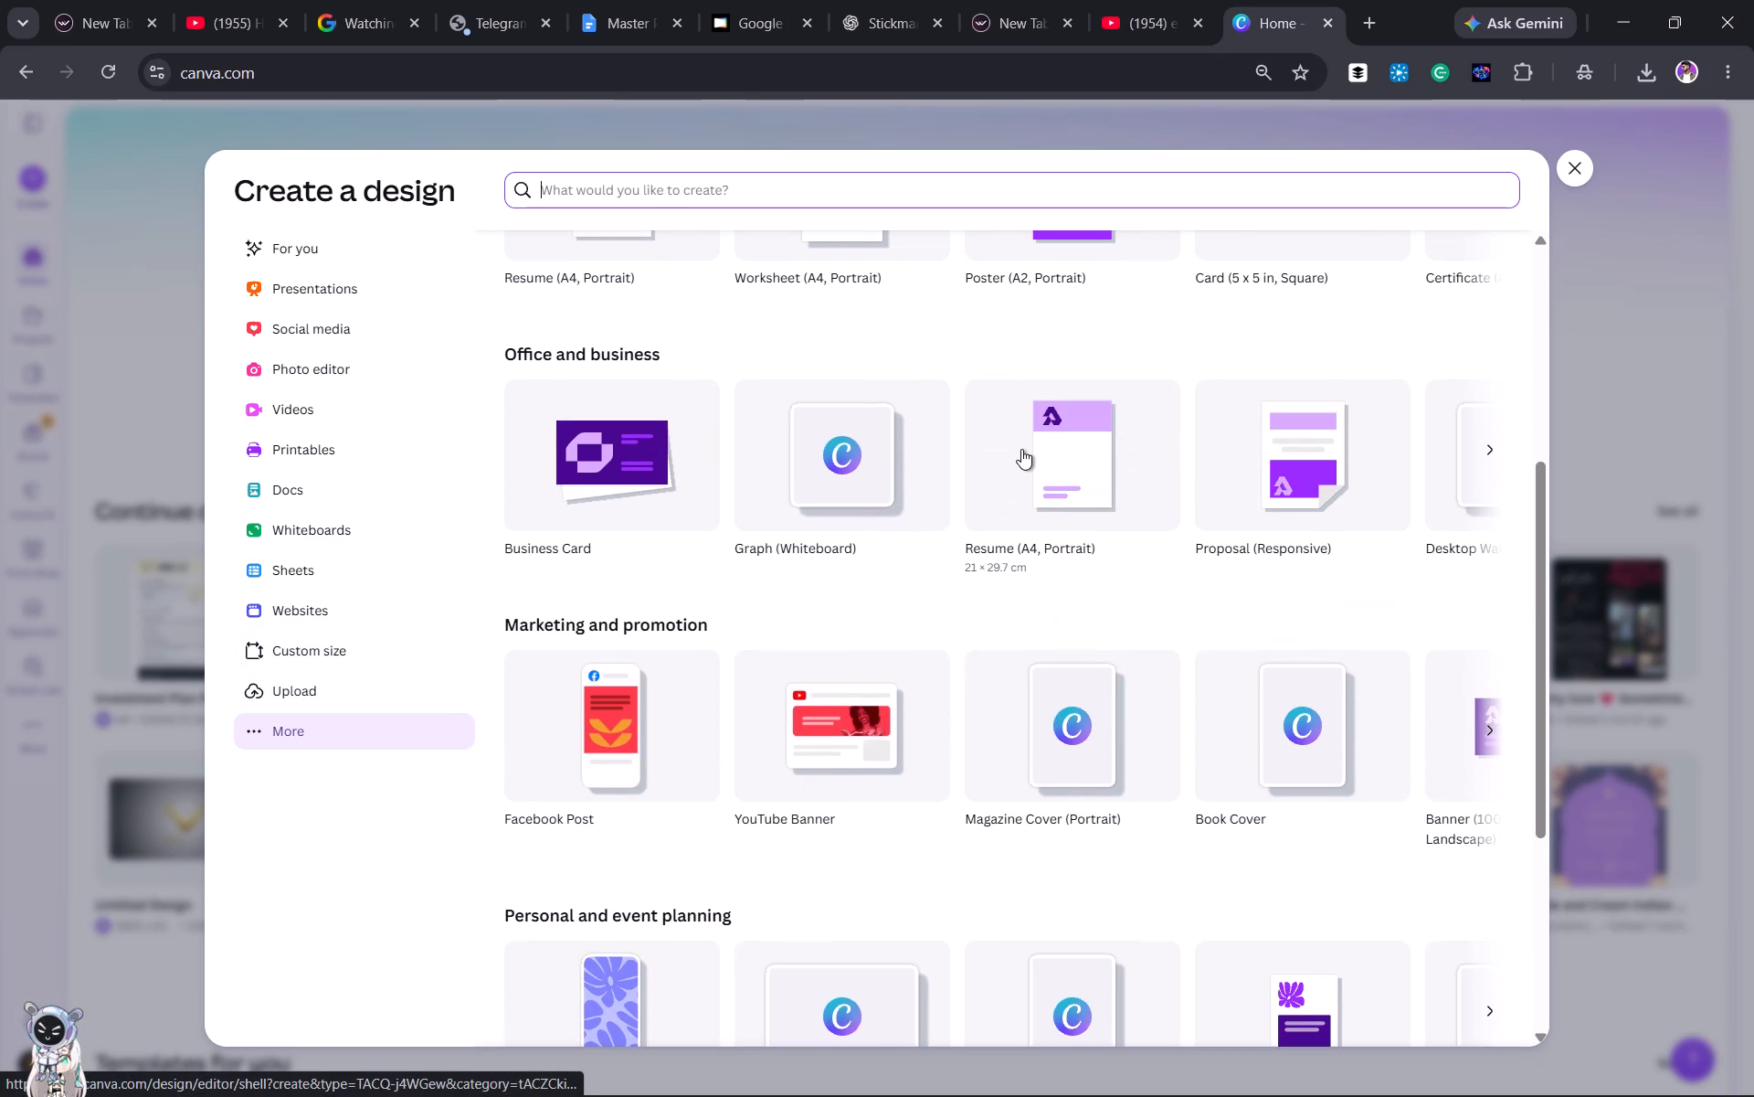
scroll(1021, 449, down, 1)
click(803, 501)
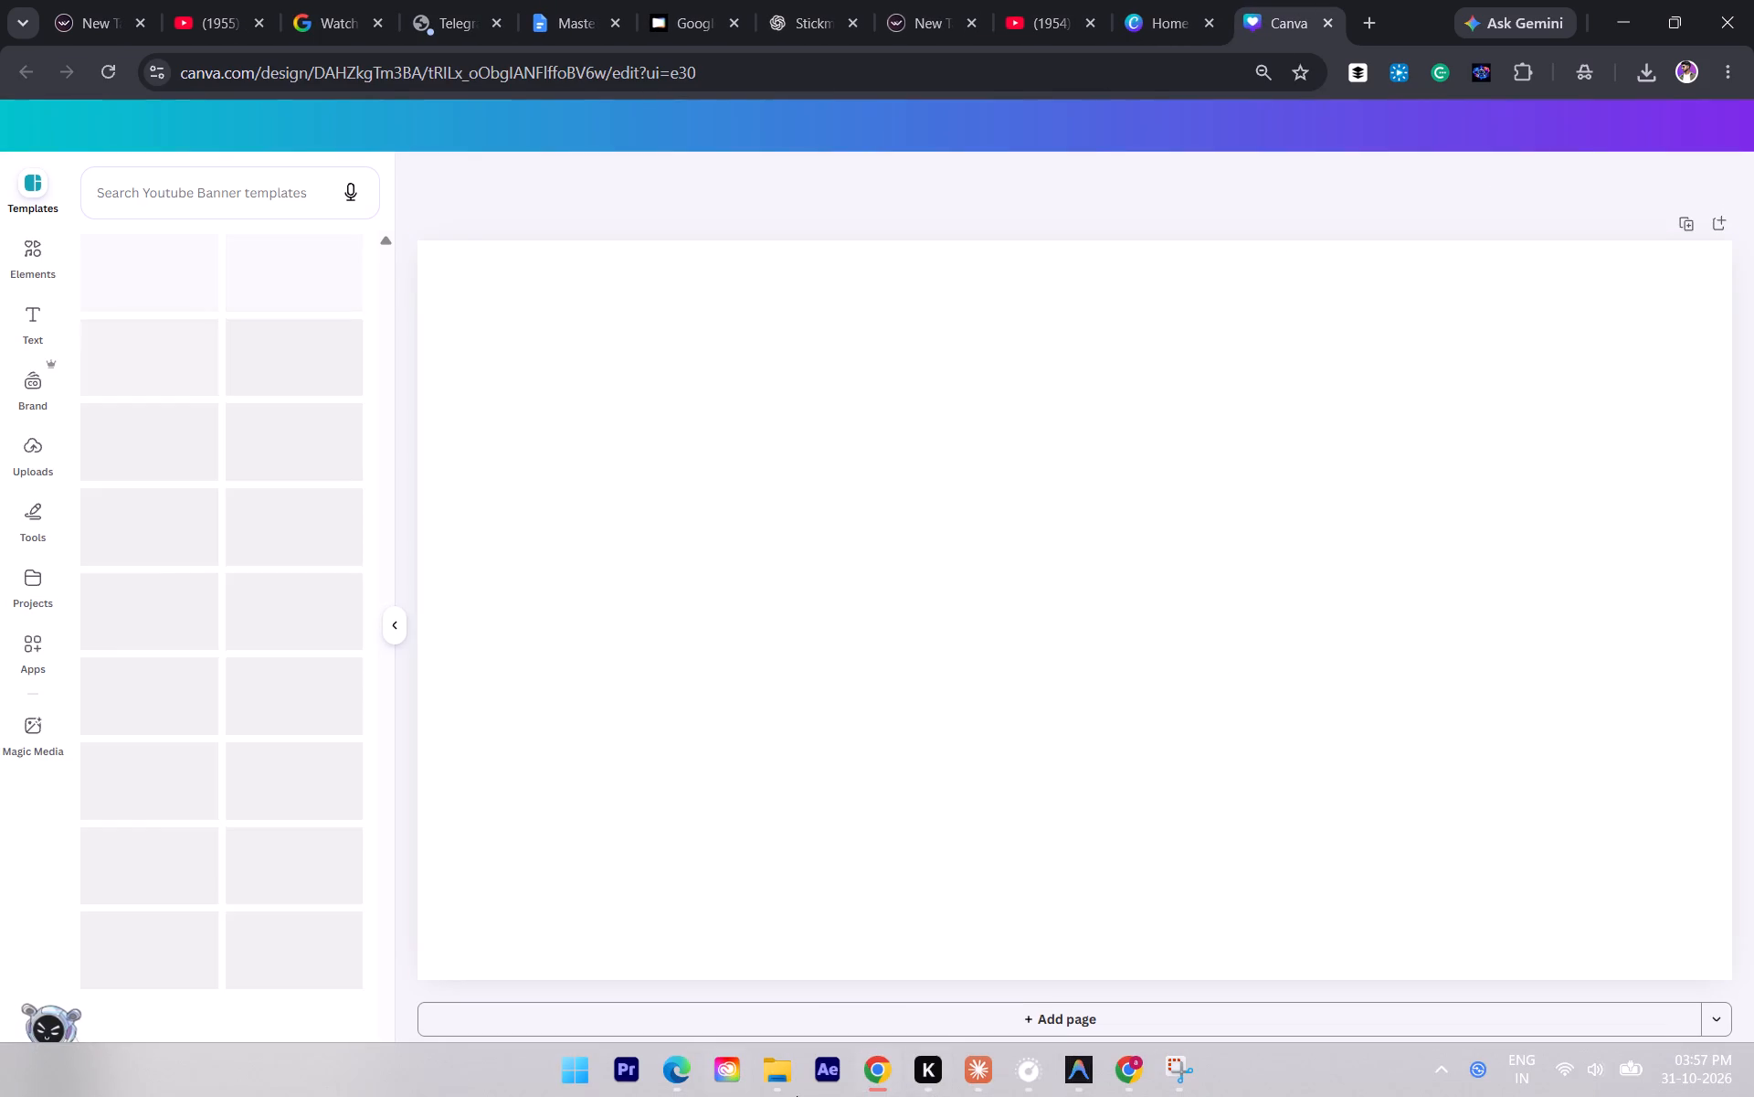
Switch to File Explorer, open the Downloads folder and search it for "bik" to locate the generated banner image.
click(764, 1081)
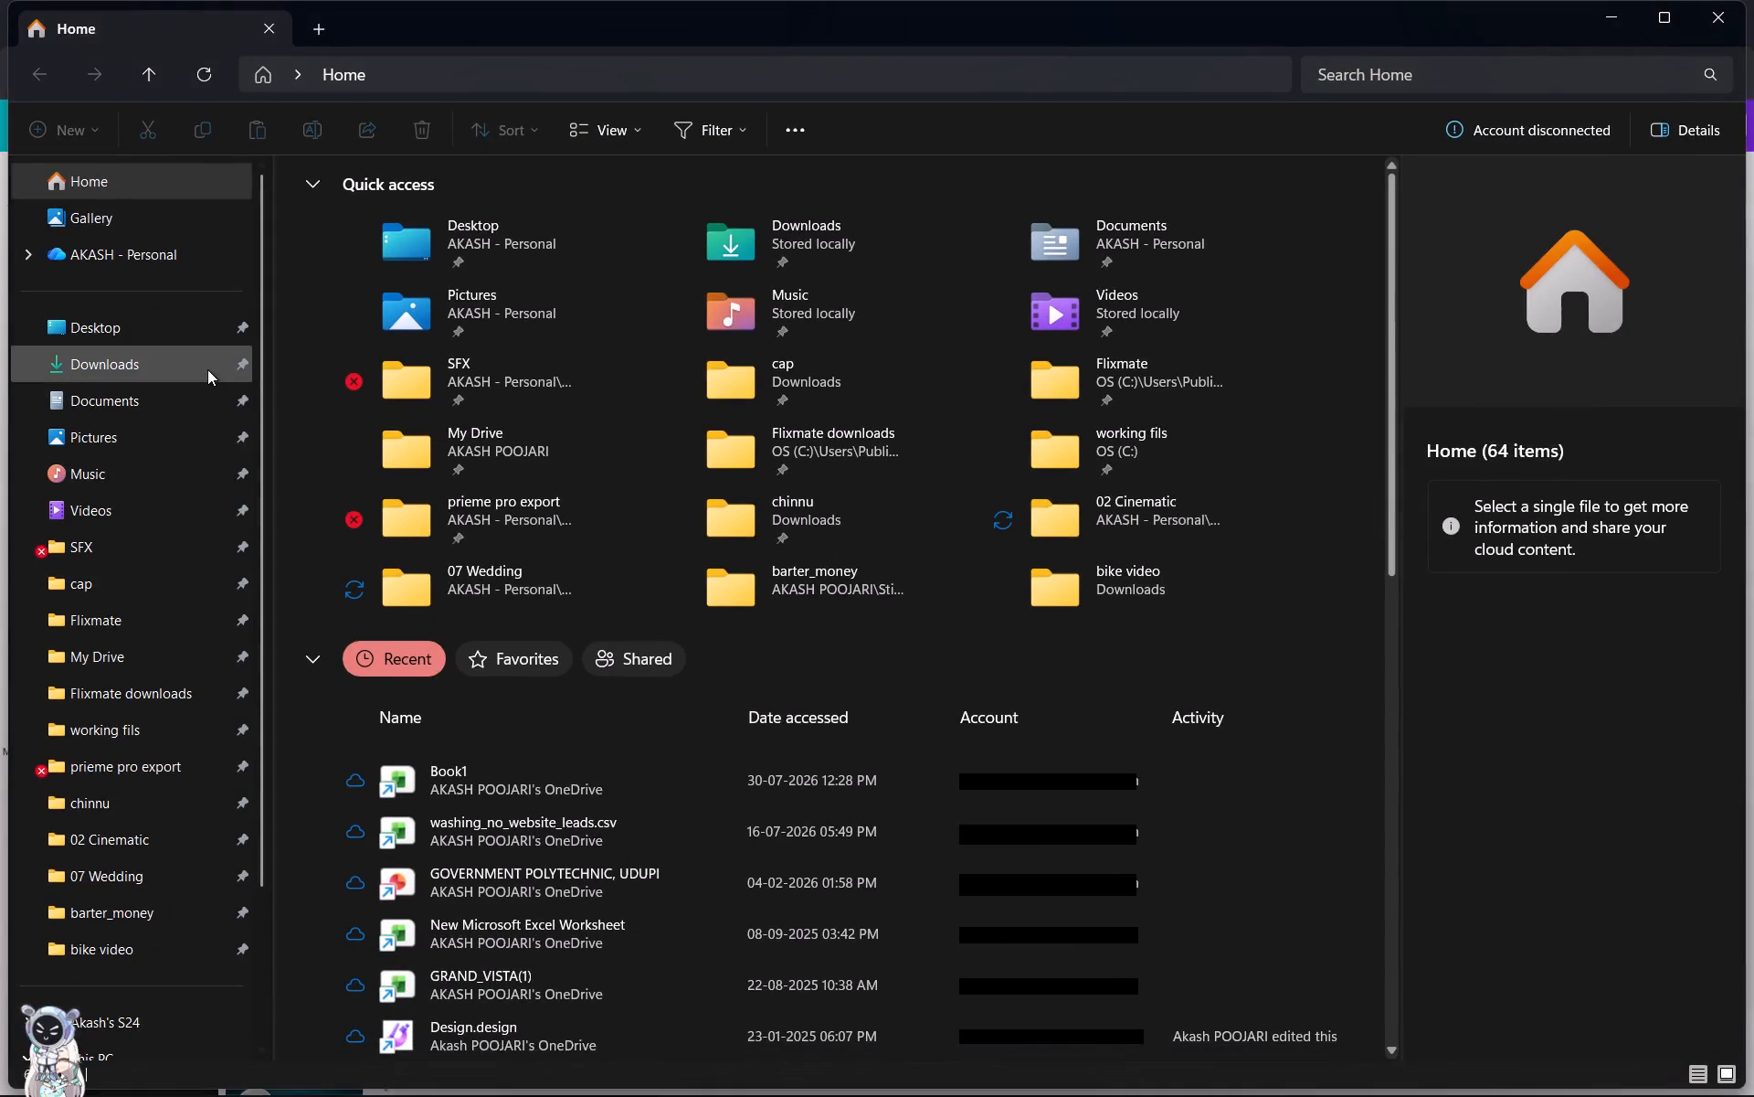
click(207, 369)
scroll(656, 318, down, 17)
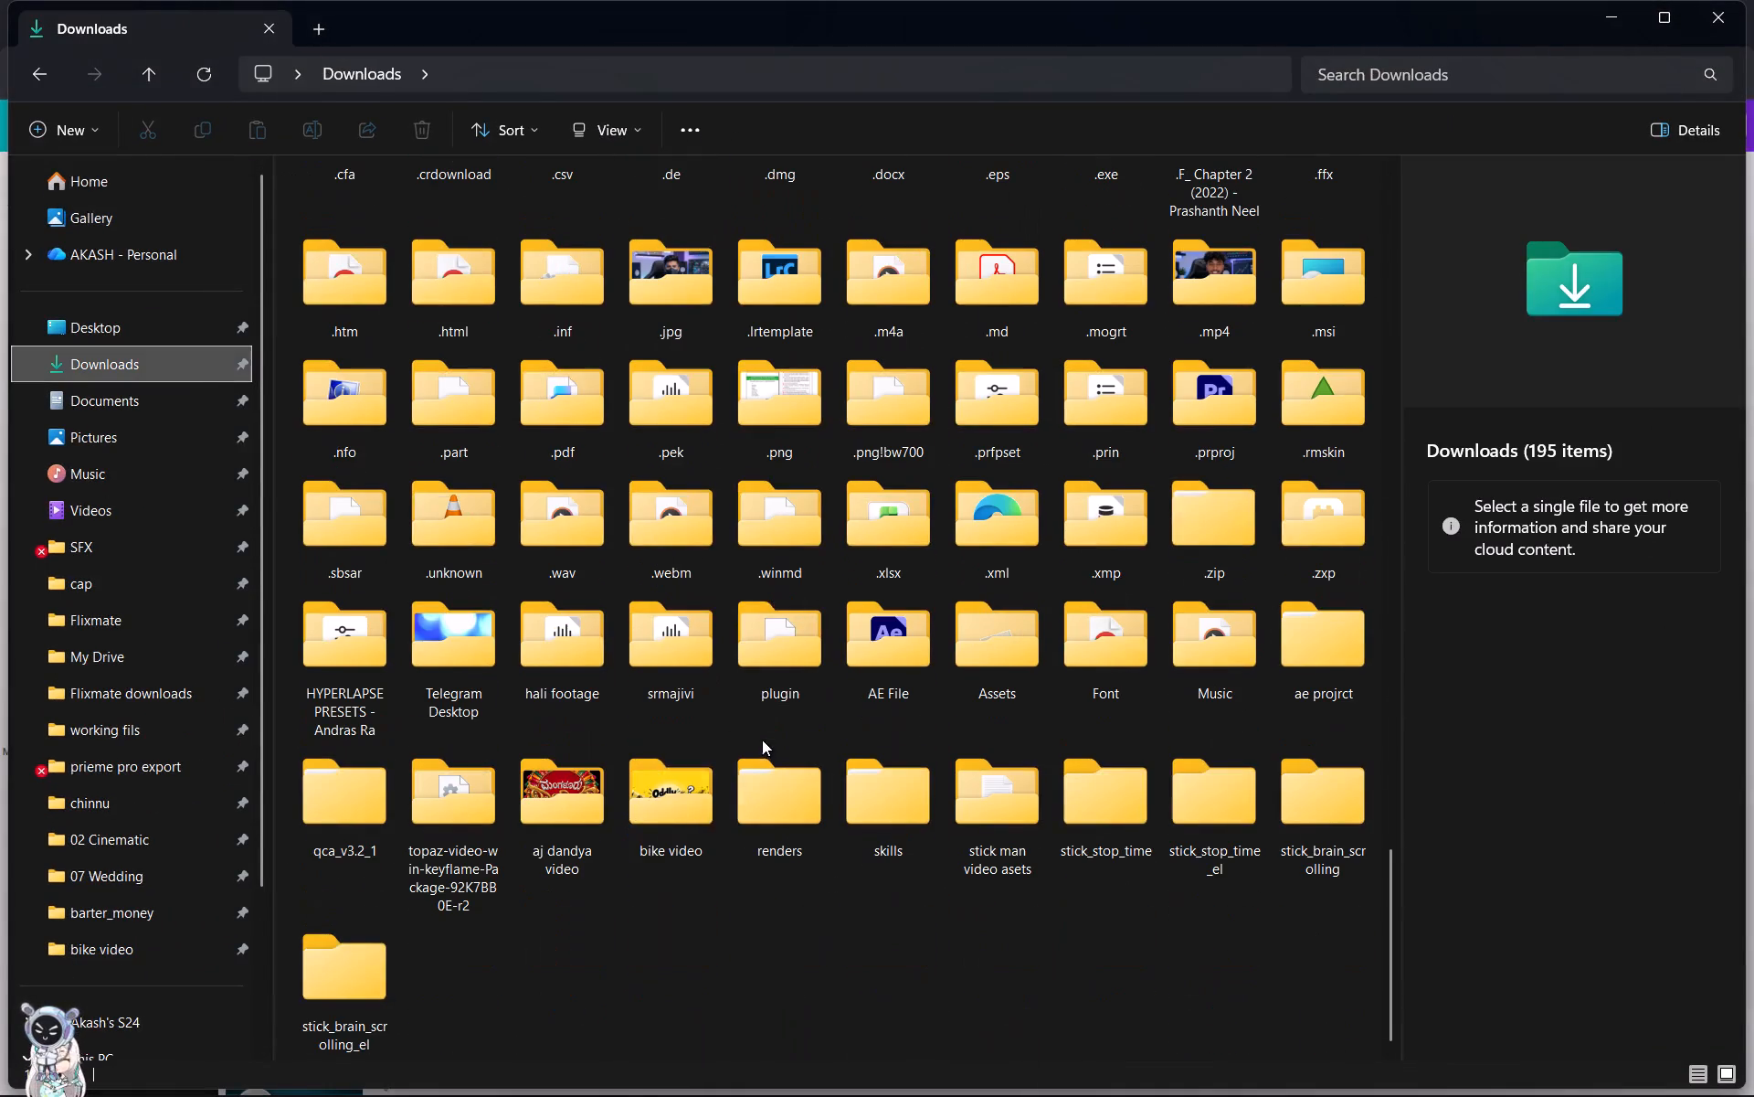
scroll(762, 740, down, 9)
scroll(661, 726, up, 5)
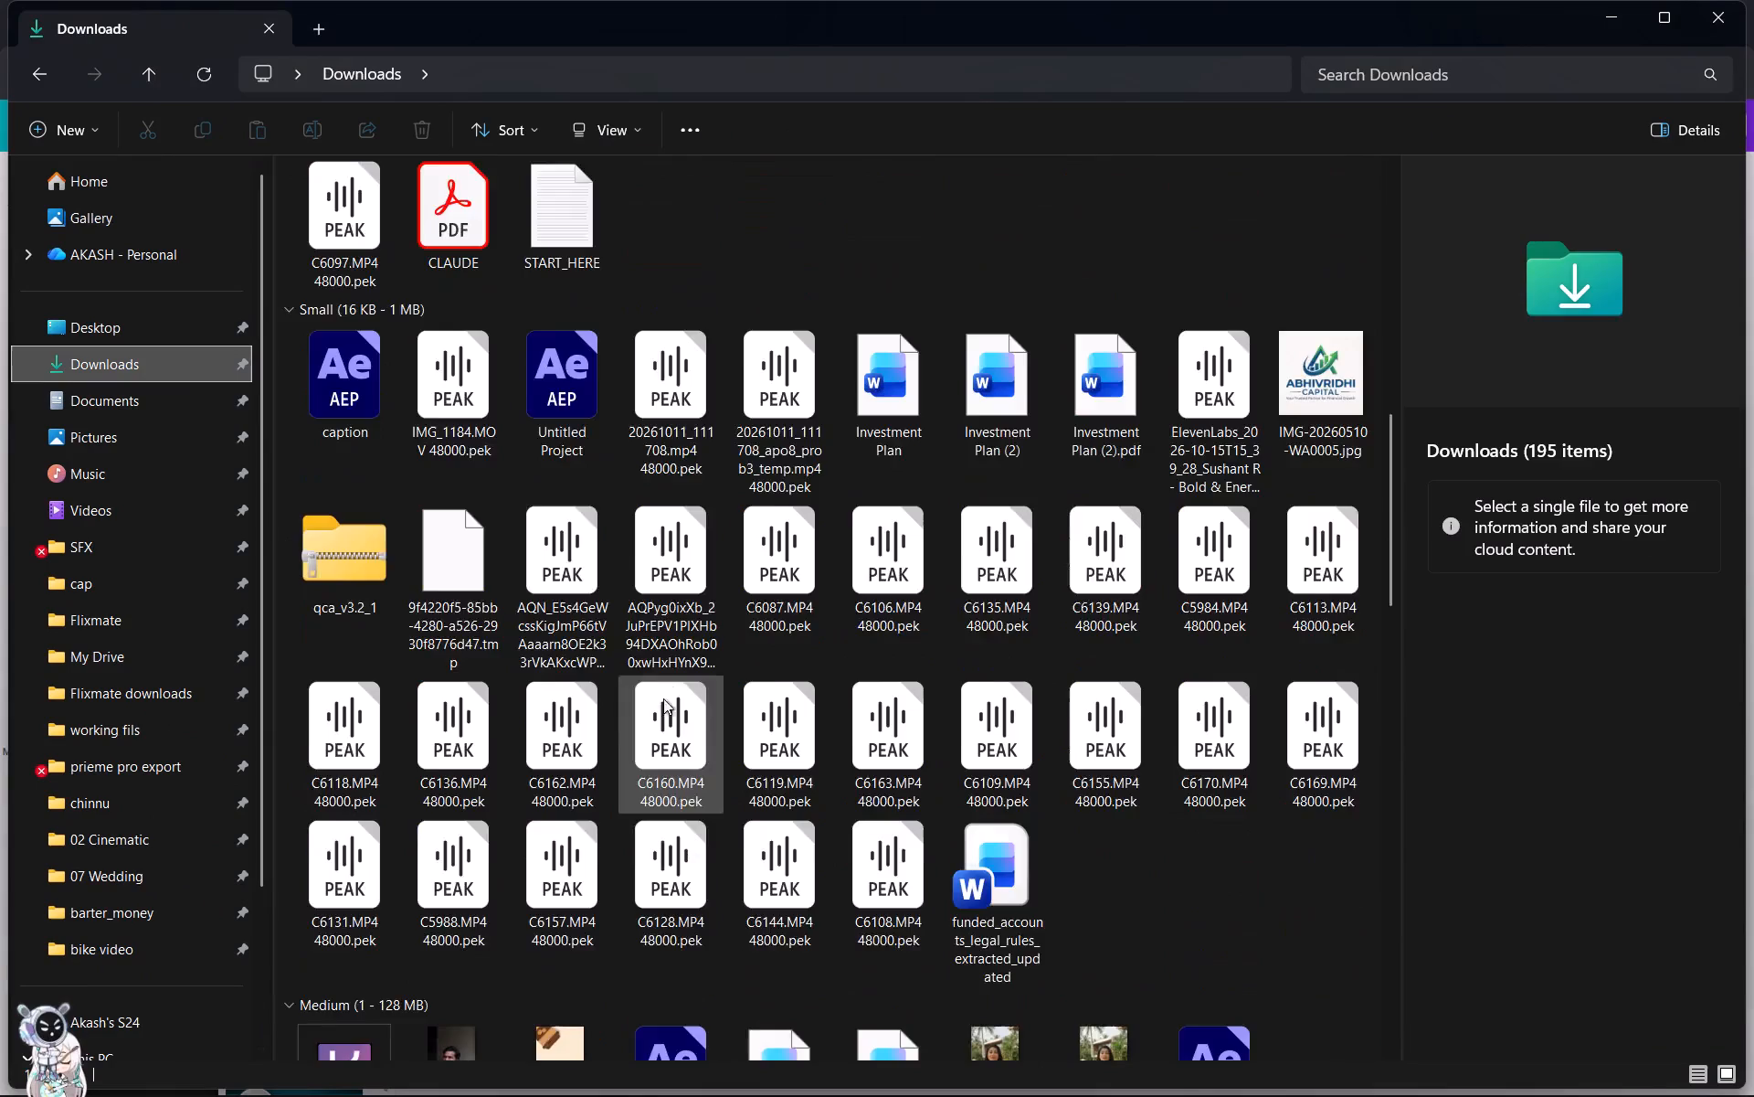
scroll(671, 676, up, 5)
scroll(671, 676, down, 6)
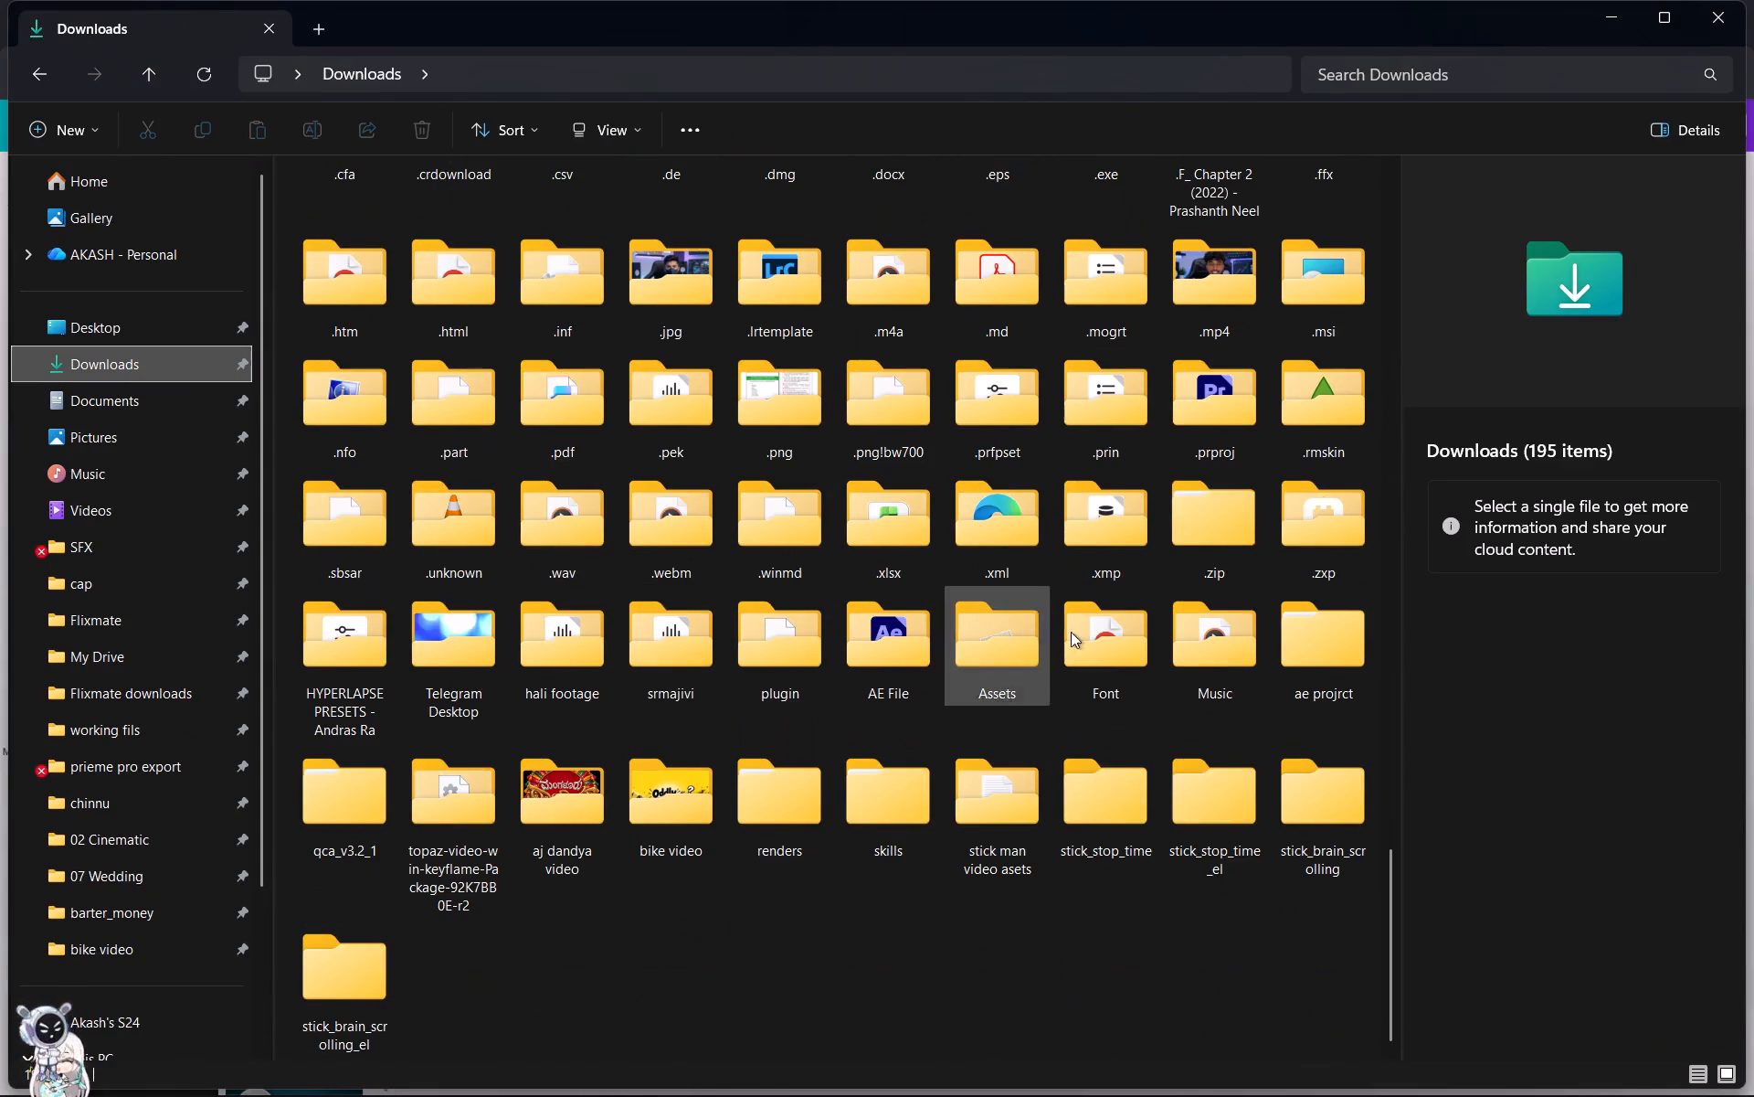
scroll(1117, 623, up, 4)
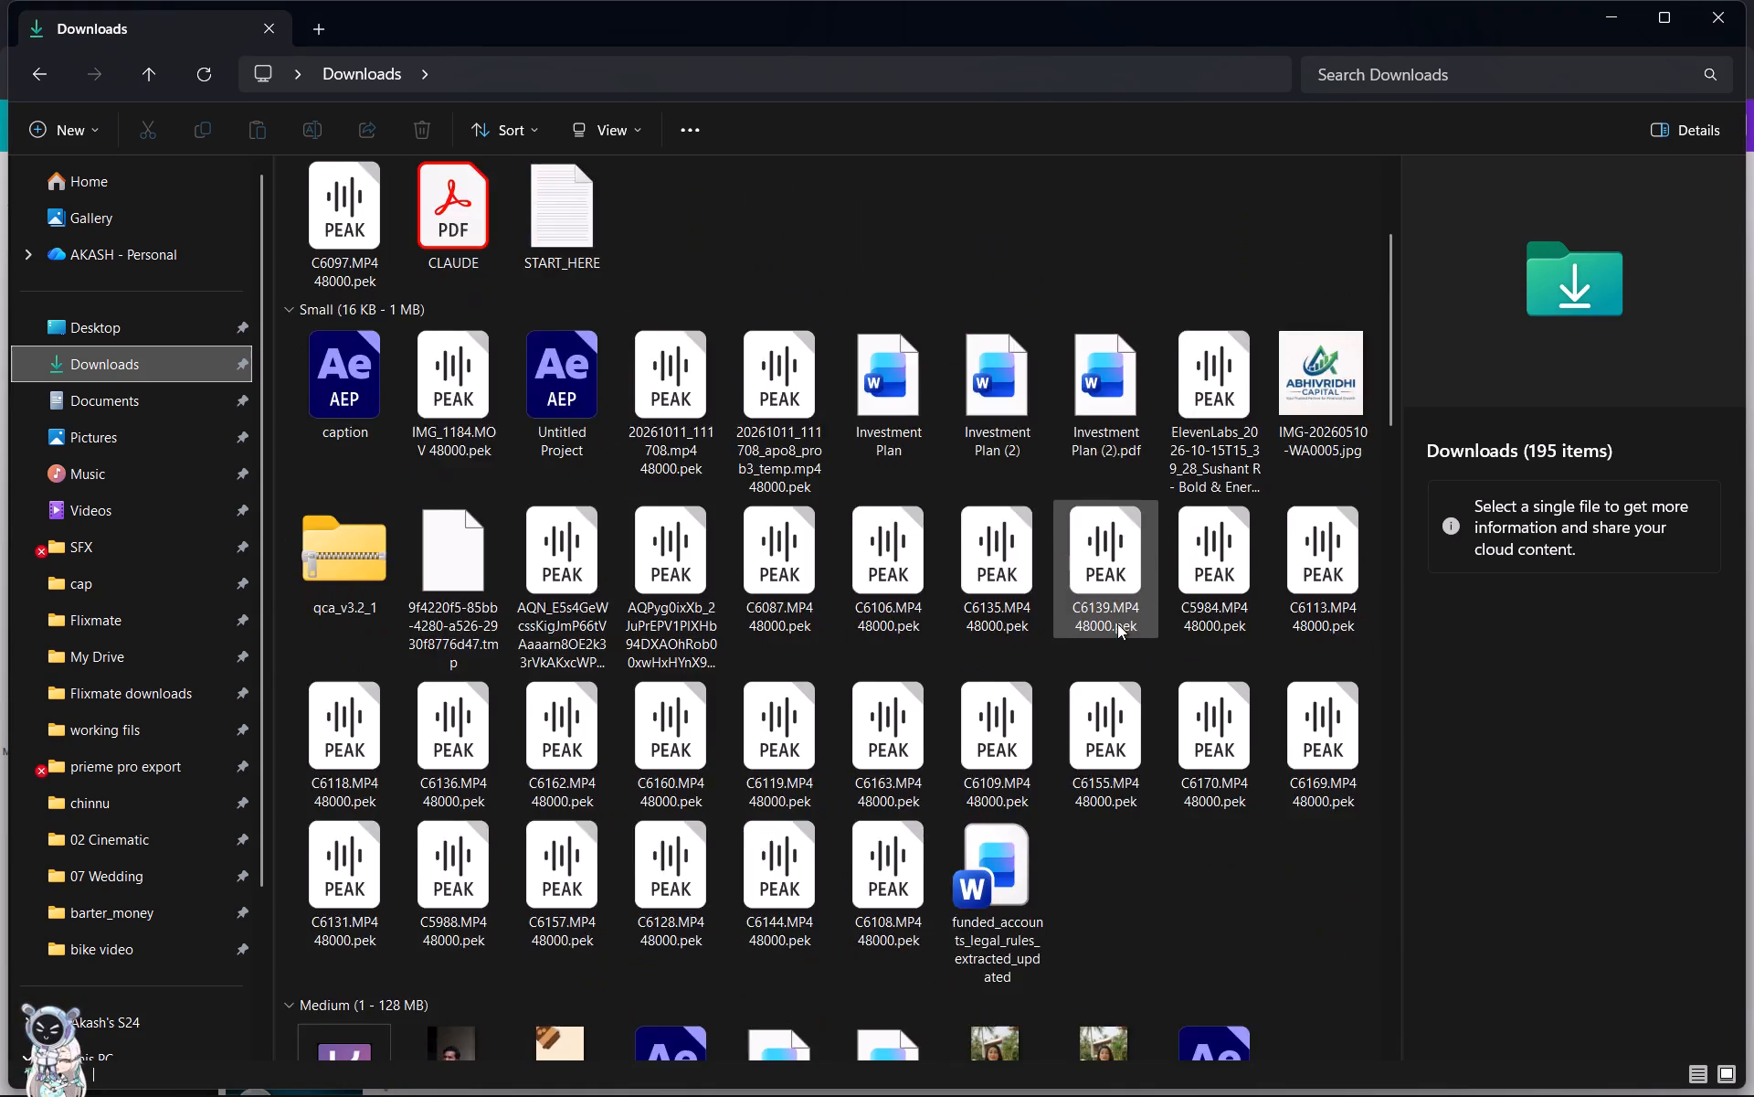
scroll(1117, 623, up, 2)
click(1447, 74)
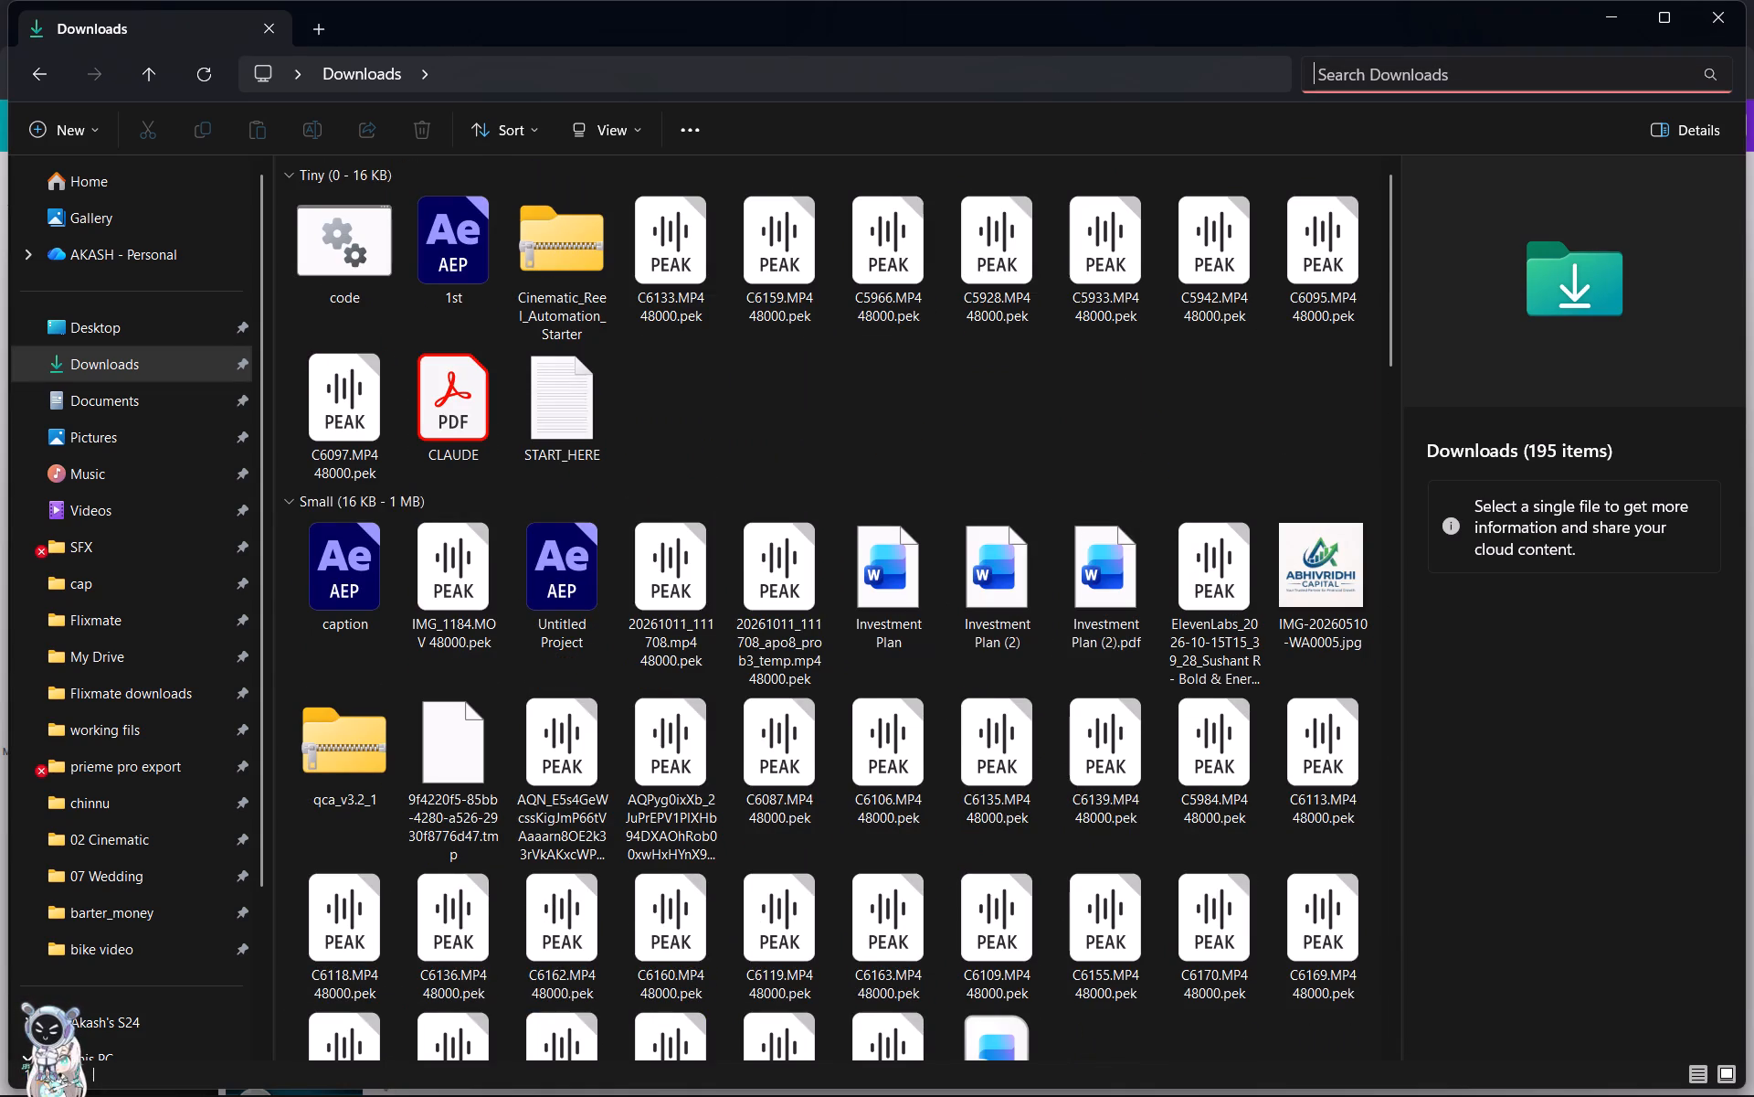
text(bik)
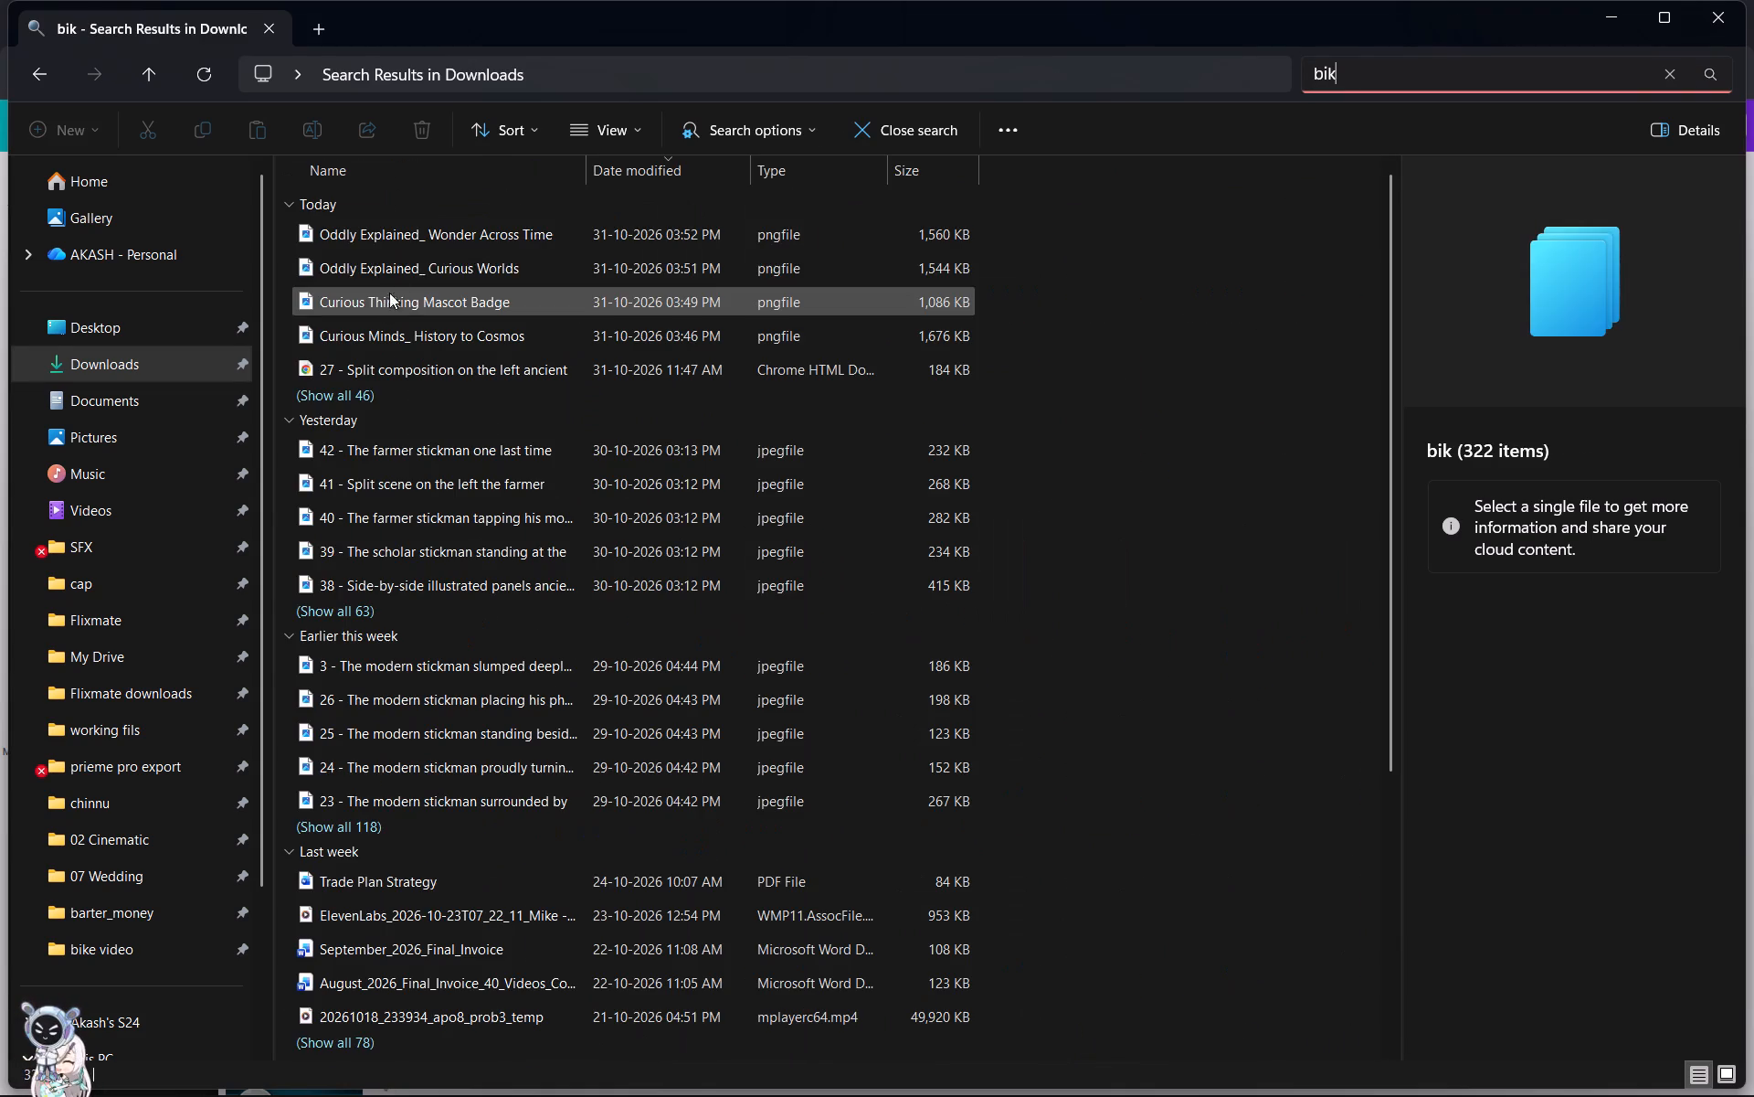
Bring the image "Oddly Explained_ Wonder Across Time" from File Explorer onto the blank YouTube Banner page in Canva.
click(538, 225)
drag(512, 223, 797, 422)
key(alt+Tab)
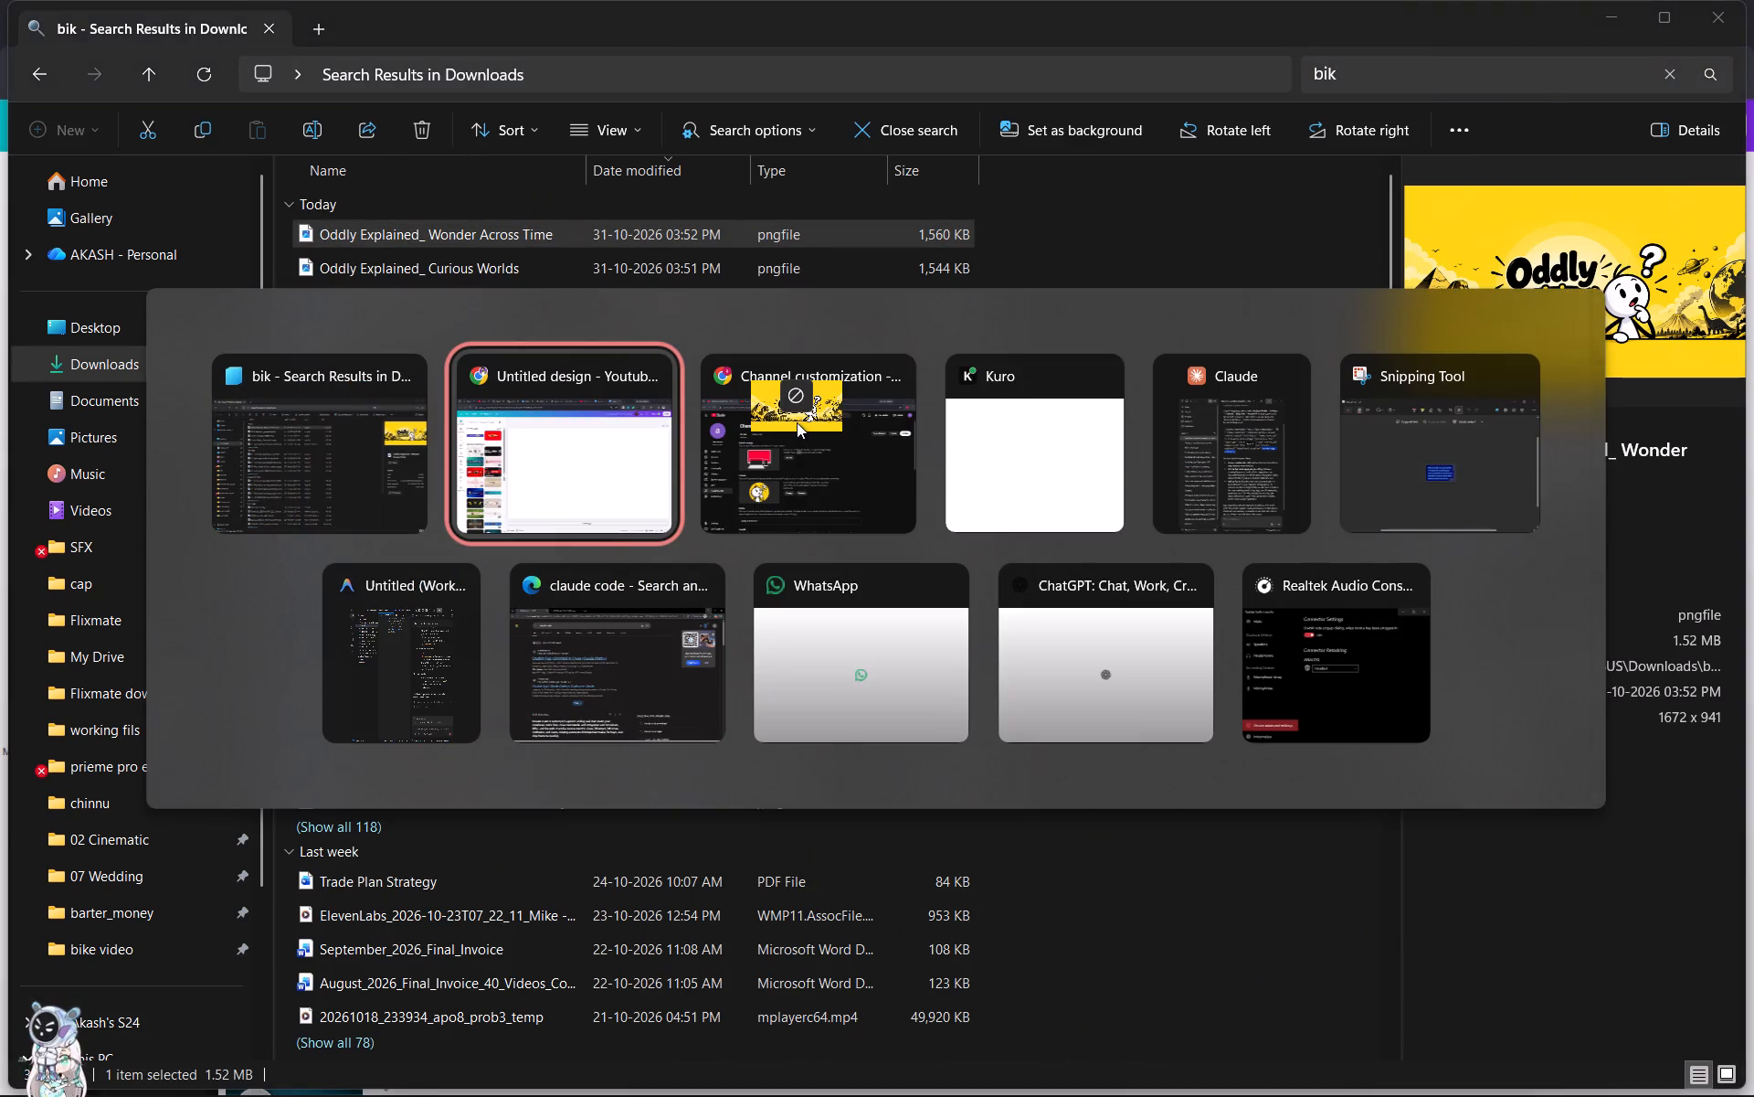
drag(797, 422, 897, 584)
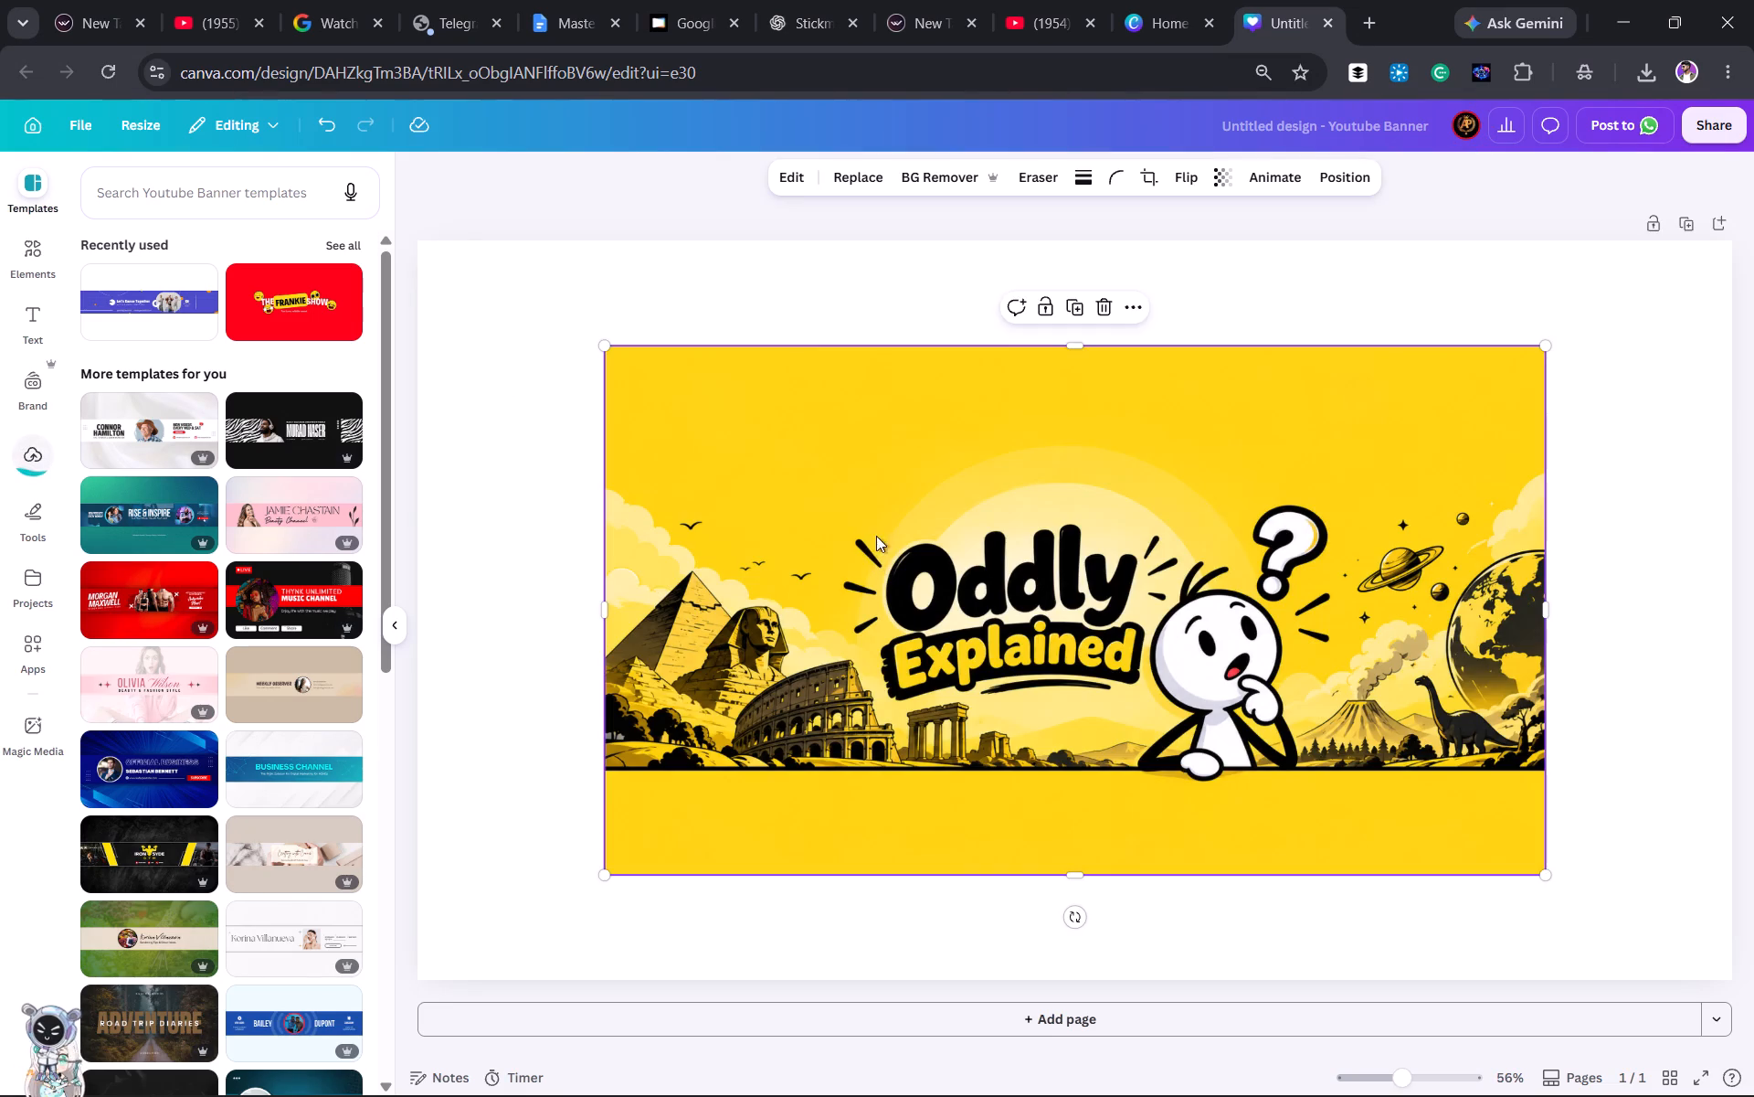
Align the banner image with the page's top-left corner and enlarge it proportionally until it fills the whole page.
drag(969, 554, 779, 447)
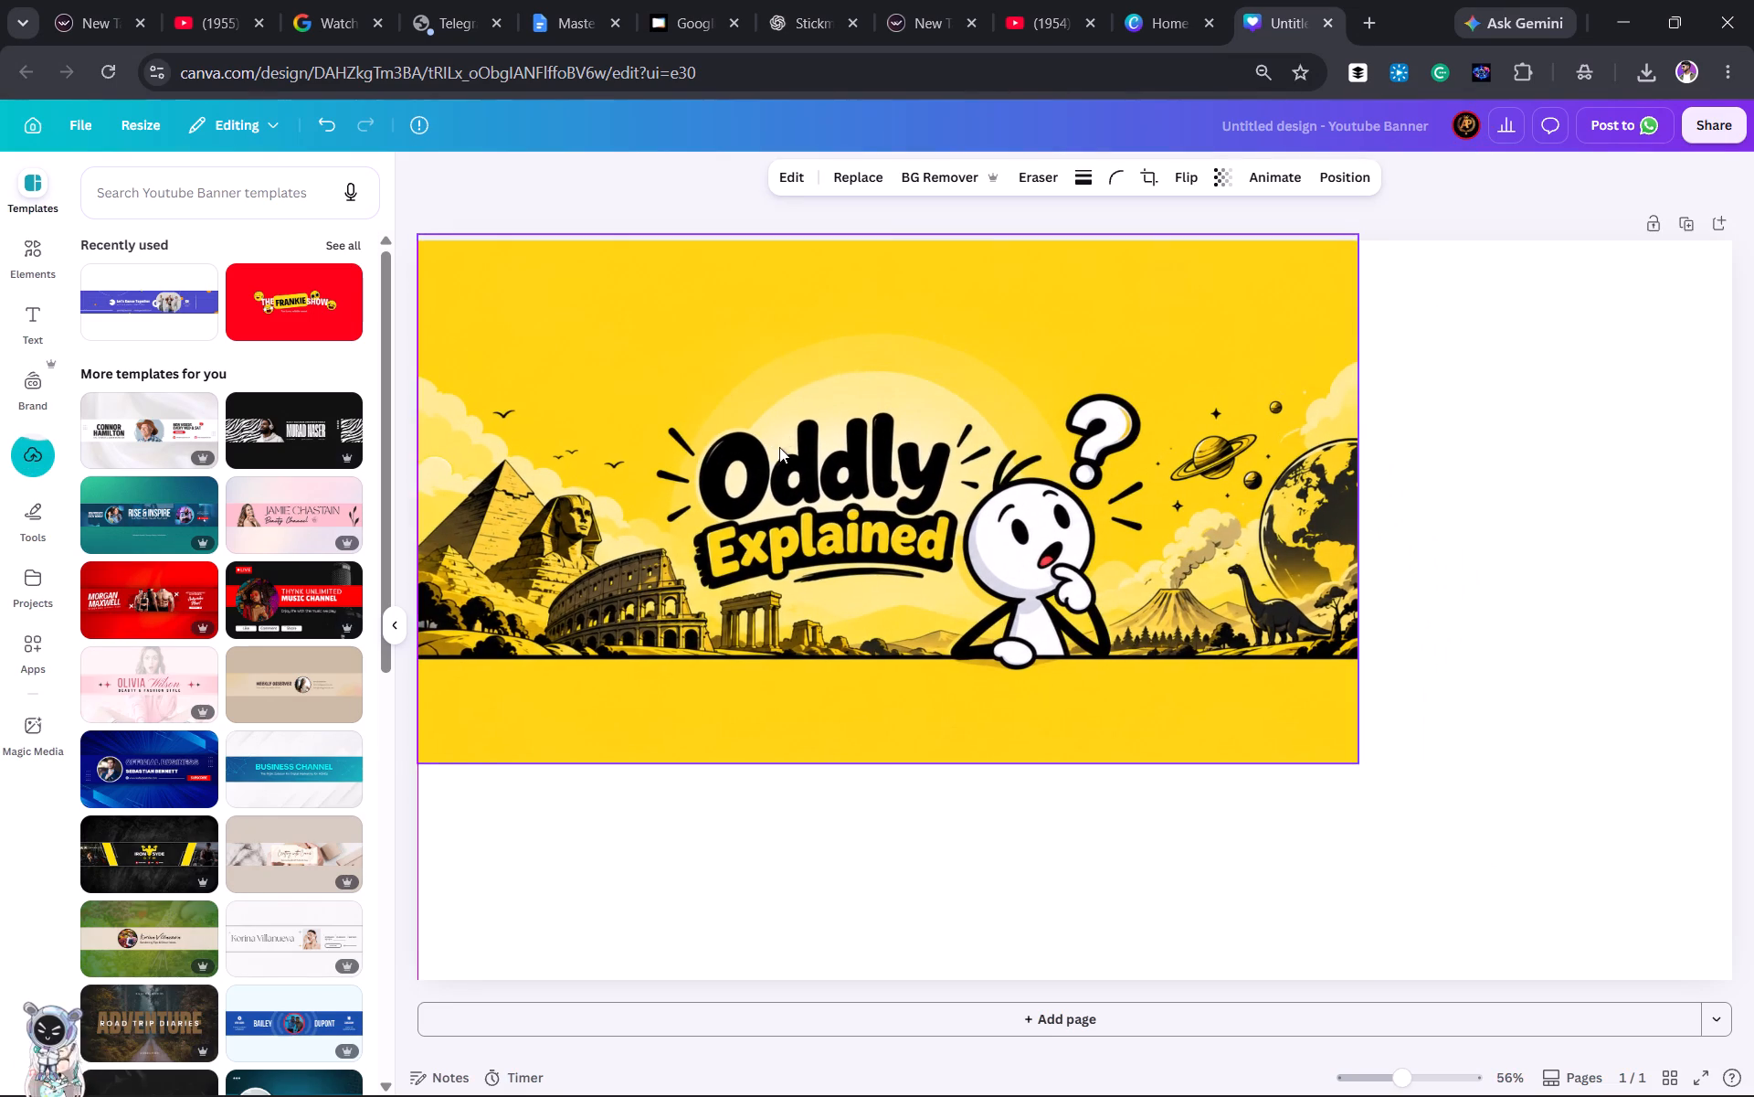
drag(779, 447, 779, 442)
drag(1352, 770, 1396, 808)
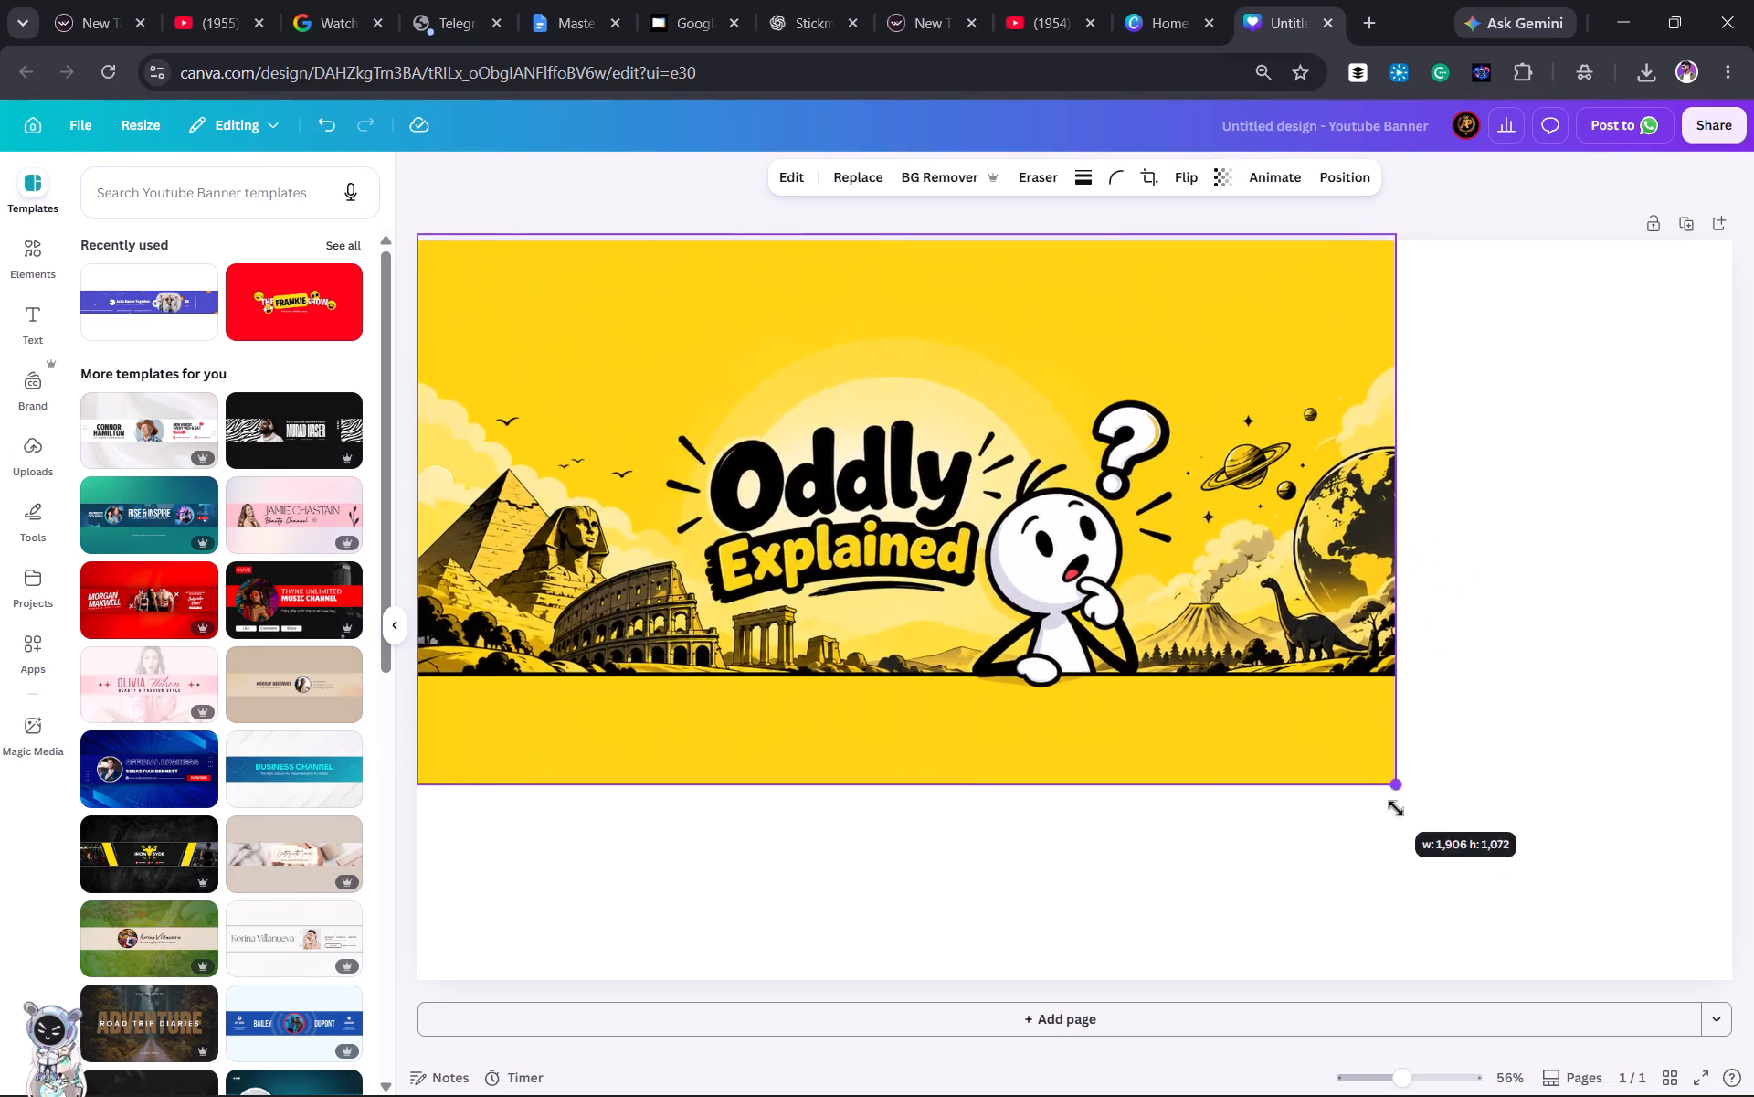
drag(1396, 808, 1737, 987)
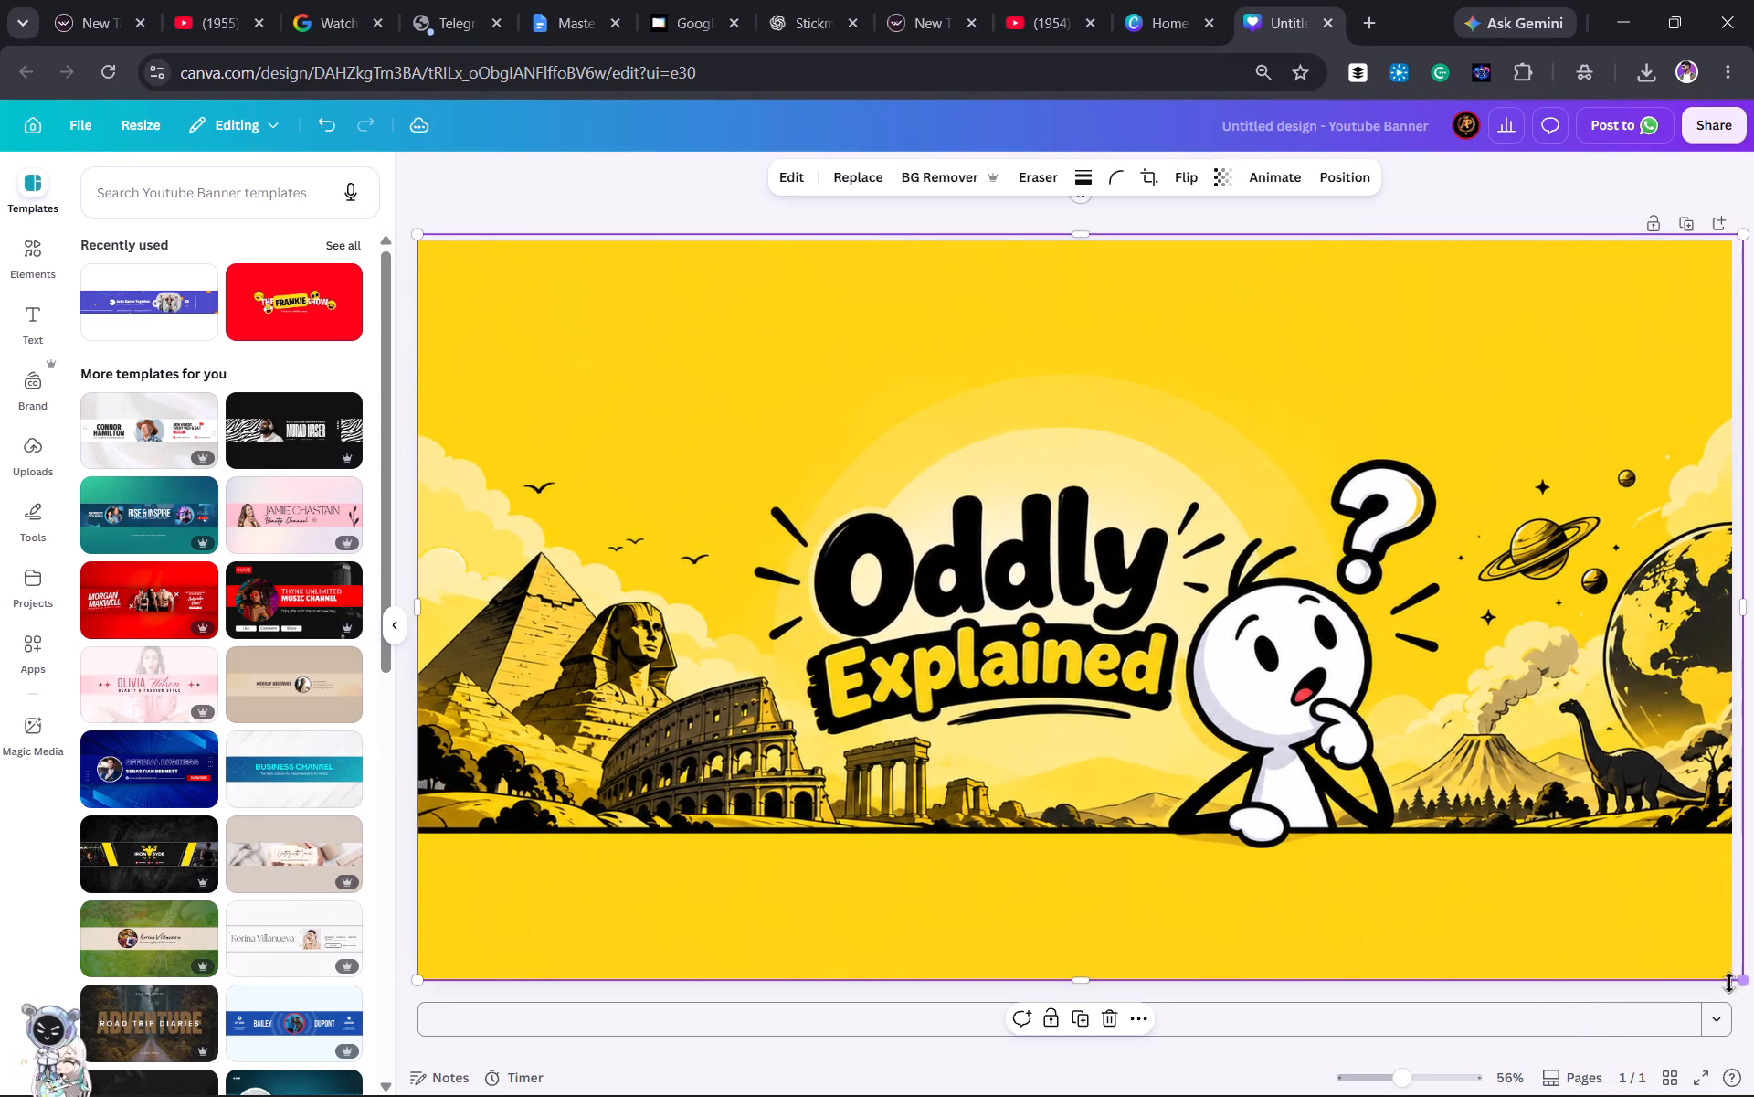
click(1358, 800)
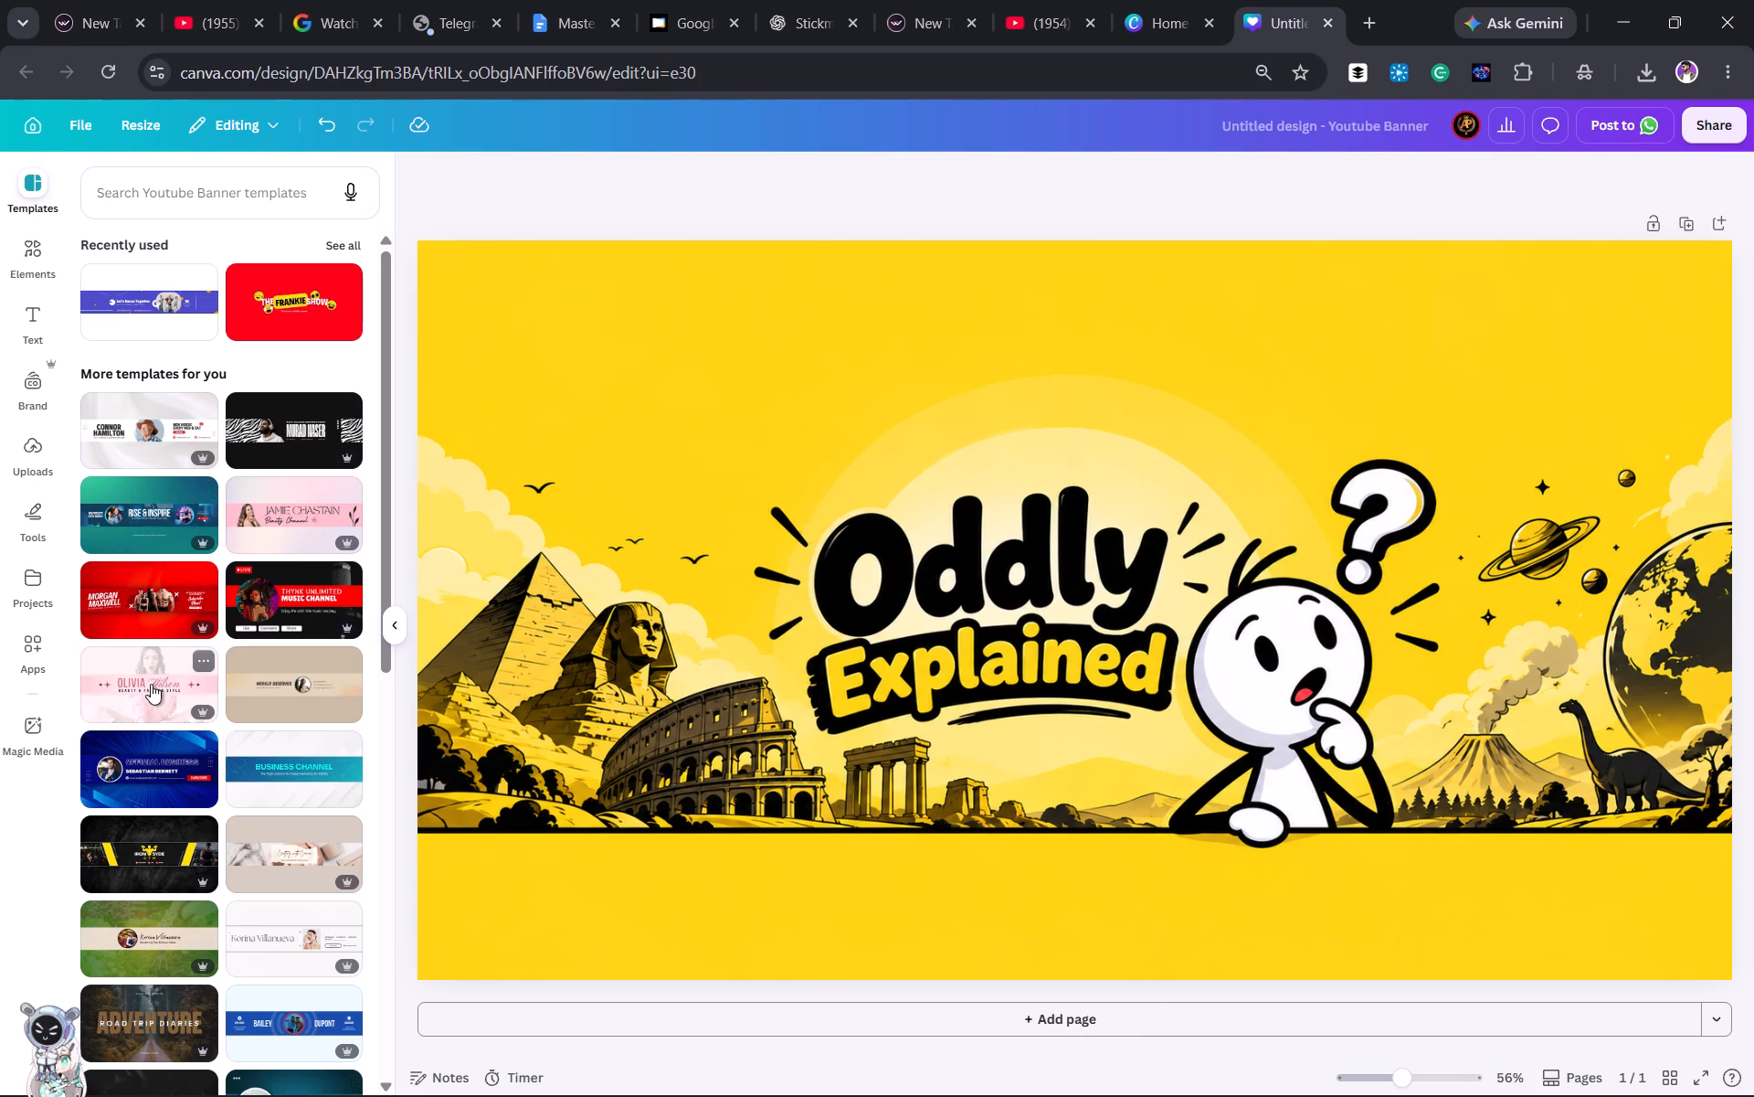
Apply the red "Morgan Maxwell" fitness banner template to the page and select its background and headline text.
drag(145, 599, 882, 569)
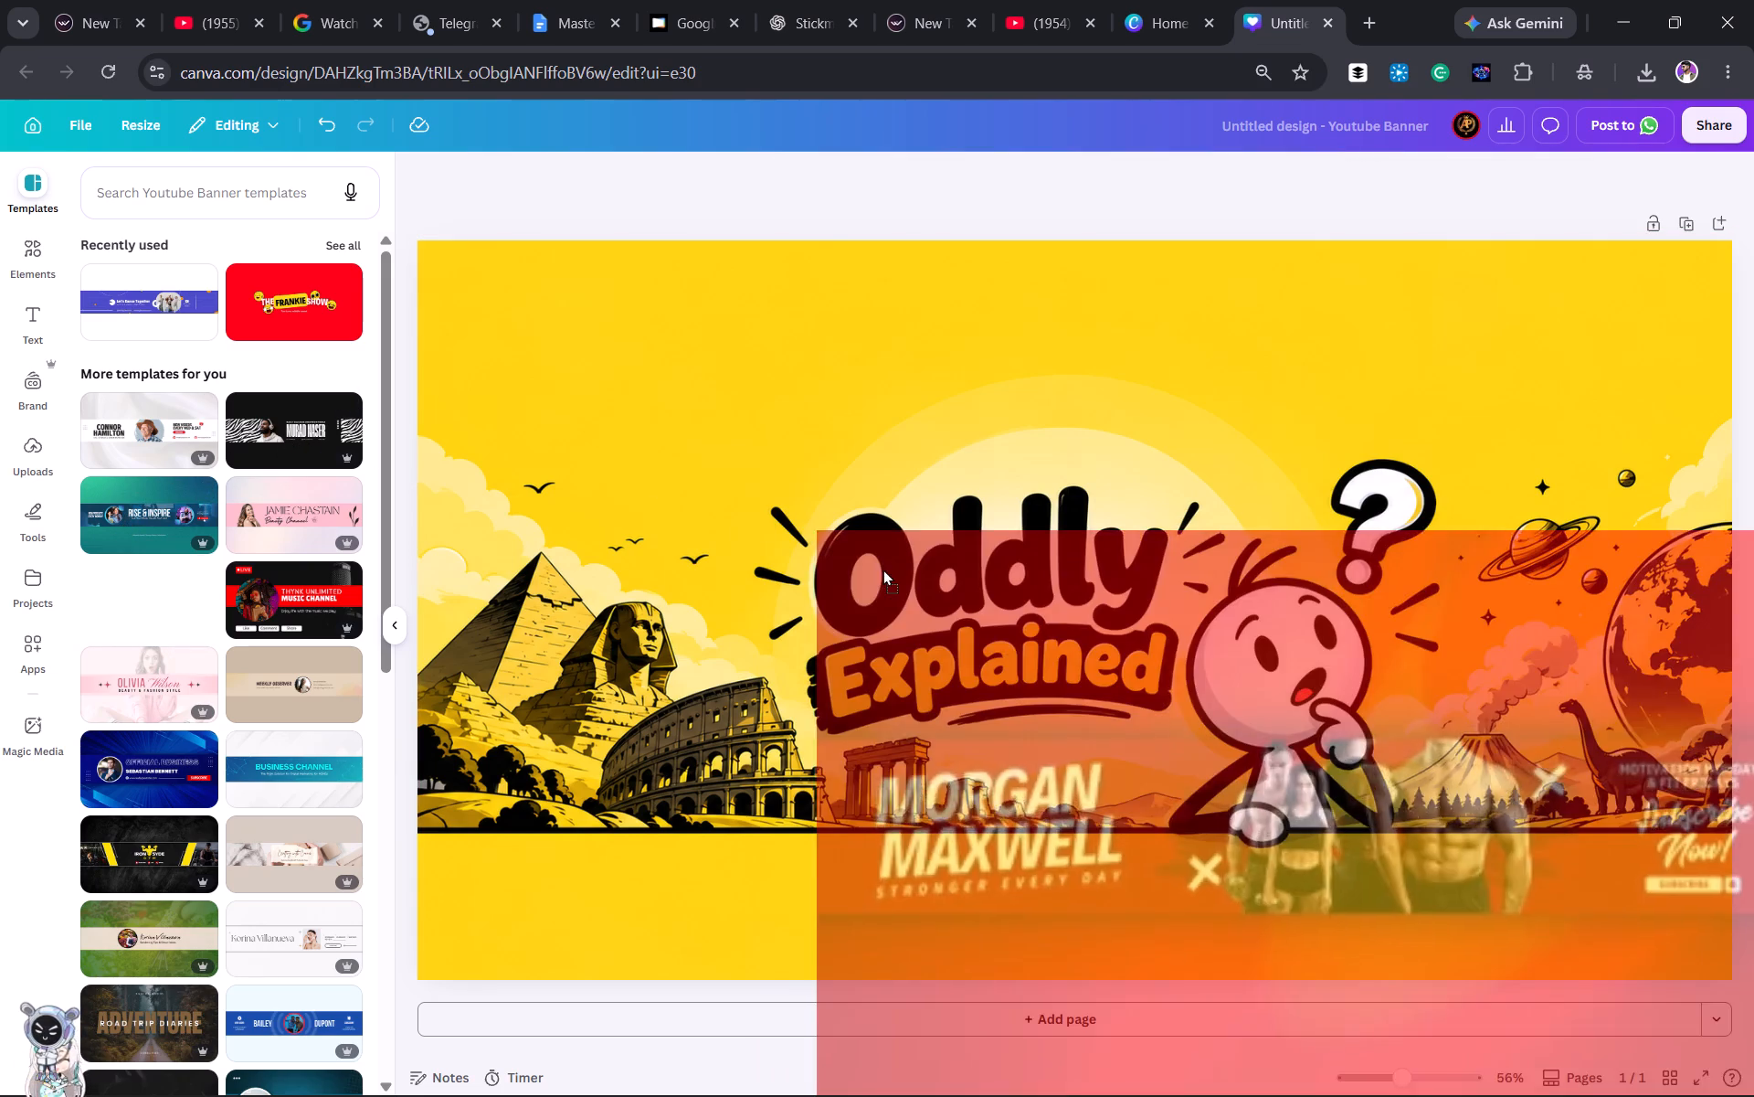
drag(882, 569, 618, 336)
click(880, 786)
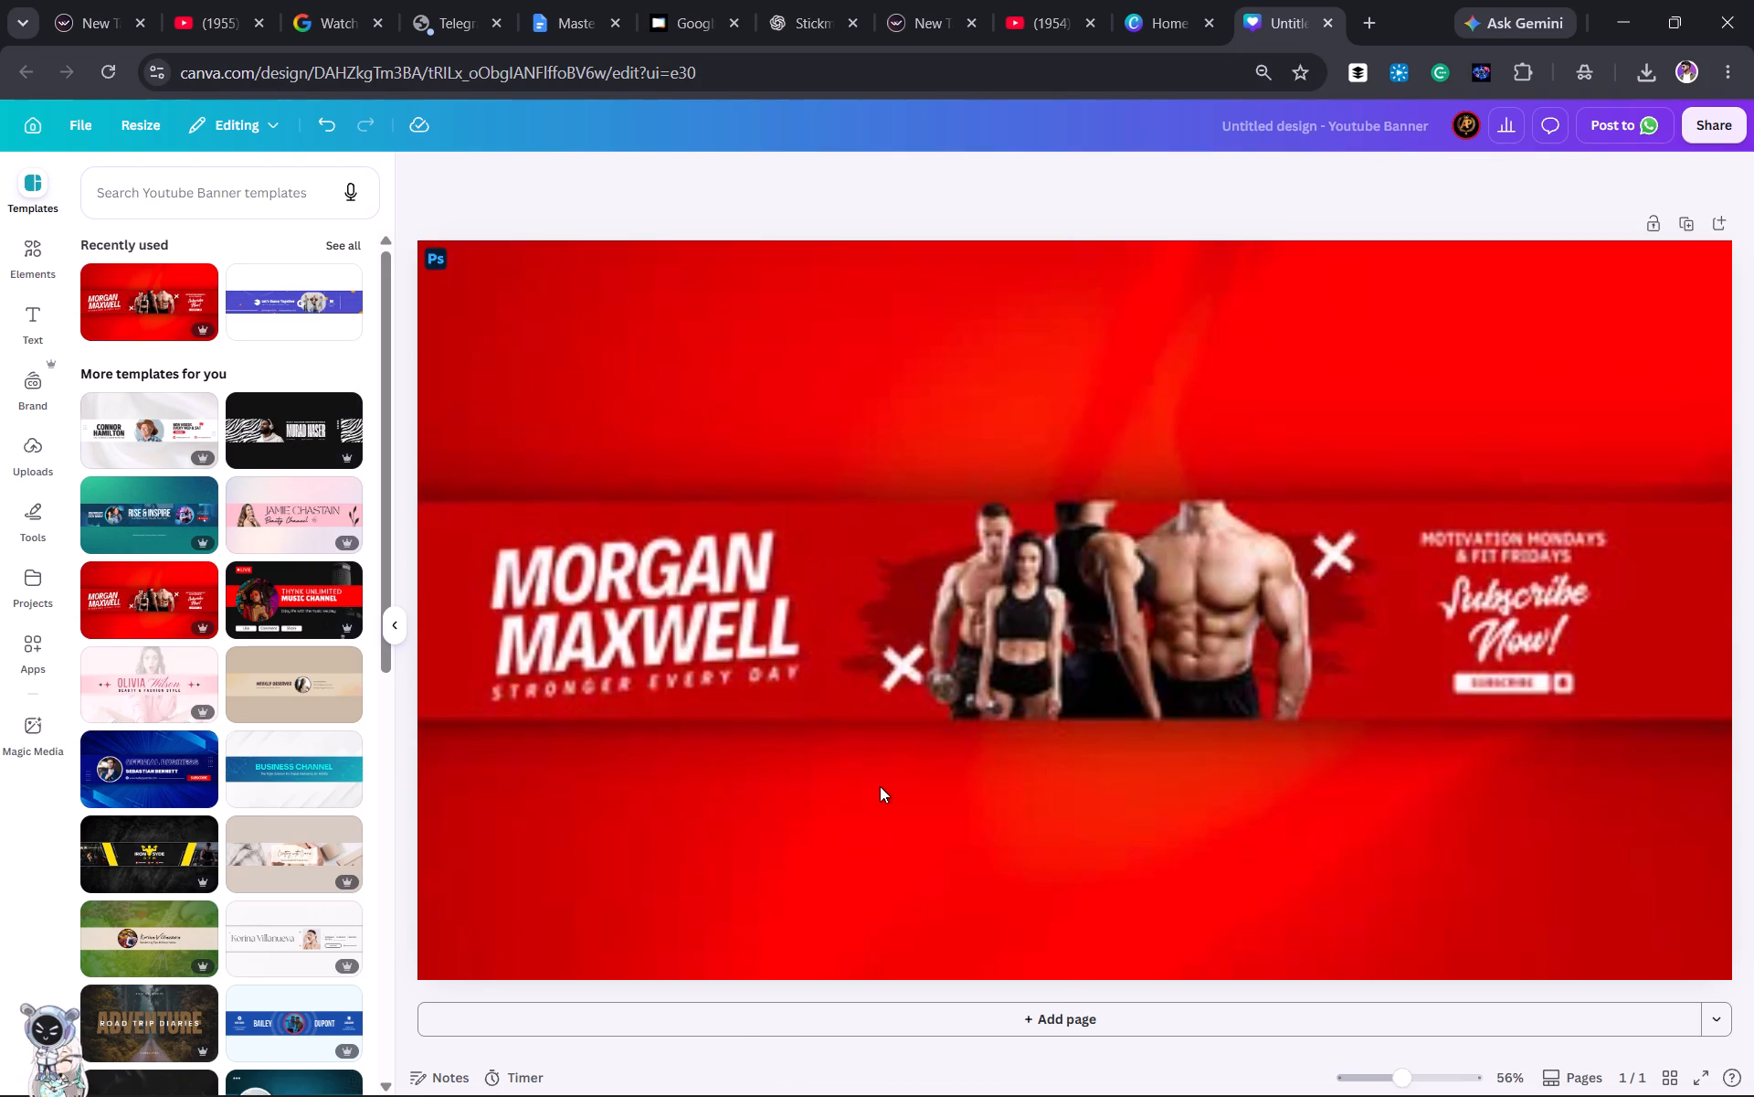
click(843, 459)
click(820, 306)
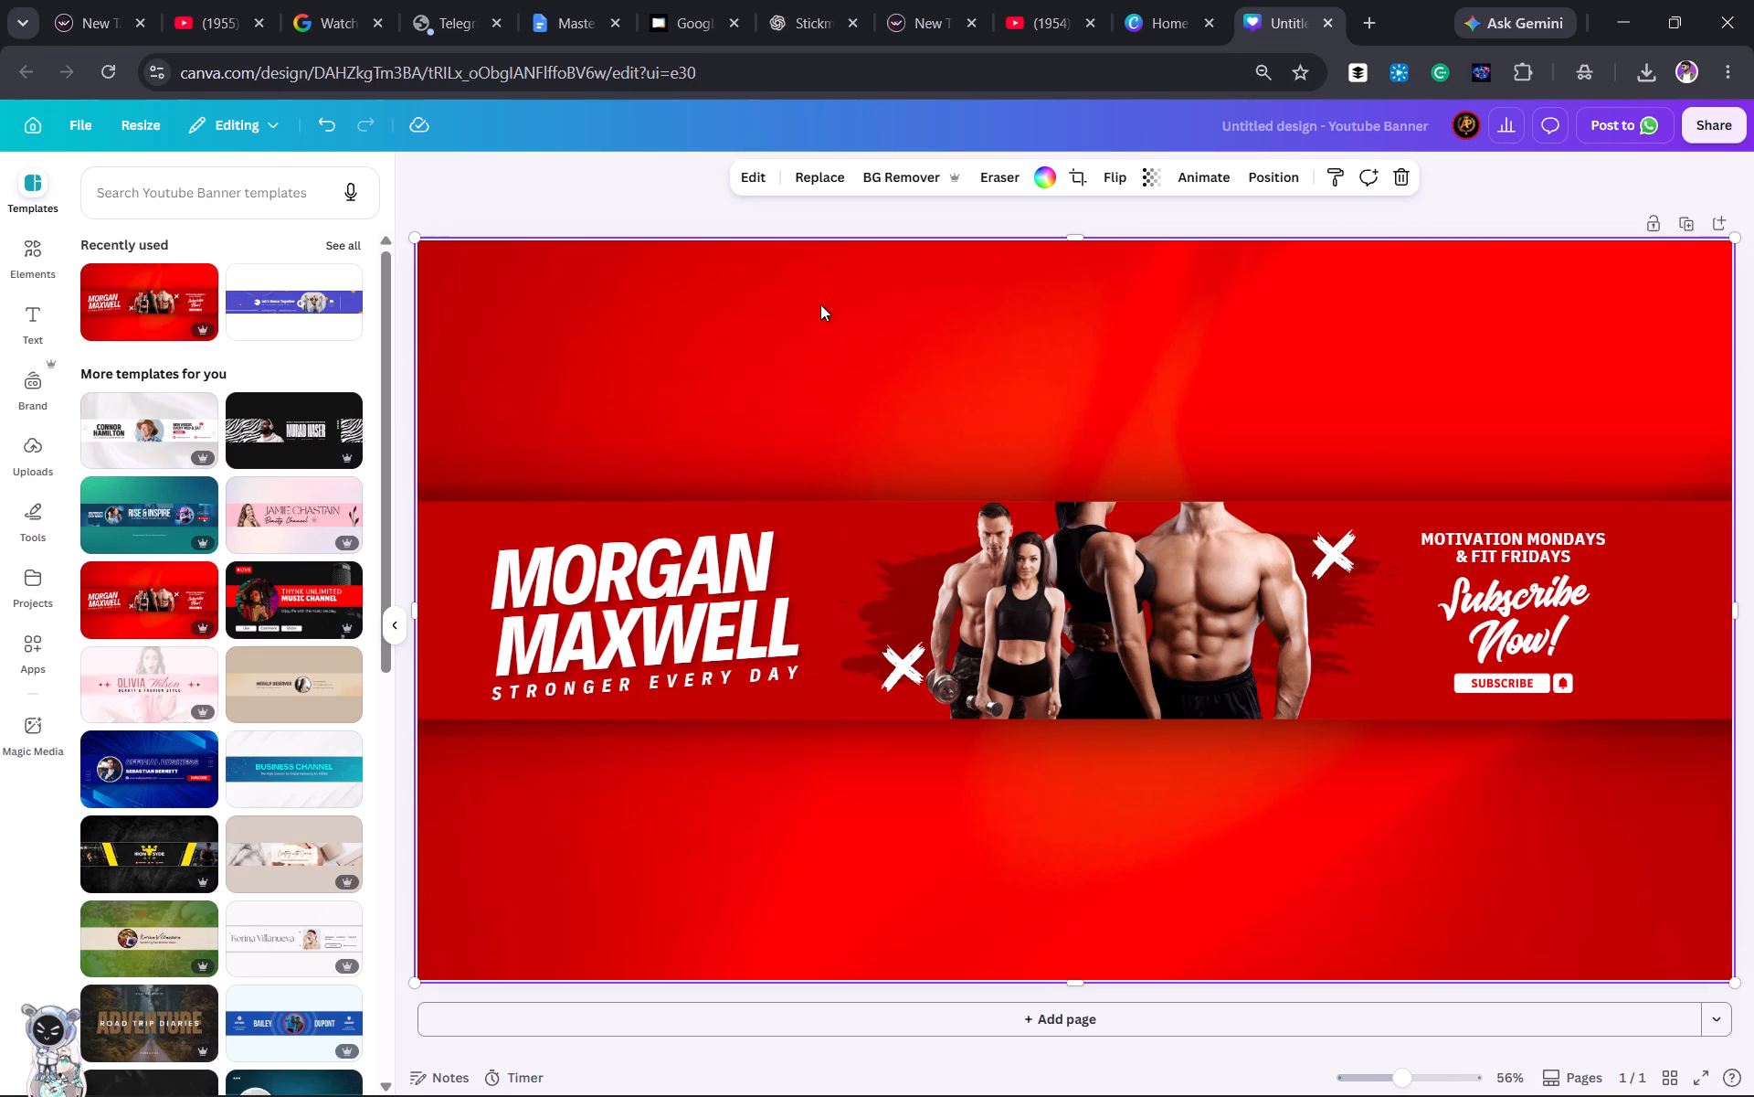
click(736, 597)
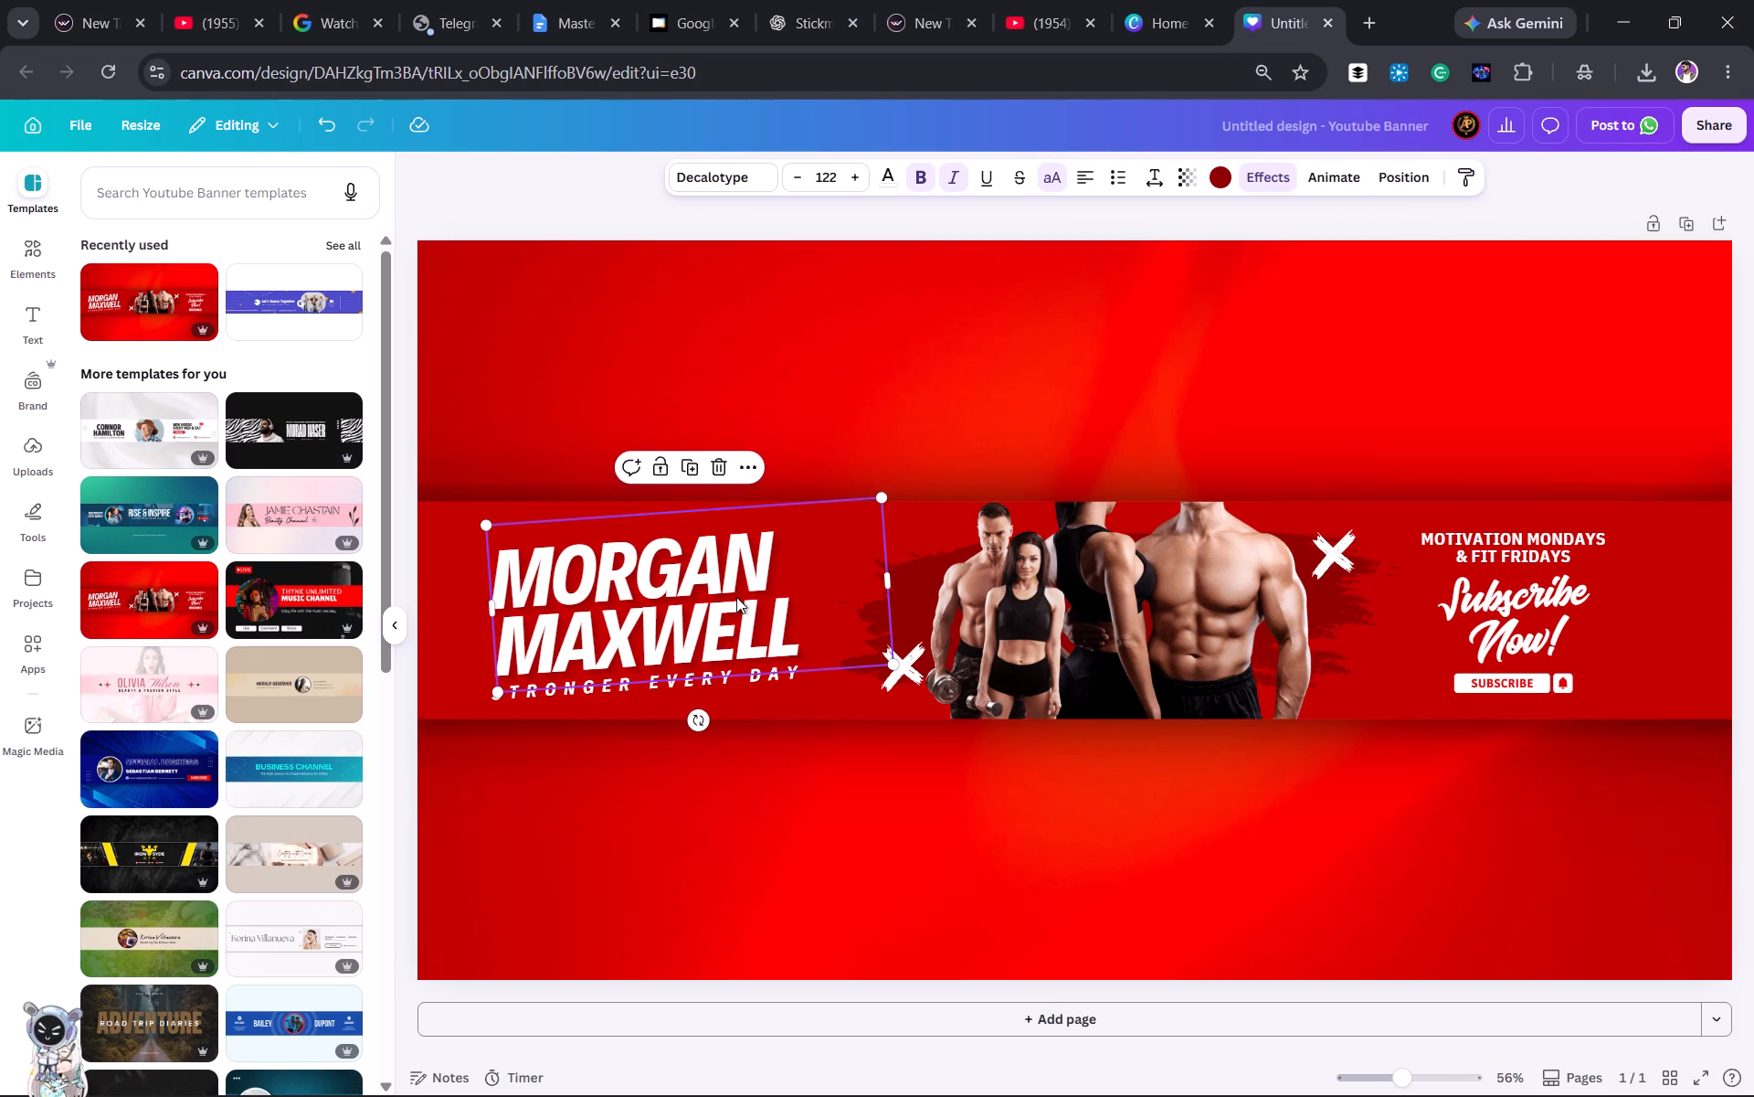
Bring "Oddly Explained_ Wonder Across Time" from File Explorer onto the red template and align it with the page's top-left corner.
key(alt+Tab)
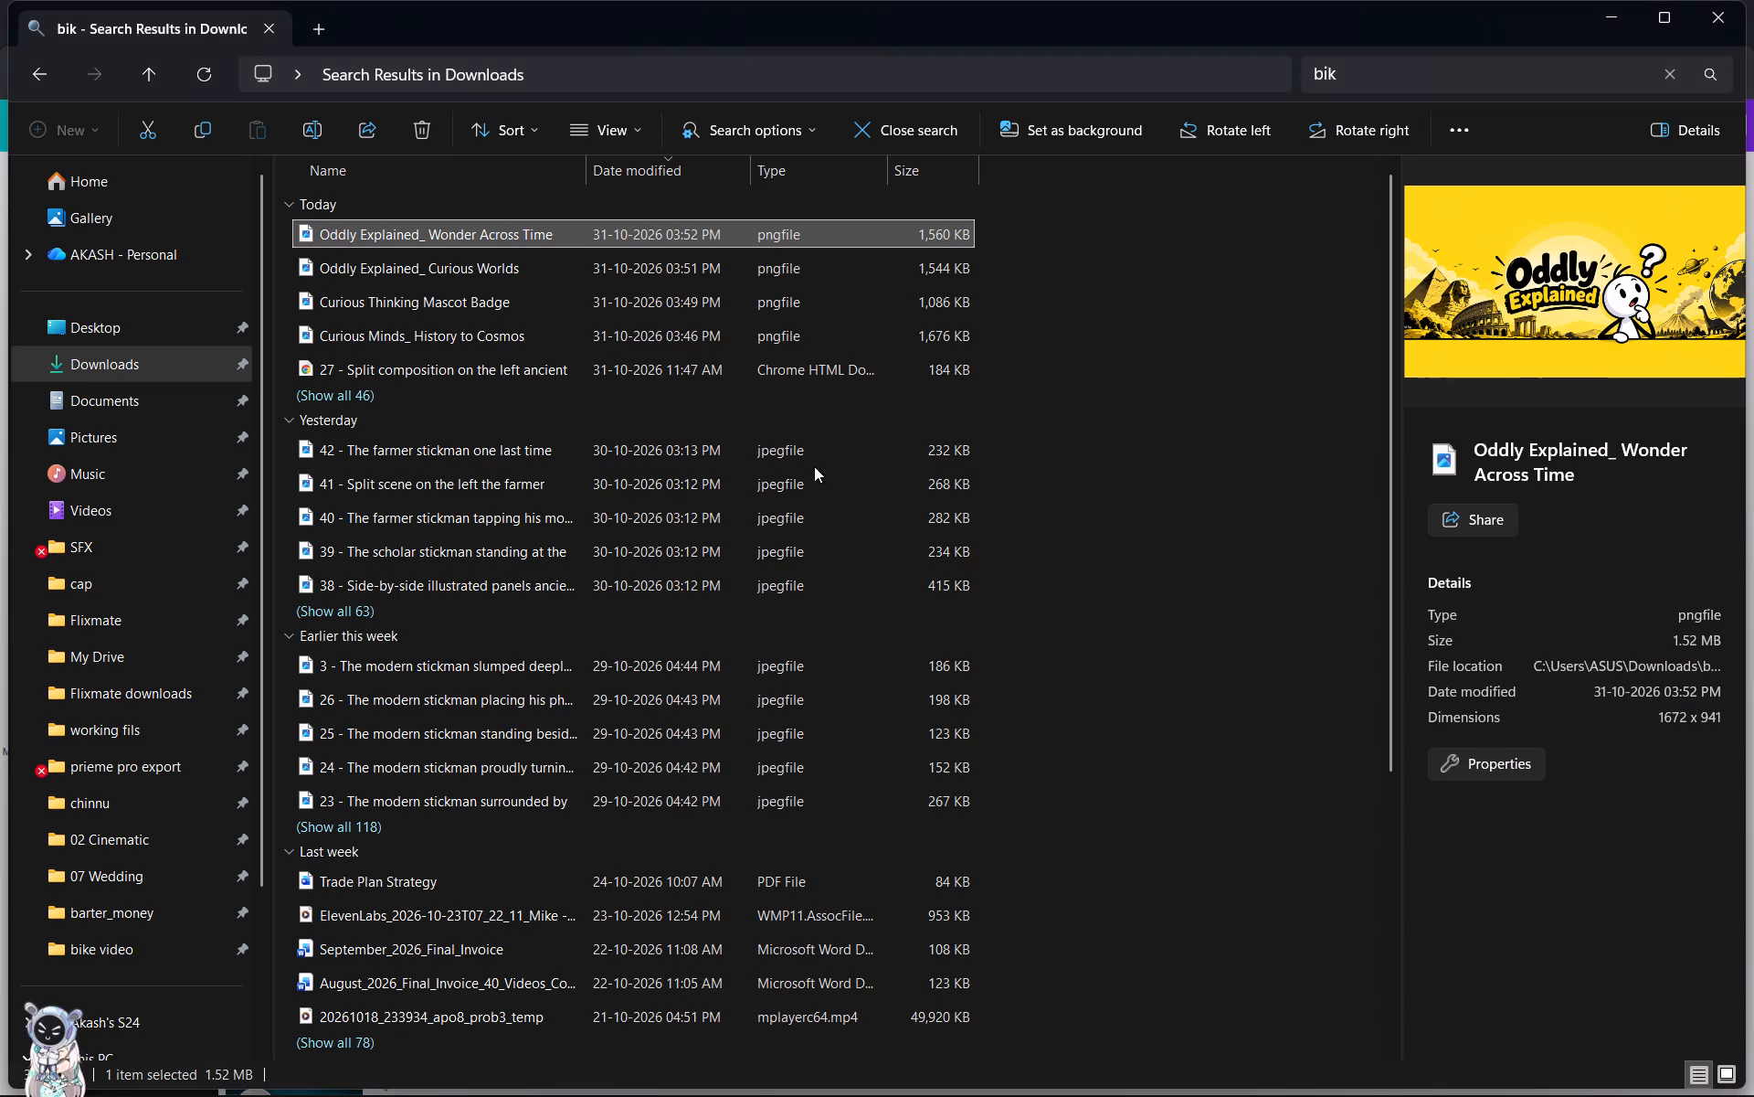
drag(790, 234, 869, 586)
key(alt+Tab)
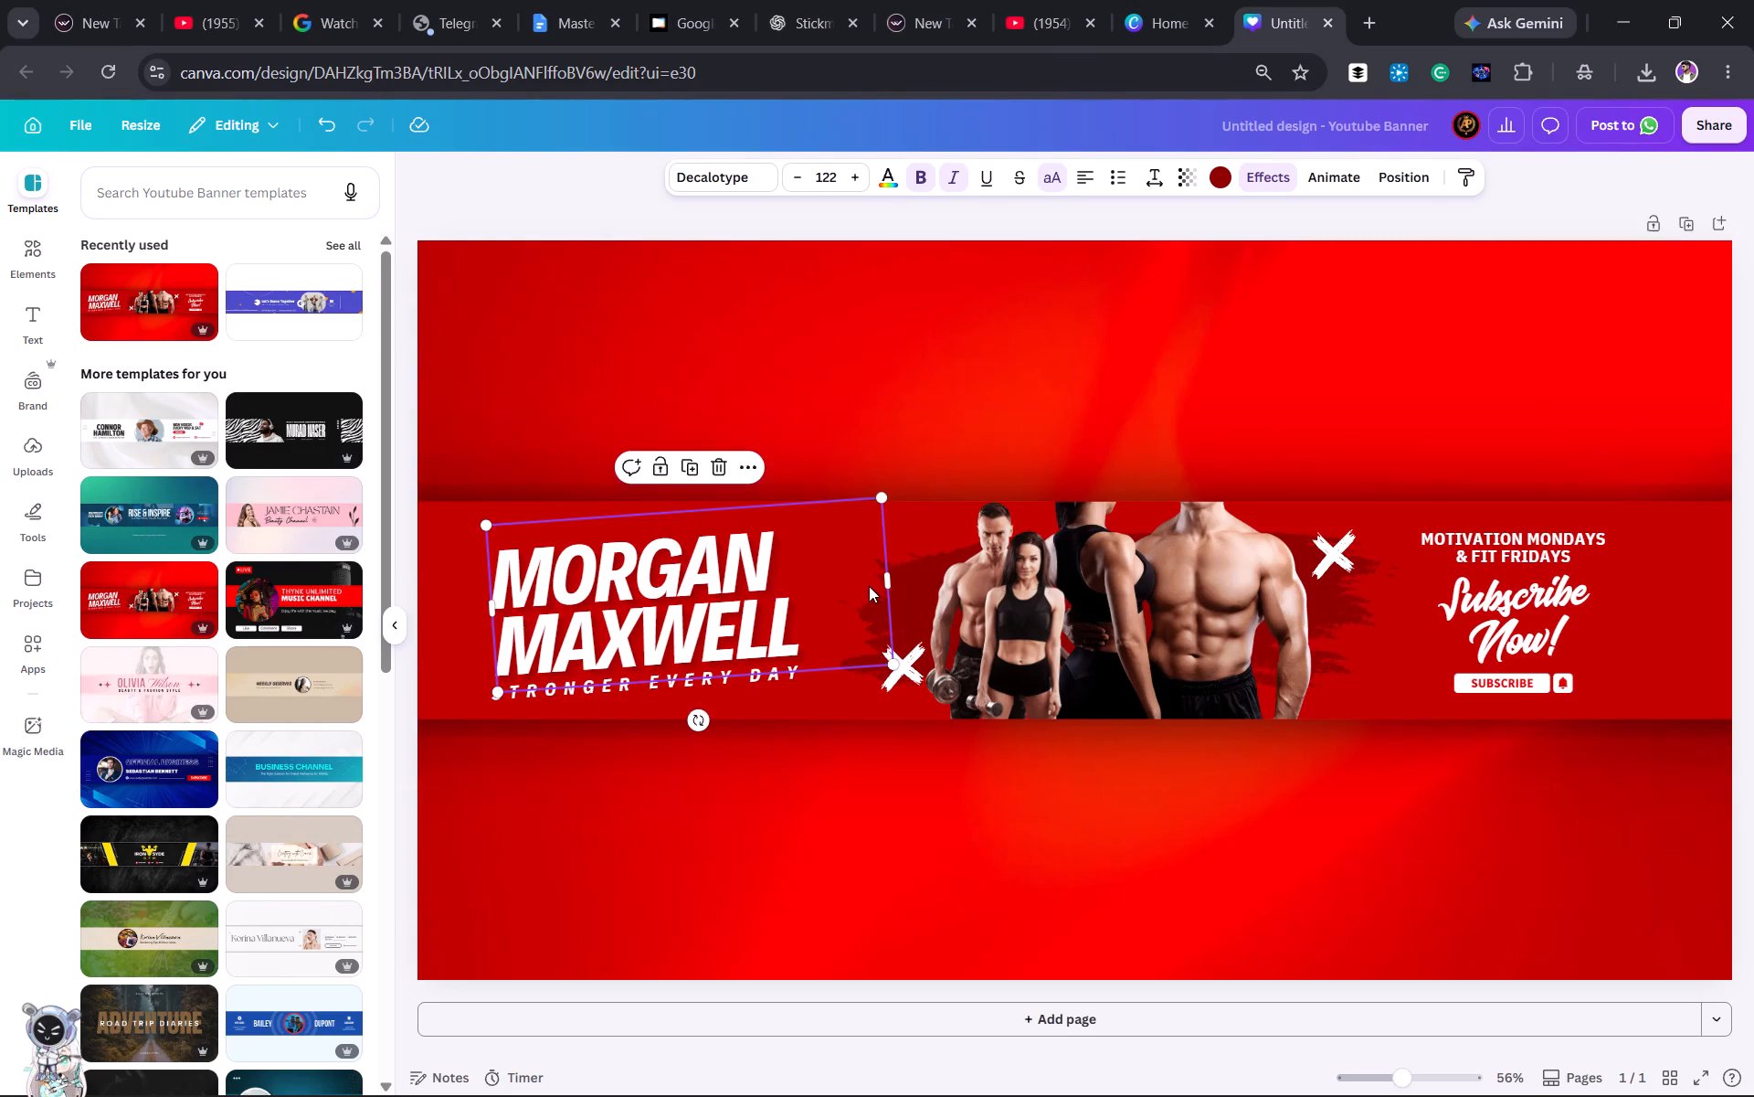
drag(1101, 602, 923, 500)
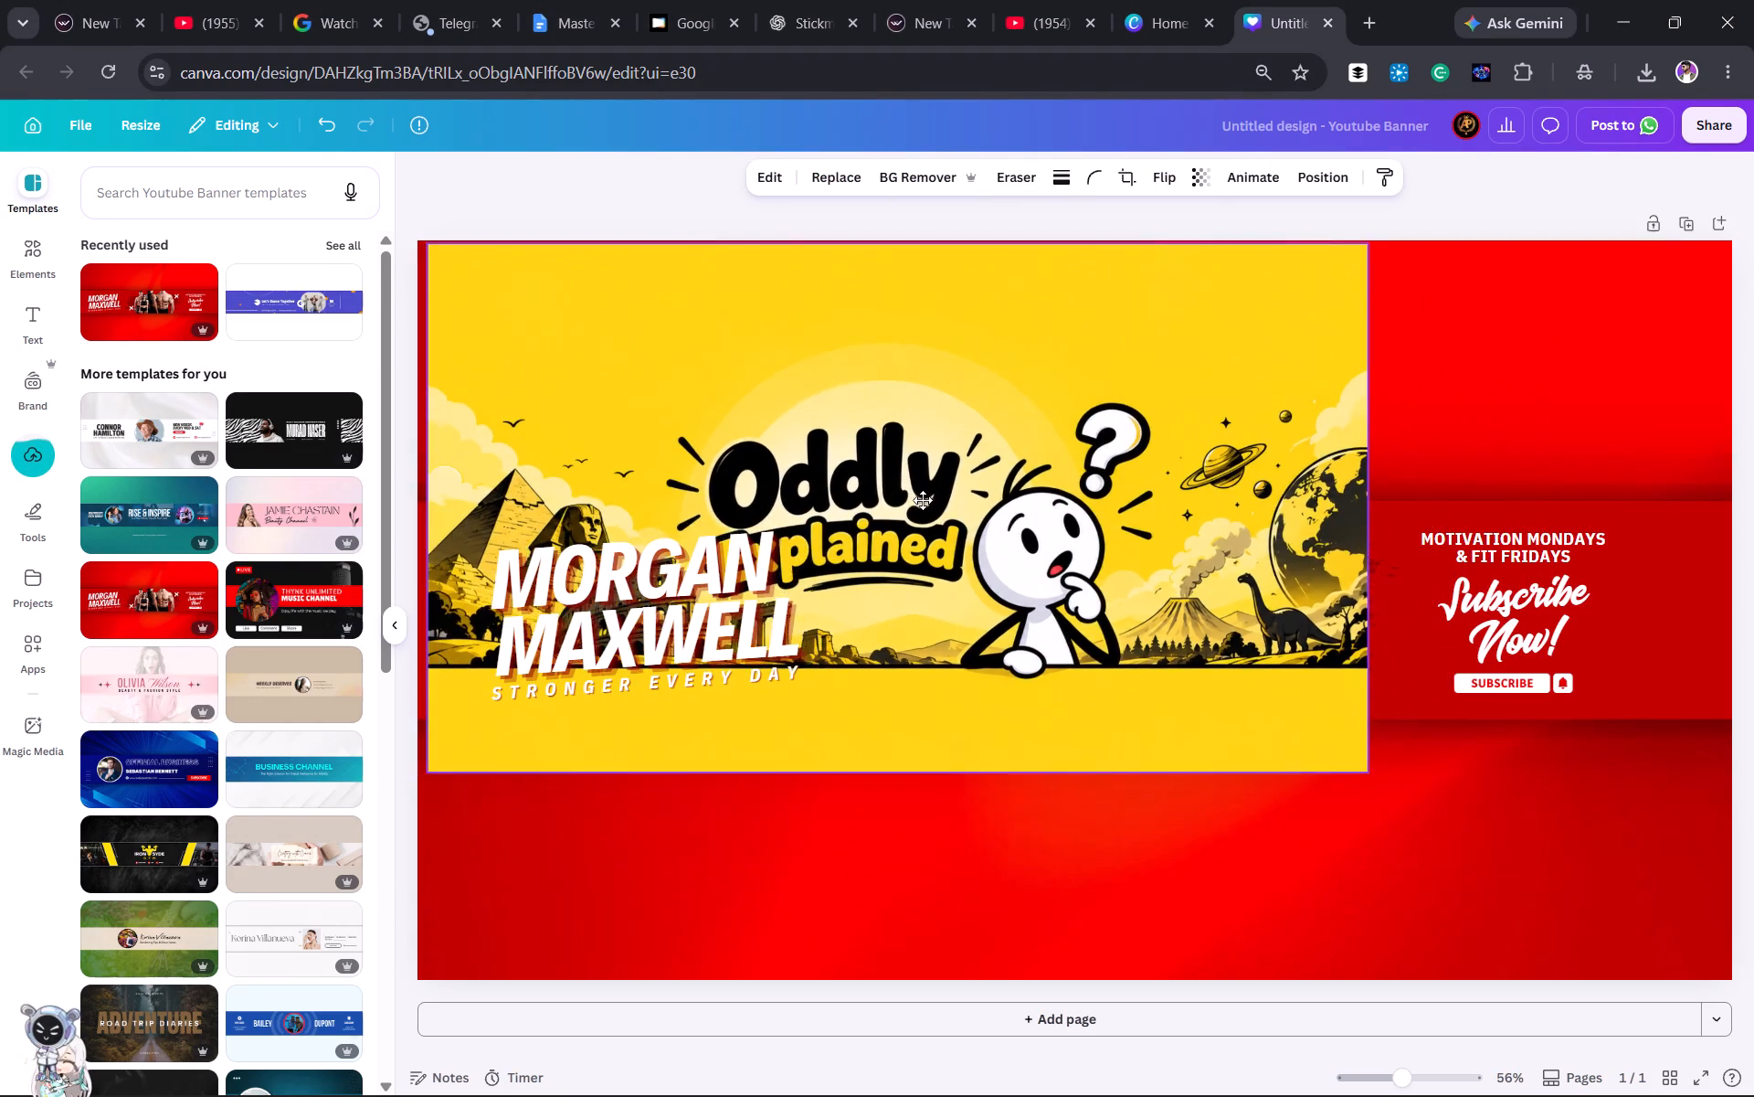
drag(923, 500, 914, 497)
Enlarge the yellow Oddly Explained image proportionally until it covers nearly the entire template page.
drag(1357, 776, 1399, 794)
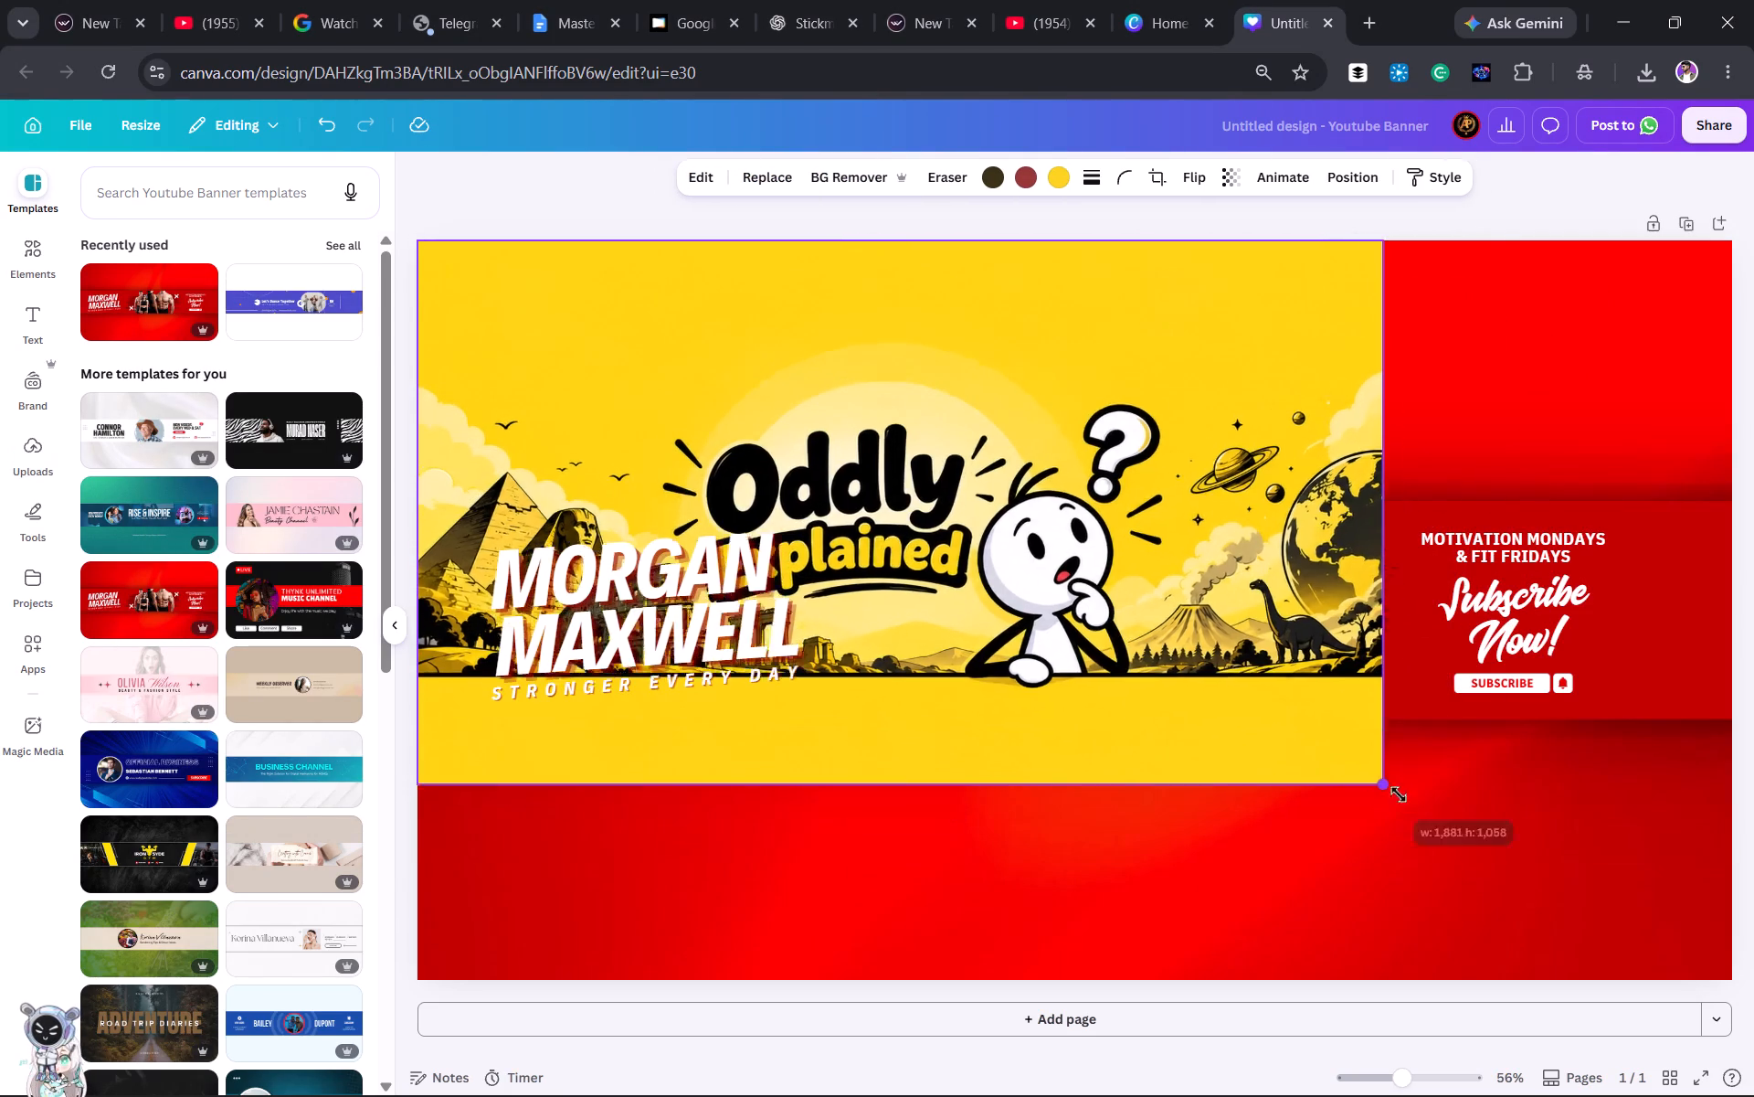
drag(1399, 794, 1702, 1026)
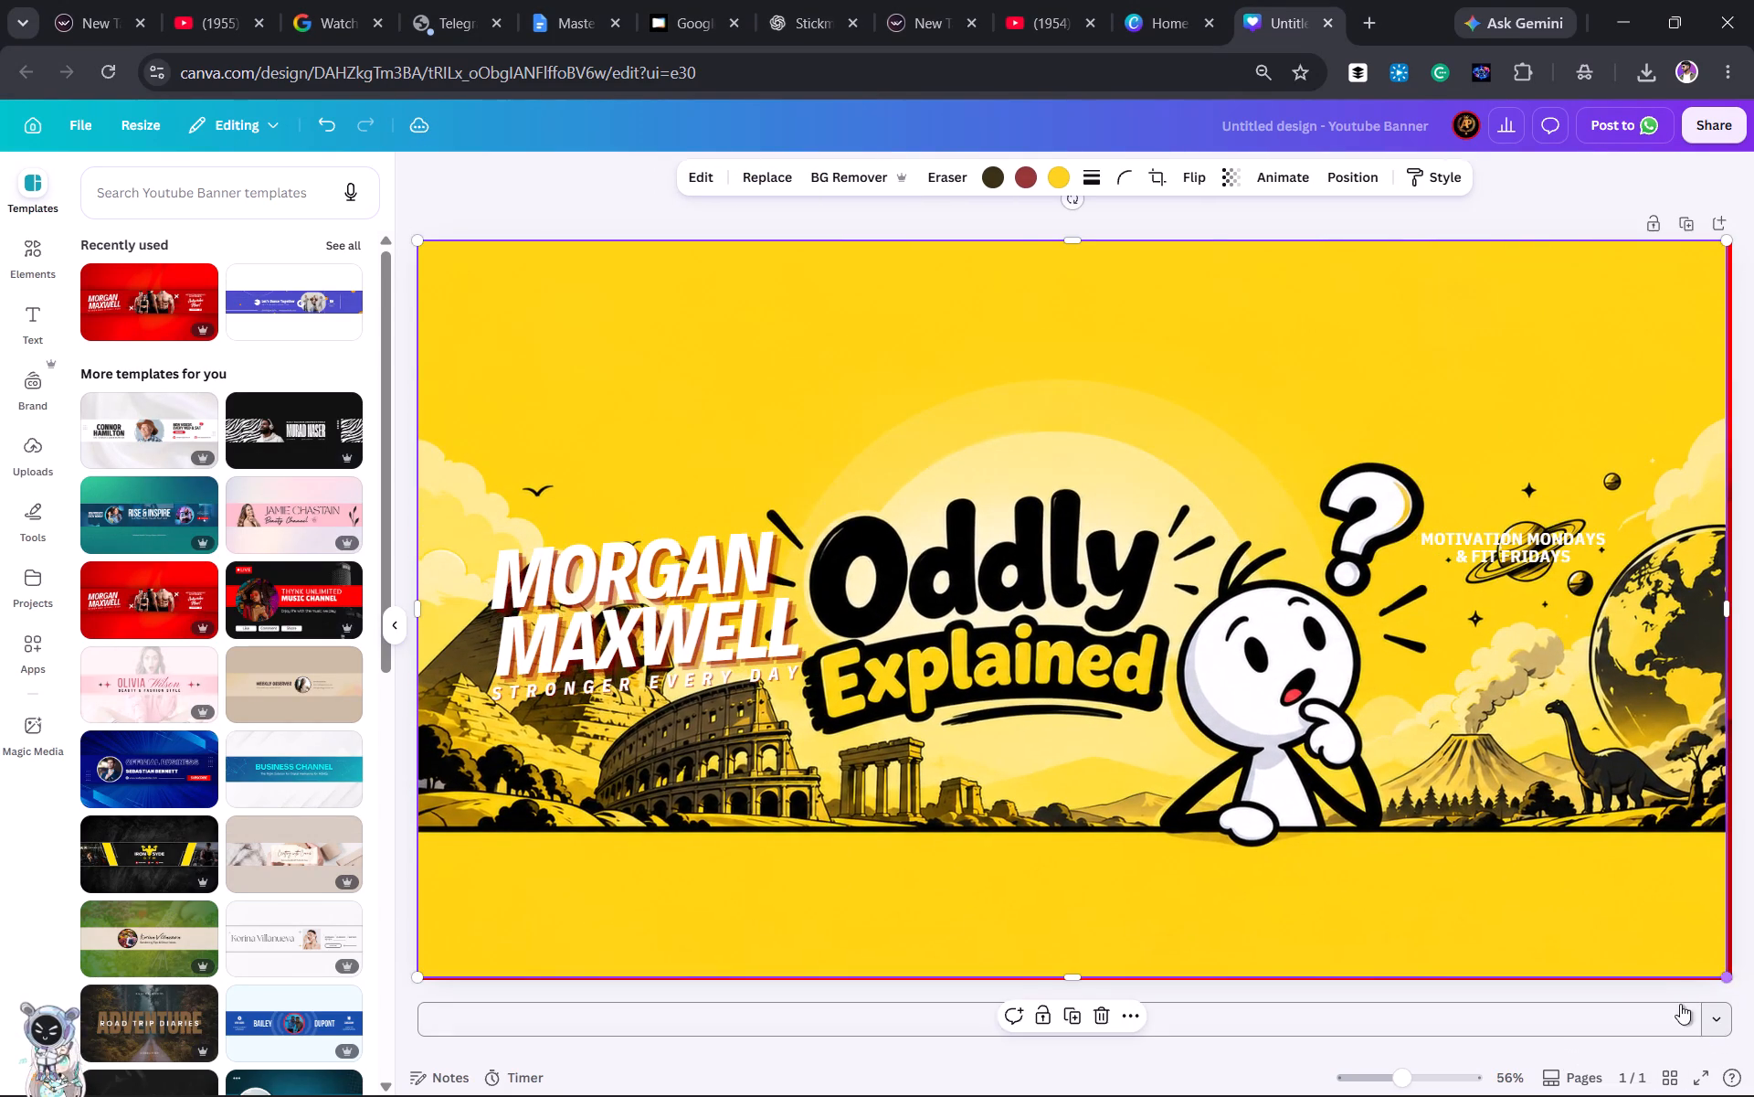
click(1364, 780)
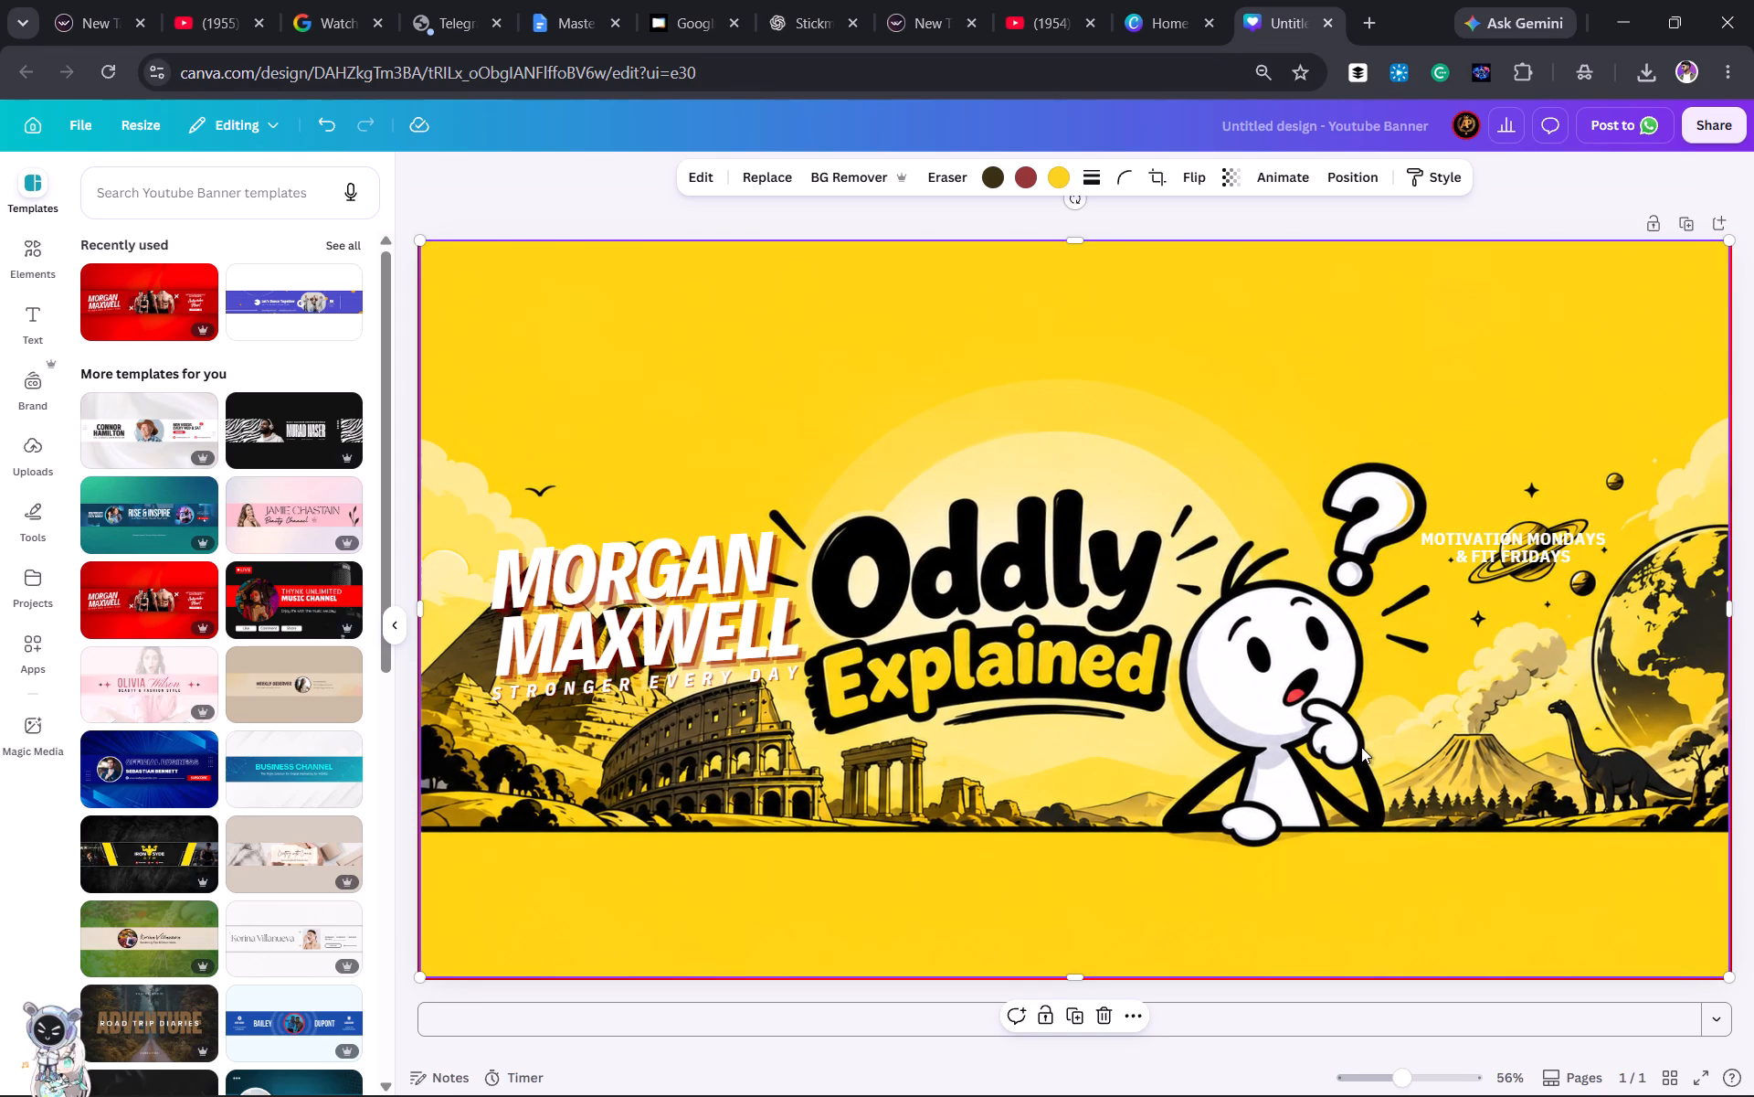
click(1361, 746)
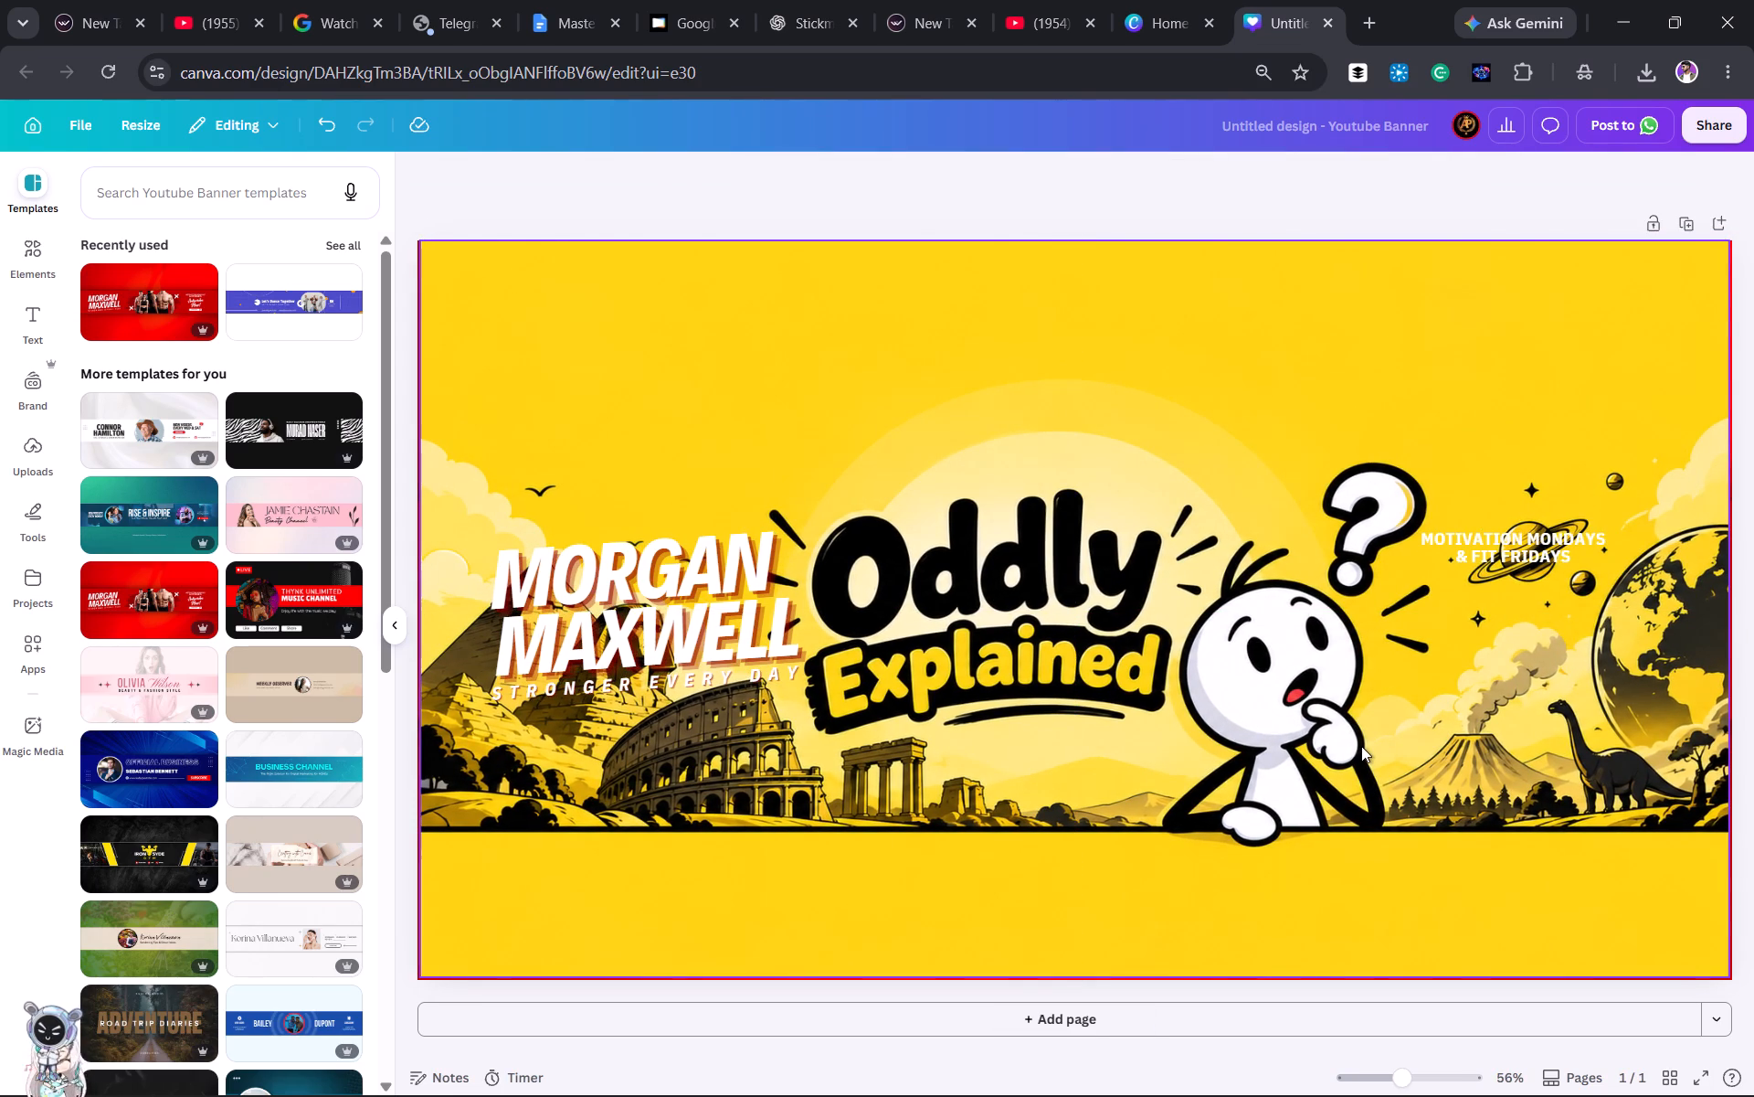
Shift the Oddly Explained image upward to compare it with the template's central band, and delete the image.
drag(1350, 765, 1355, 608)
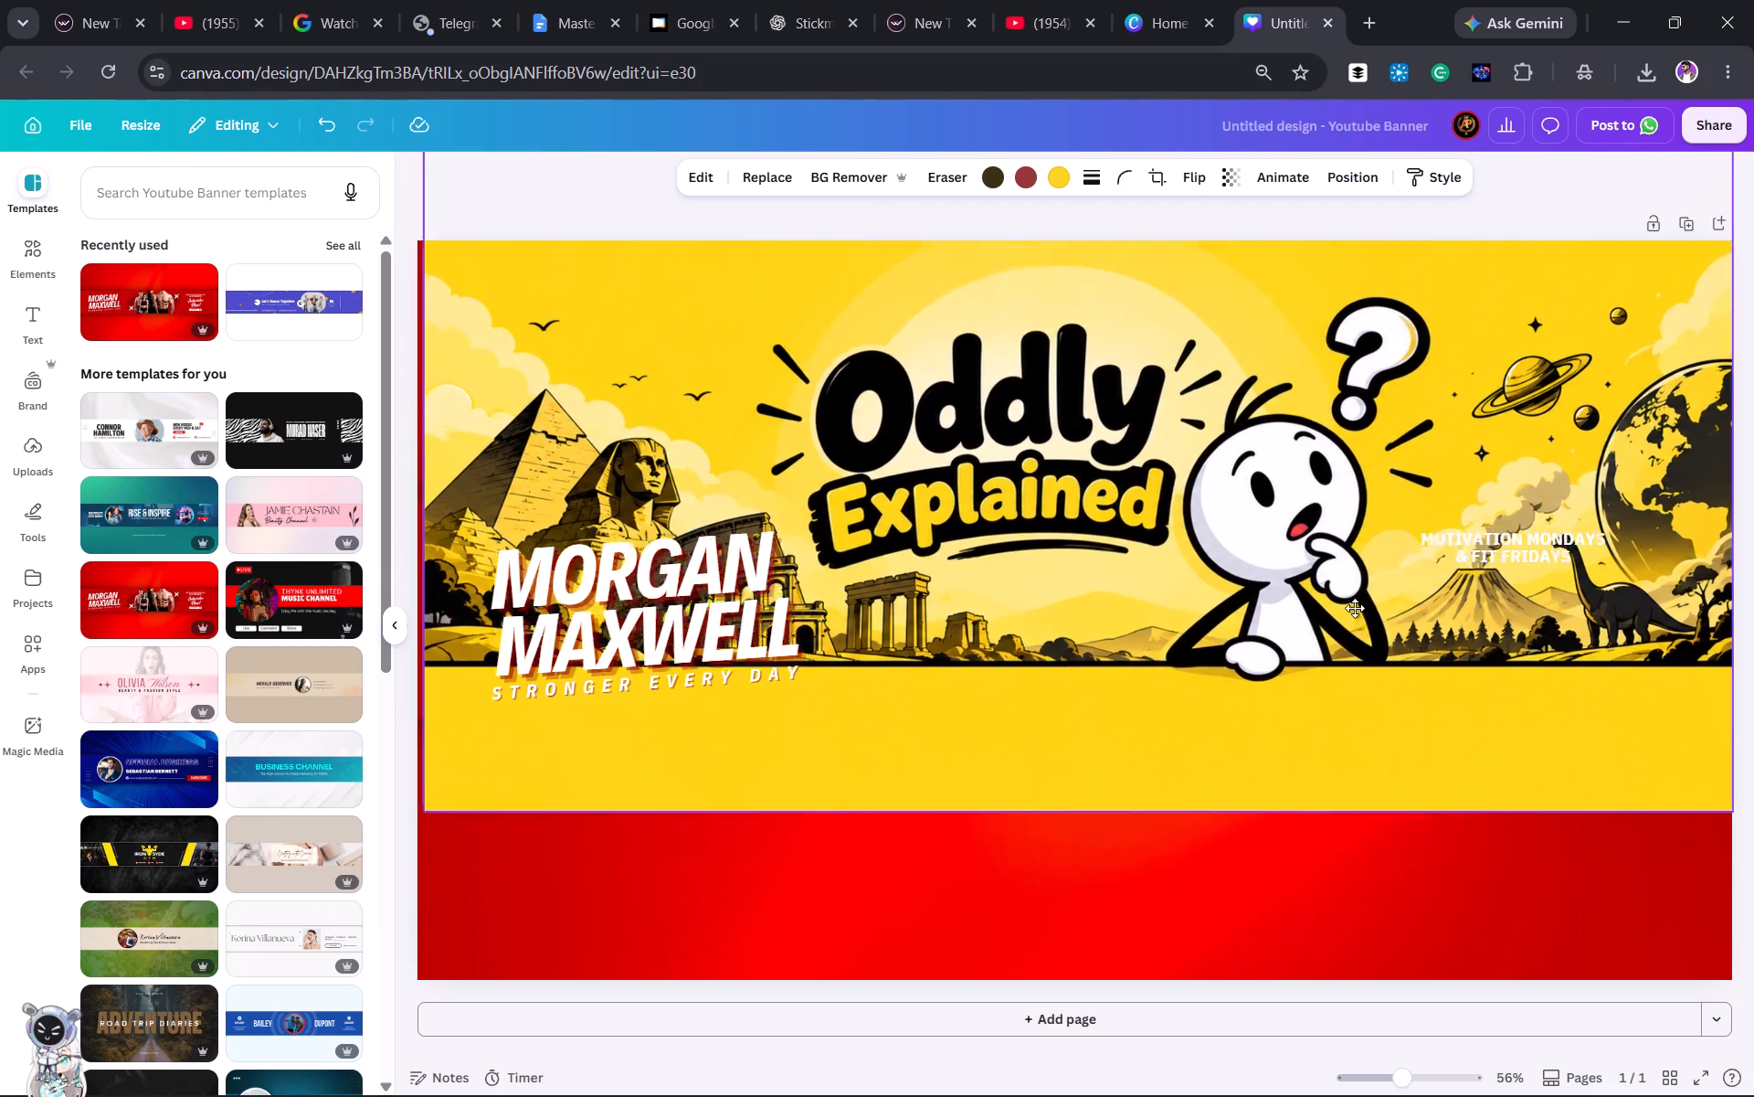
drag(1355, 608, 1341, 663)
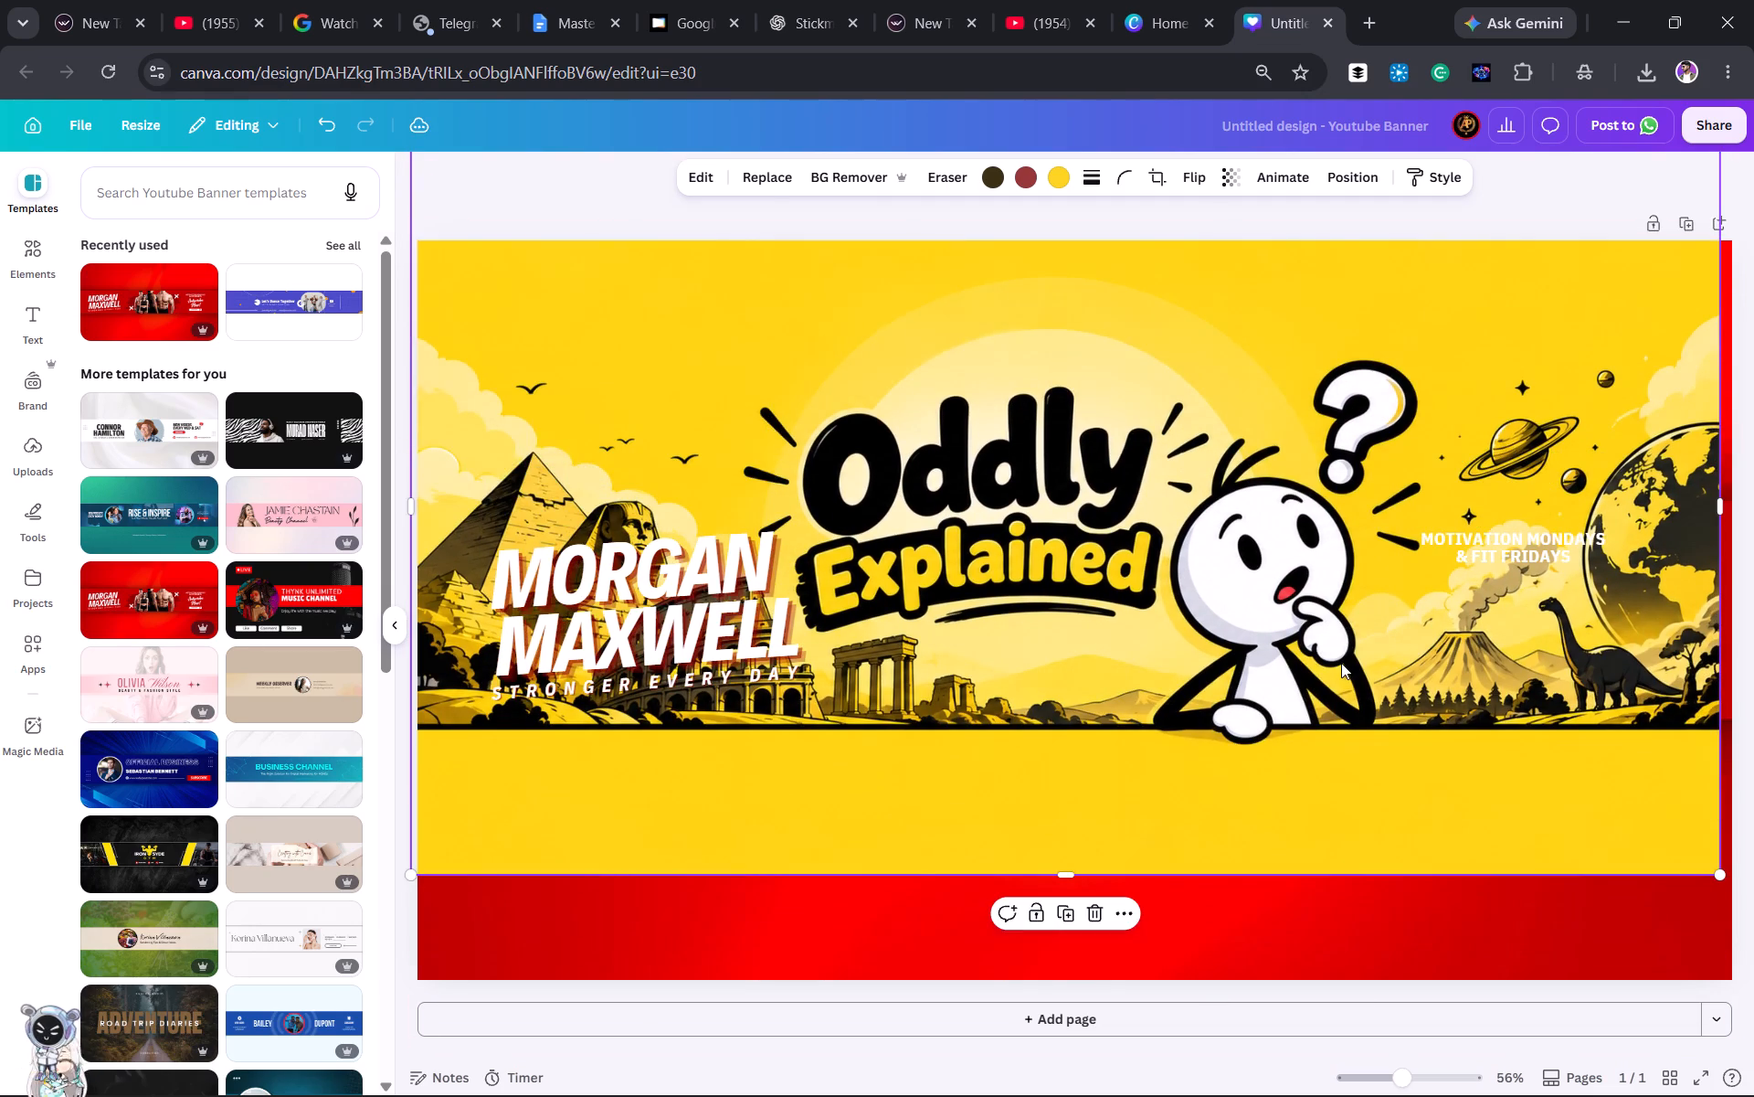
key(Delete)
Delete the template's "Morgan Maxwell" headline, the "Stronger Every Day" tagline and both fitness photos from the central band.
click(703, 626)
key(Delete)
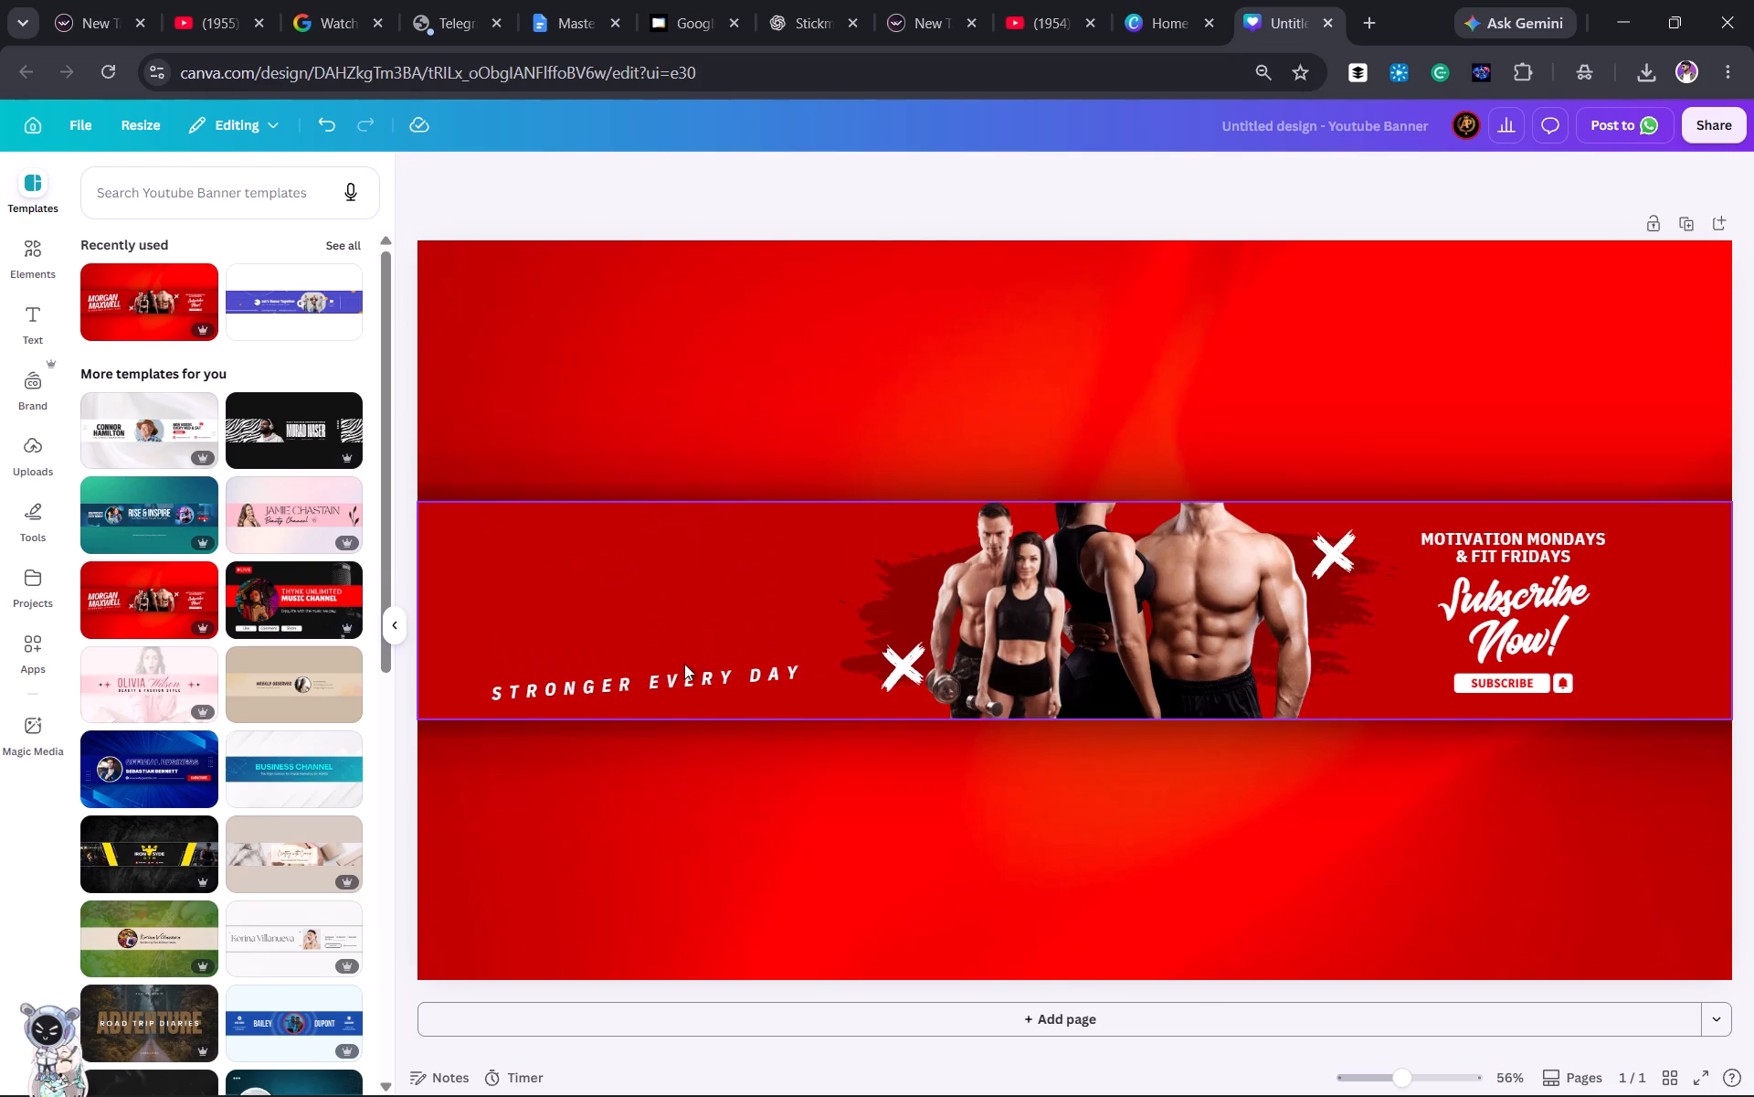
drag(684, 687, 703, 690)
key(Delete)
click(960, 633)
key(Delete)
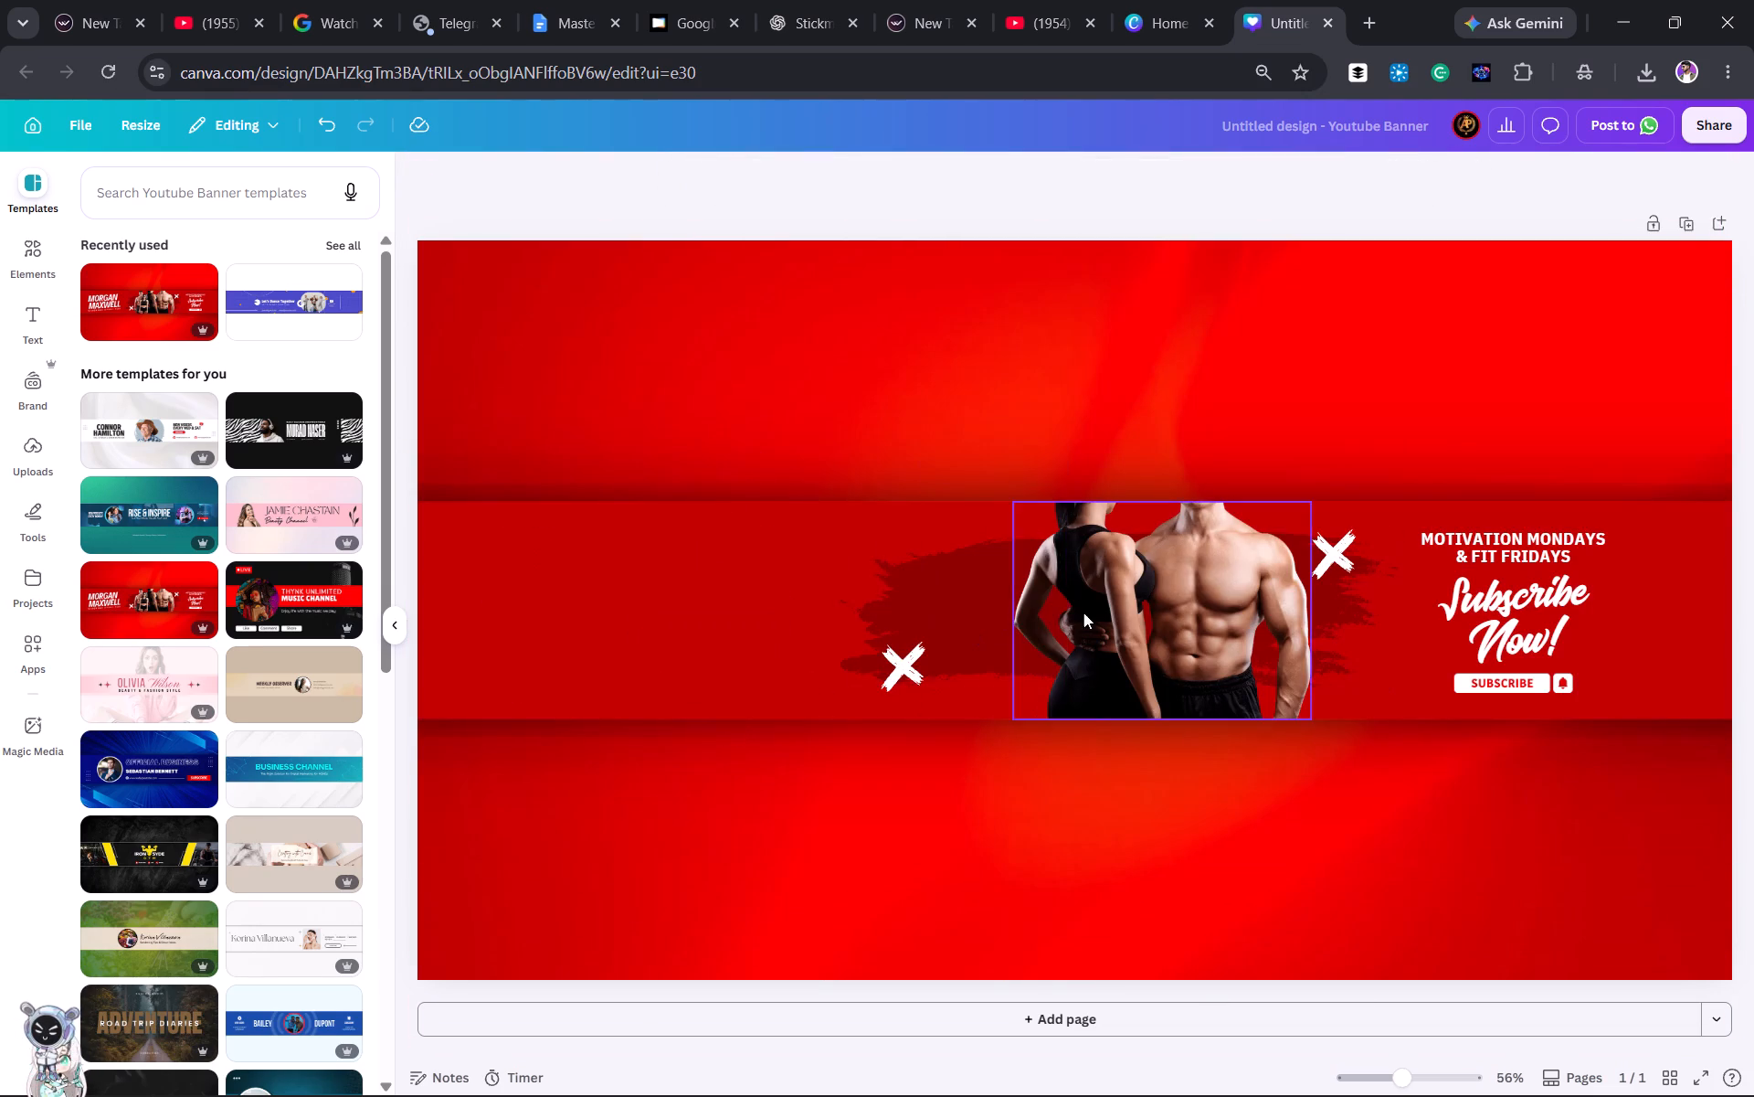
click(1085, 612)
key(Delete)
Delete both white X marks, the "Subscribe Now!" and "Motivation Mondays & Fit Fridays" texts, and the Subscribe badge.
click(908, 662)
key(Delete)
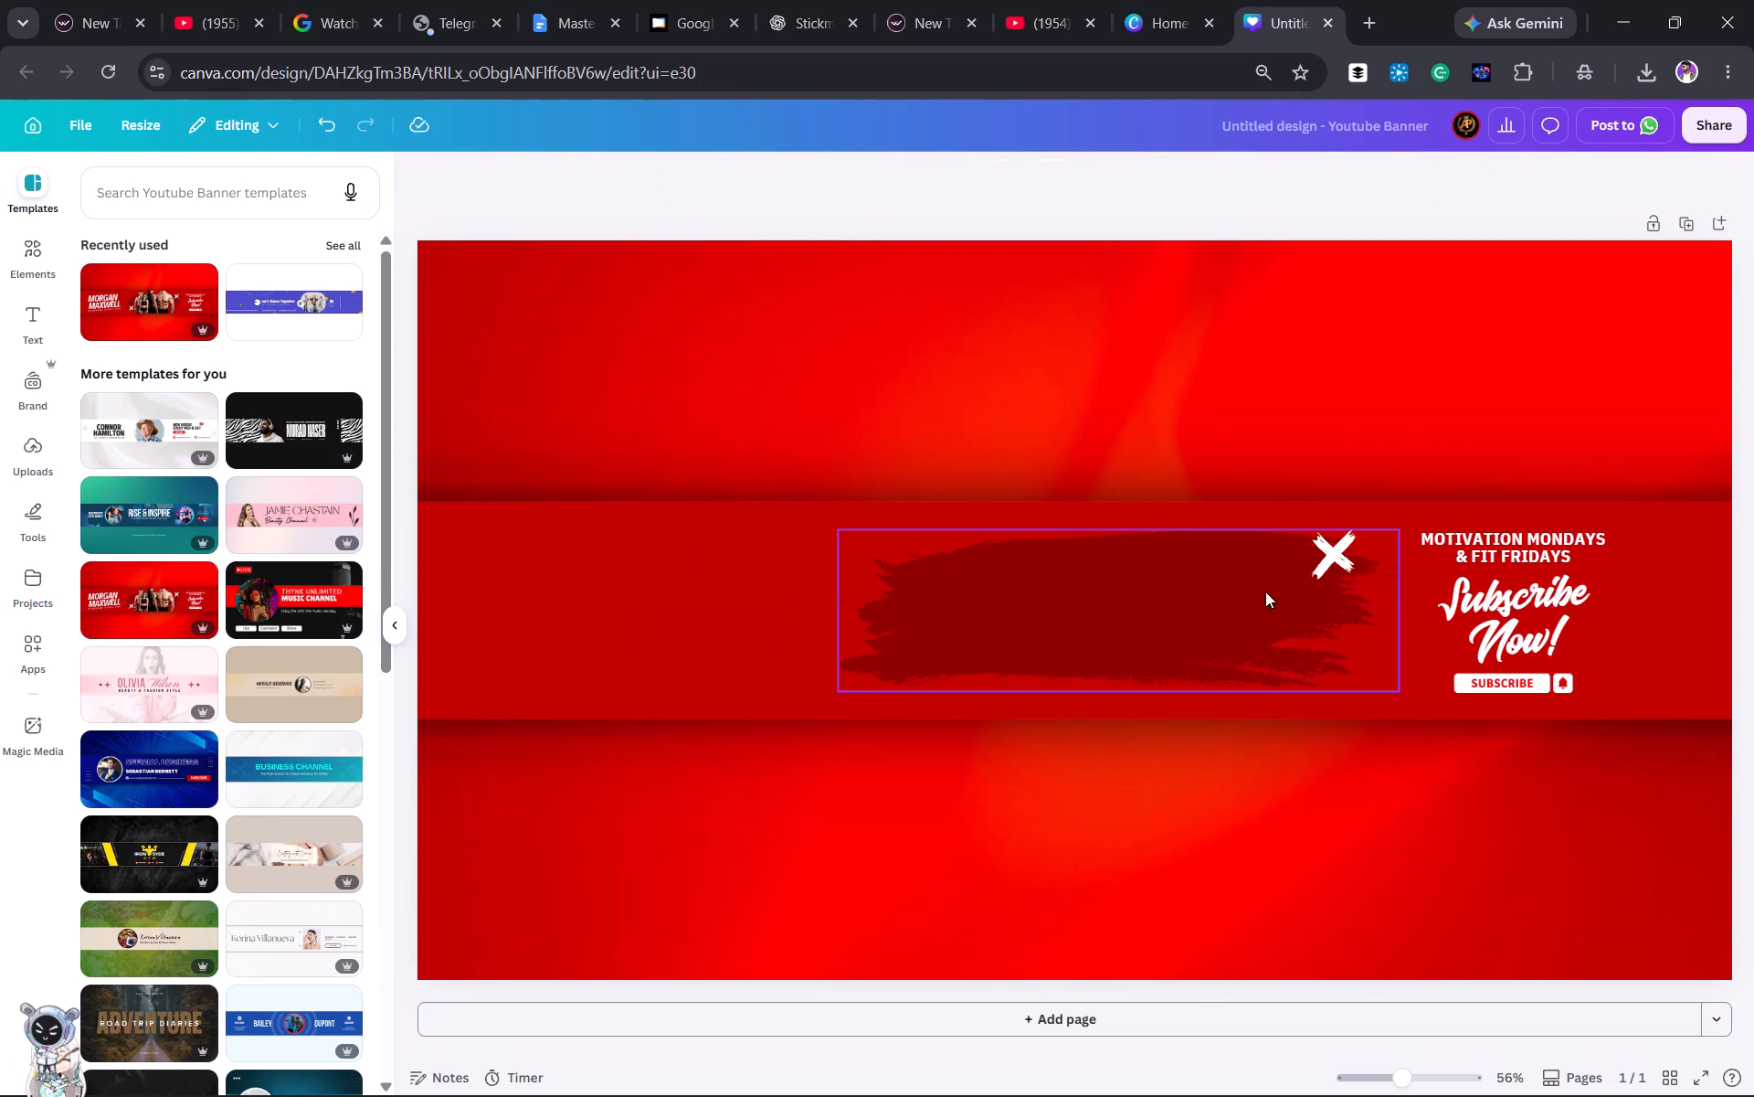
click(1333, 563)
key(Delete)
click(1558, 585)
key(Delete)
click(1542, 547)
key(Delete)
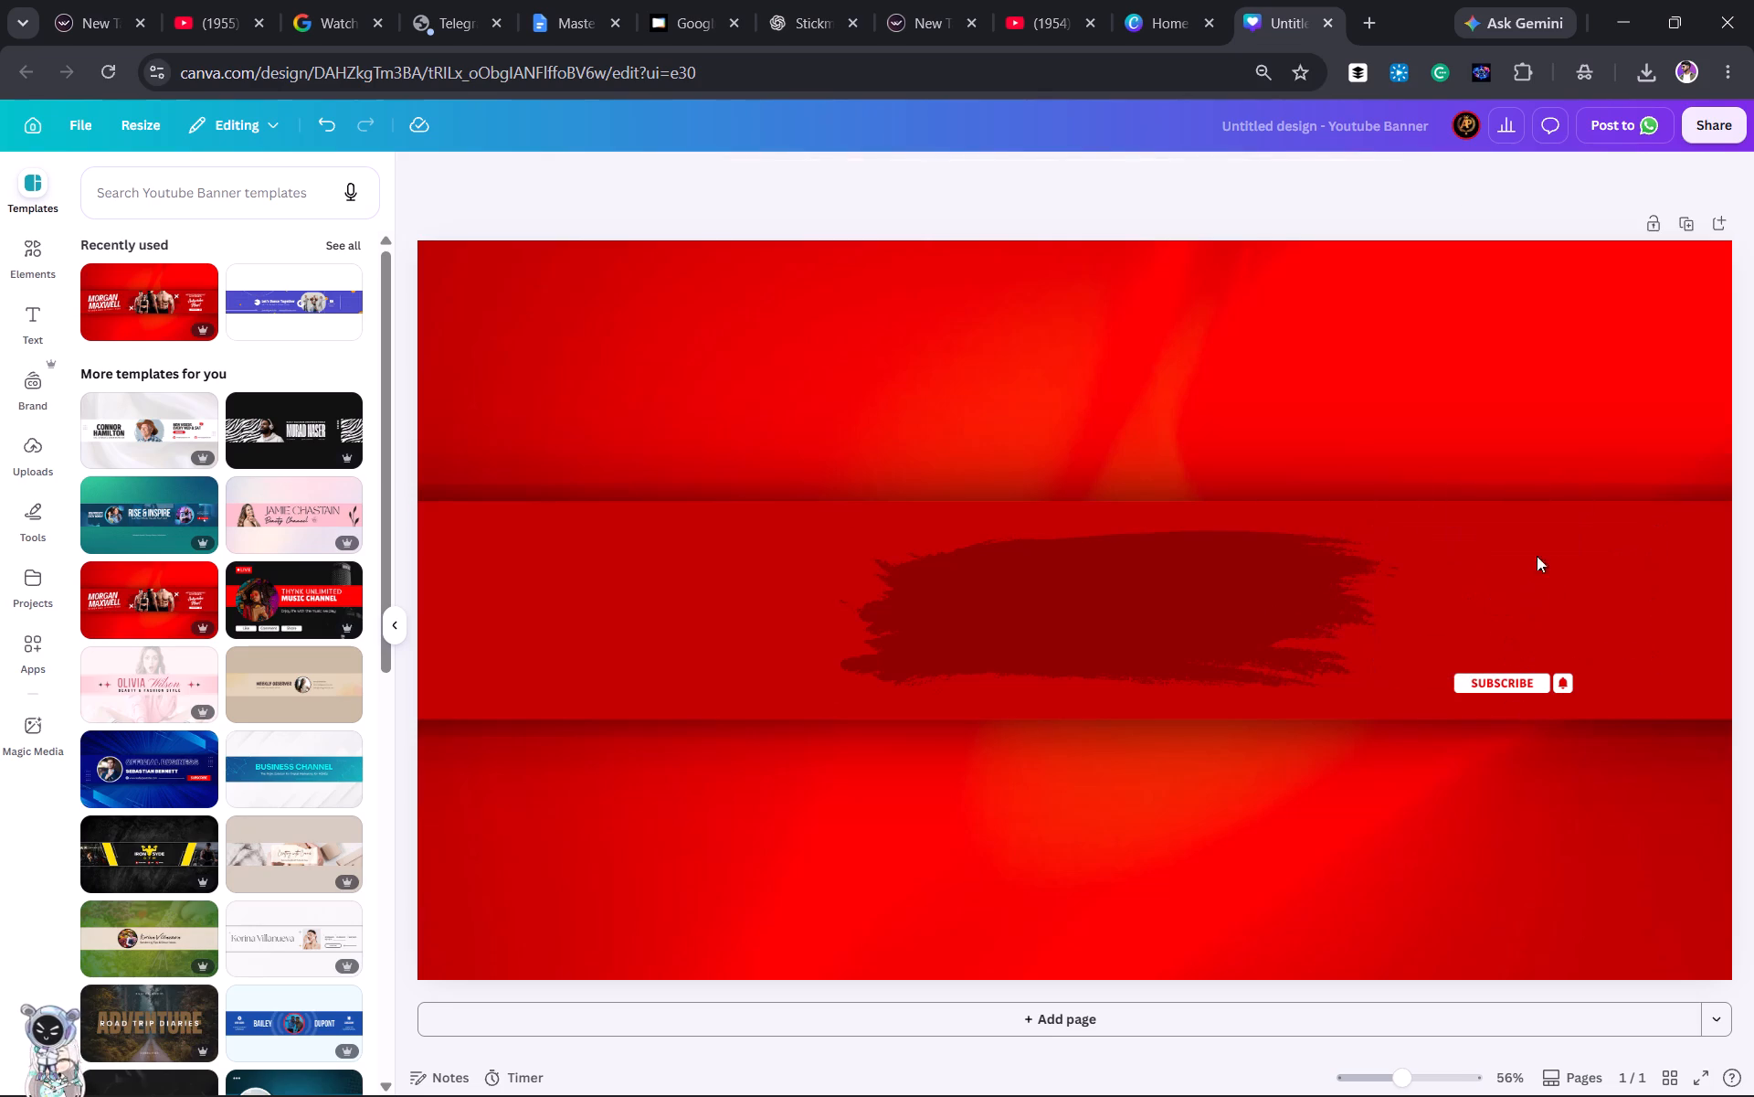
click(1512, 682)
key(Delete)
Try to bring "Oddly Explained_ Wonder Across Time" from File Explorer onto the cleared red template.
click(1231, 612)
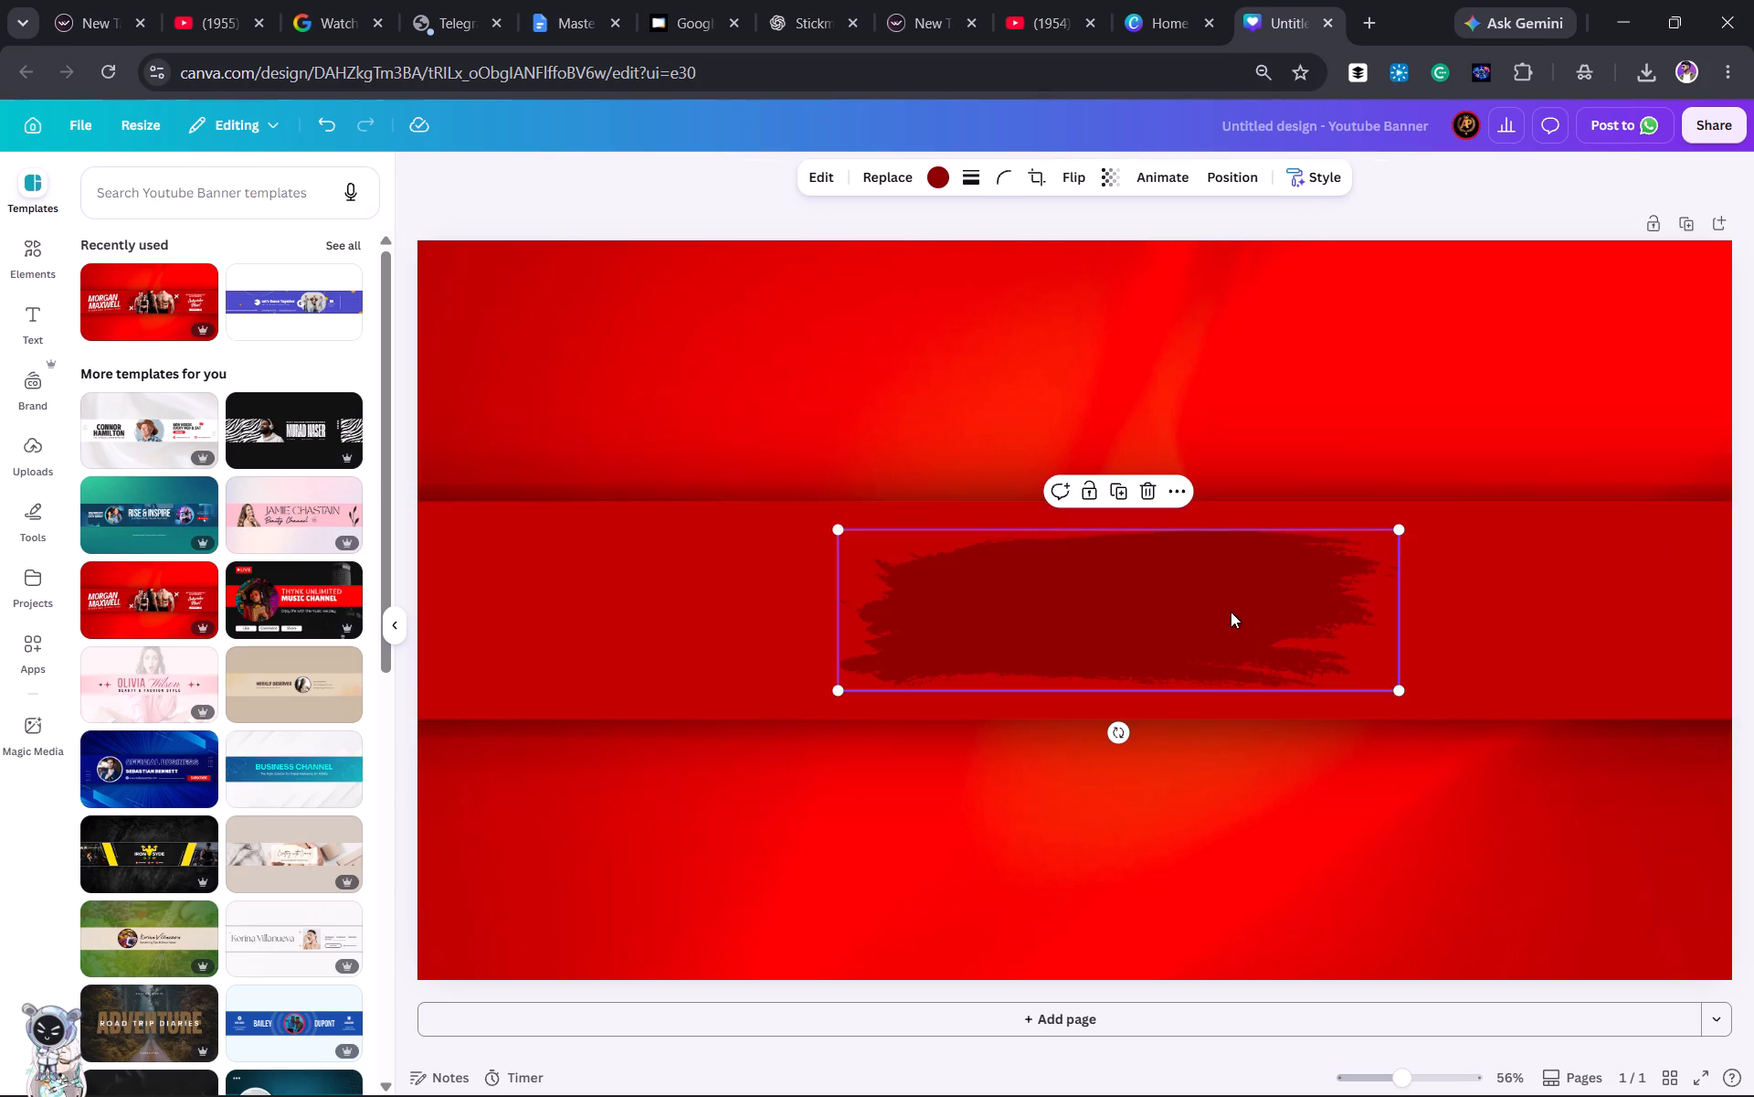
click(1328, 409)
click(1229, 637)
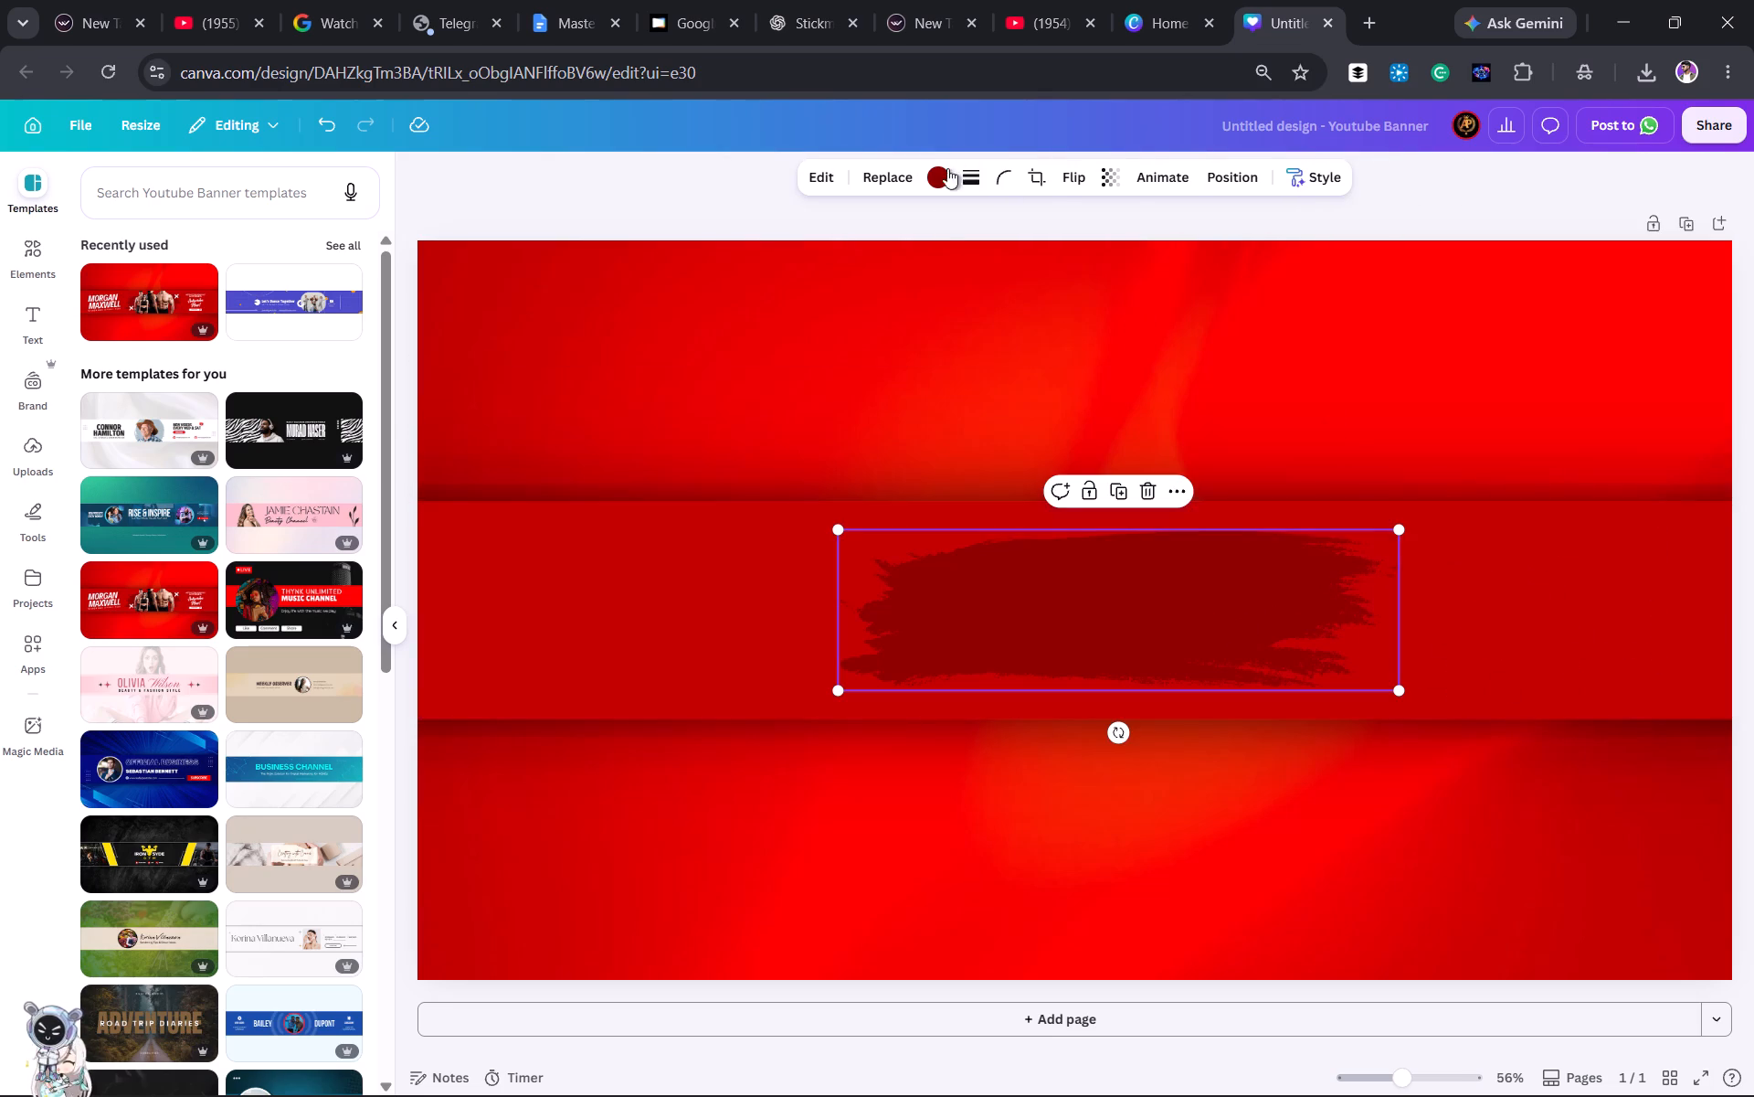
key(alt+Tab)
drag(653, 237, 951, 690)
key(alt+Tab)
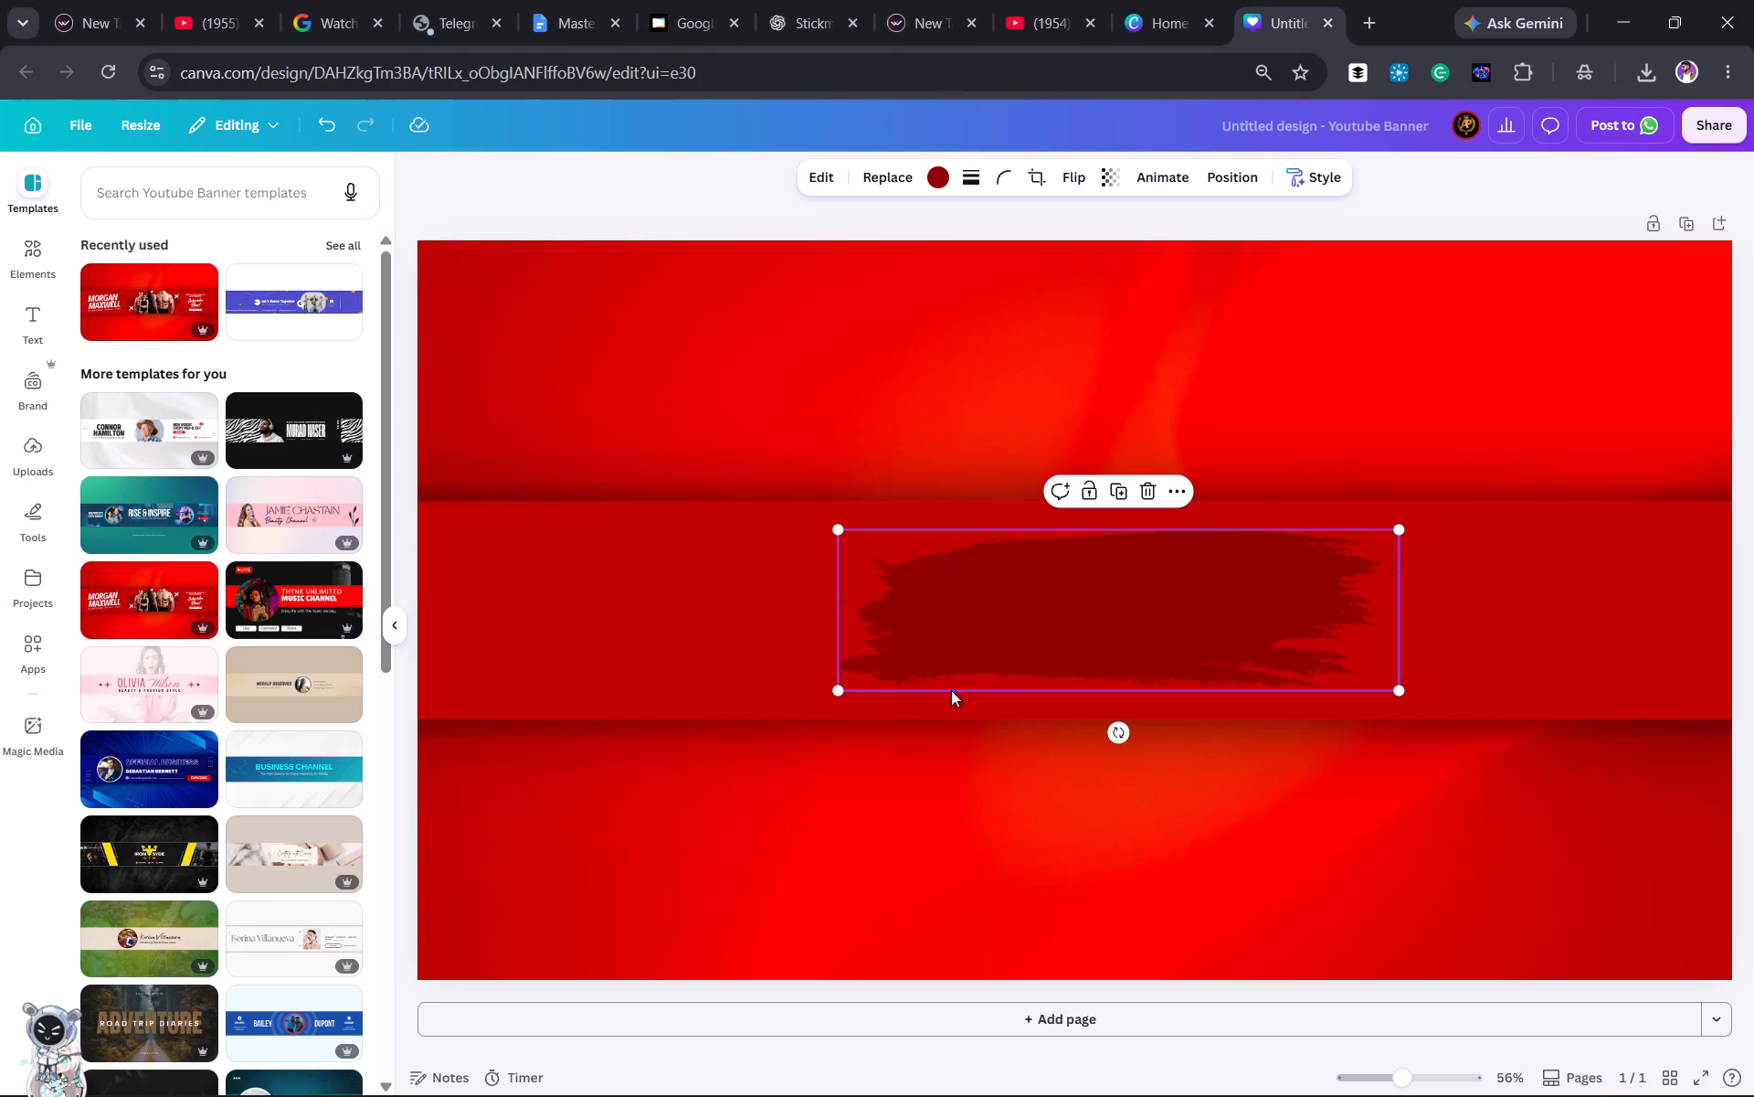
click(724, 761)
Bring the "Oddly Explained_ Wonder Across Time" image from File Explorer onto the cleared red banner template.
key(alt+Tab)
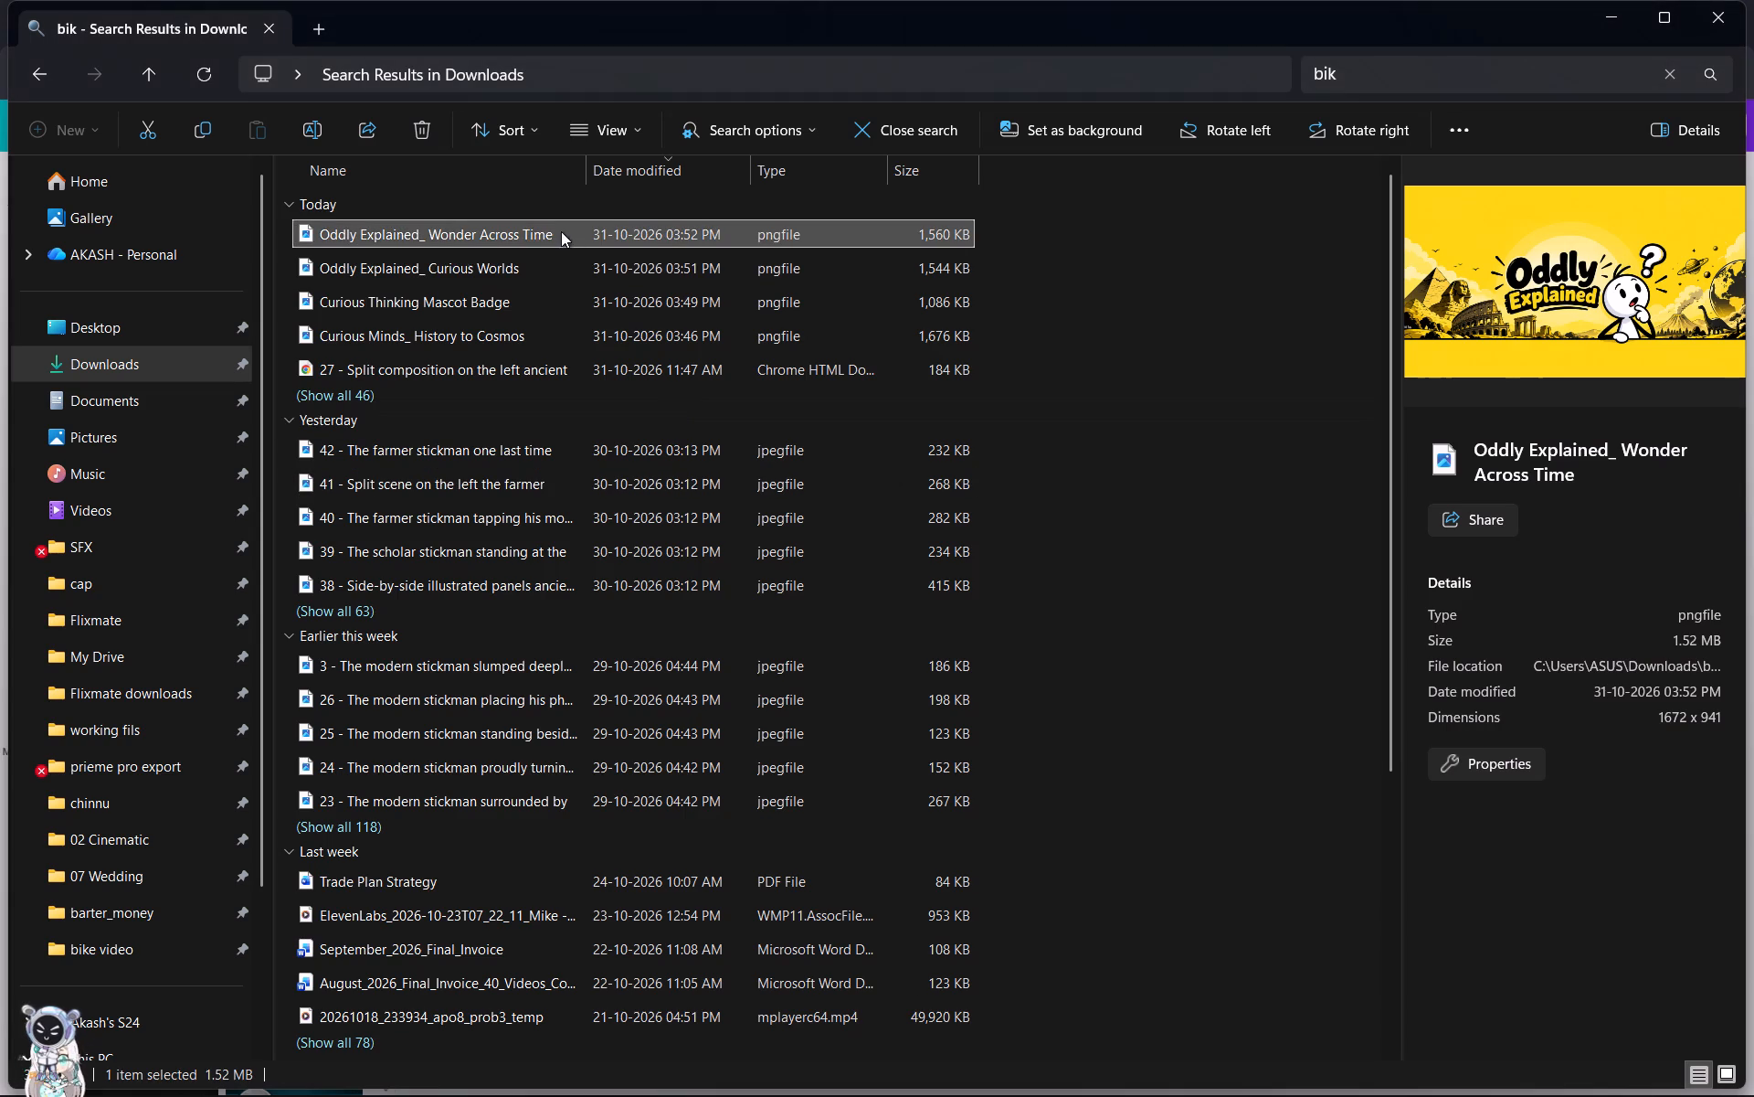
drag(553, 233, 737, 351)
key(alt+Tab)
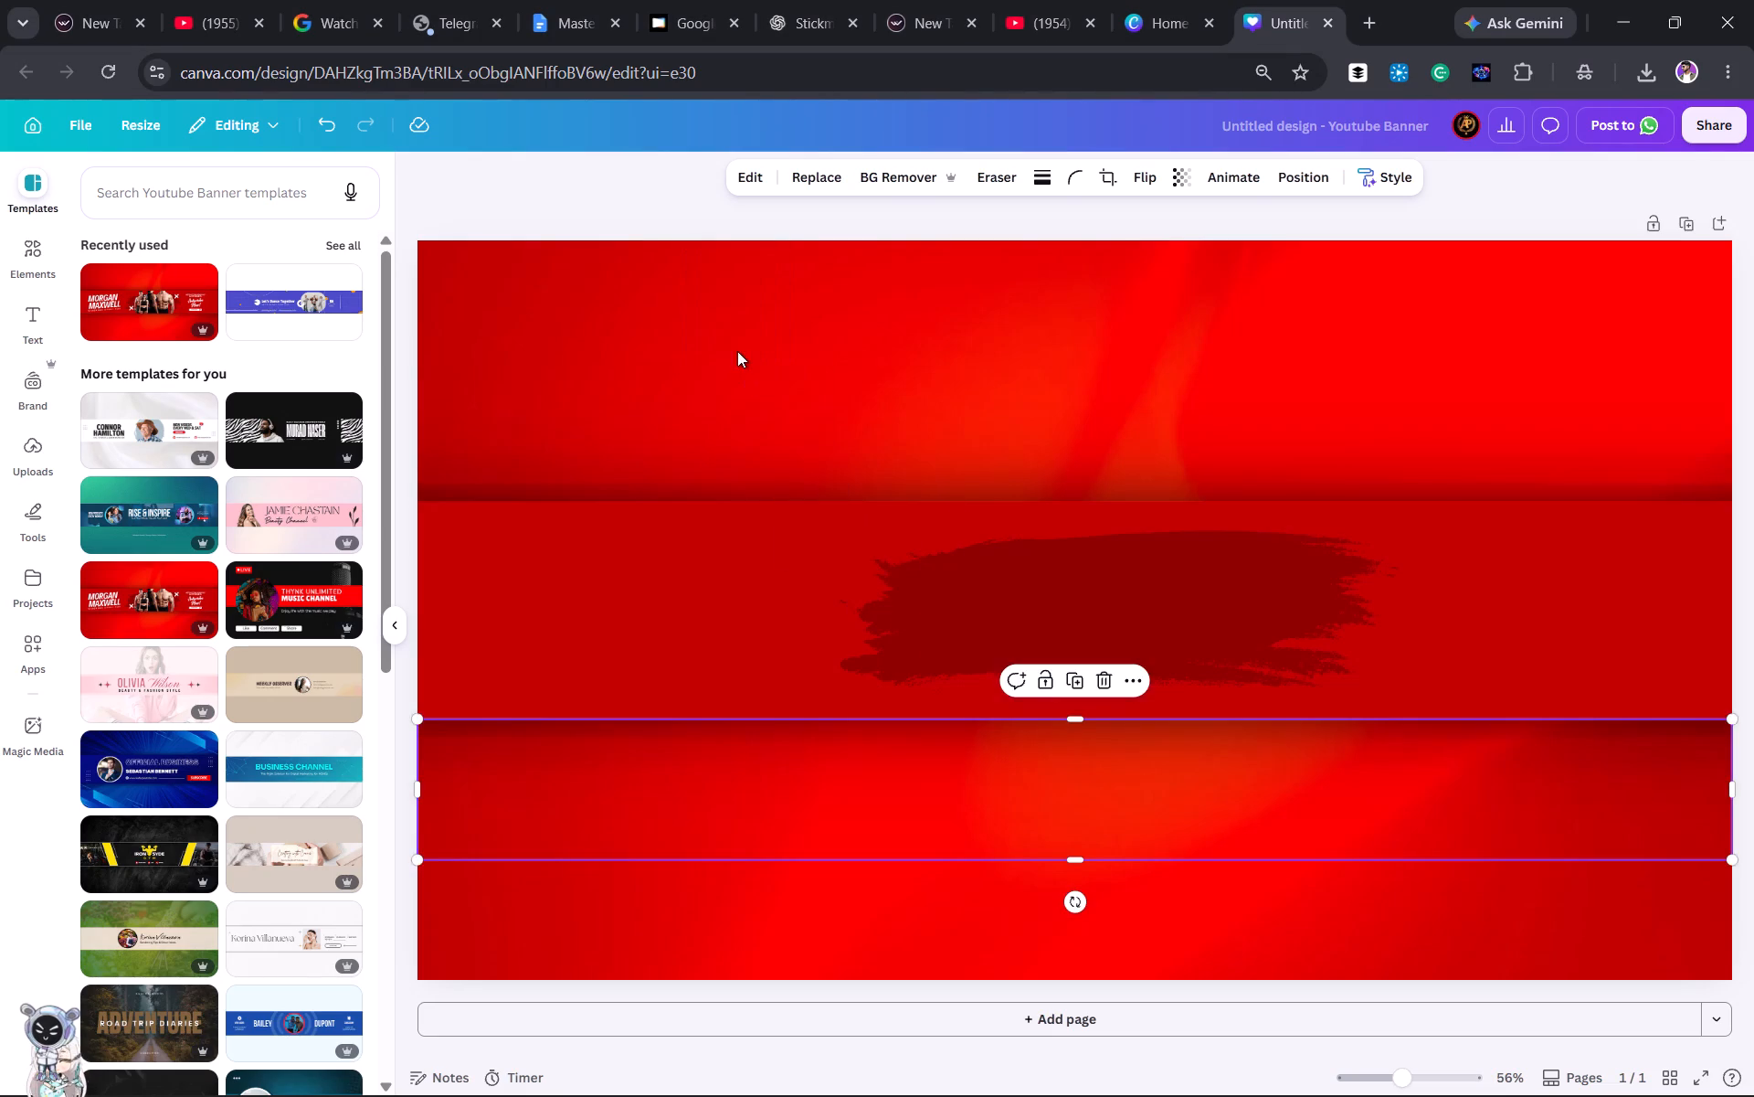
click(994, 533)
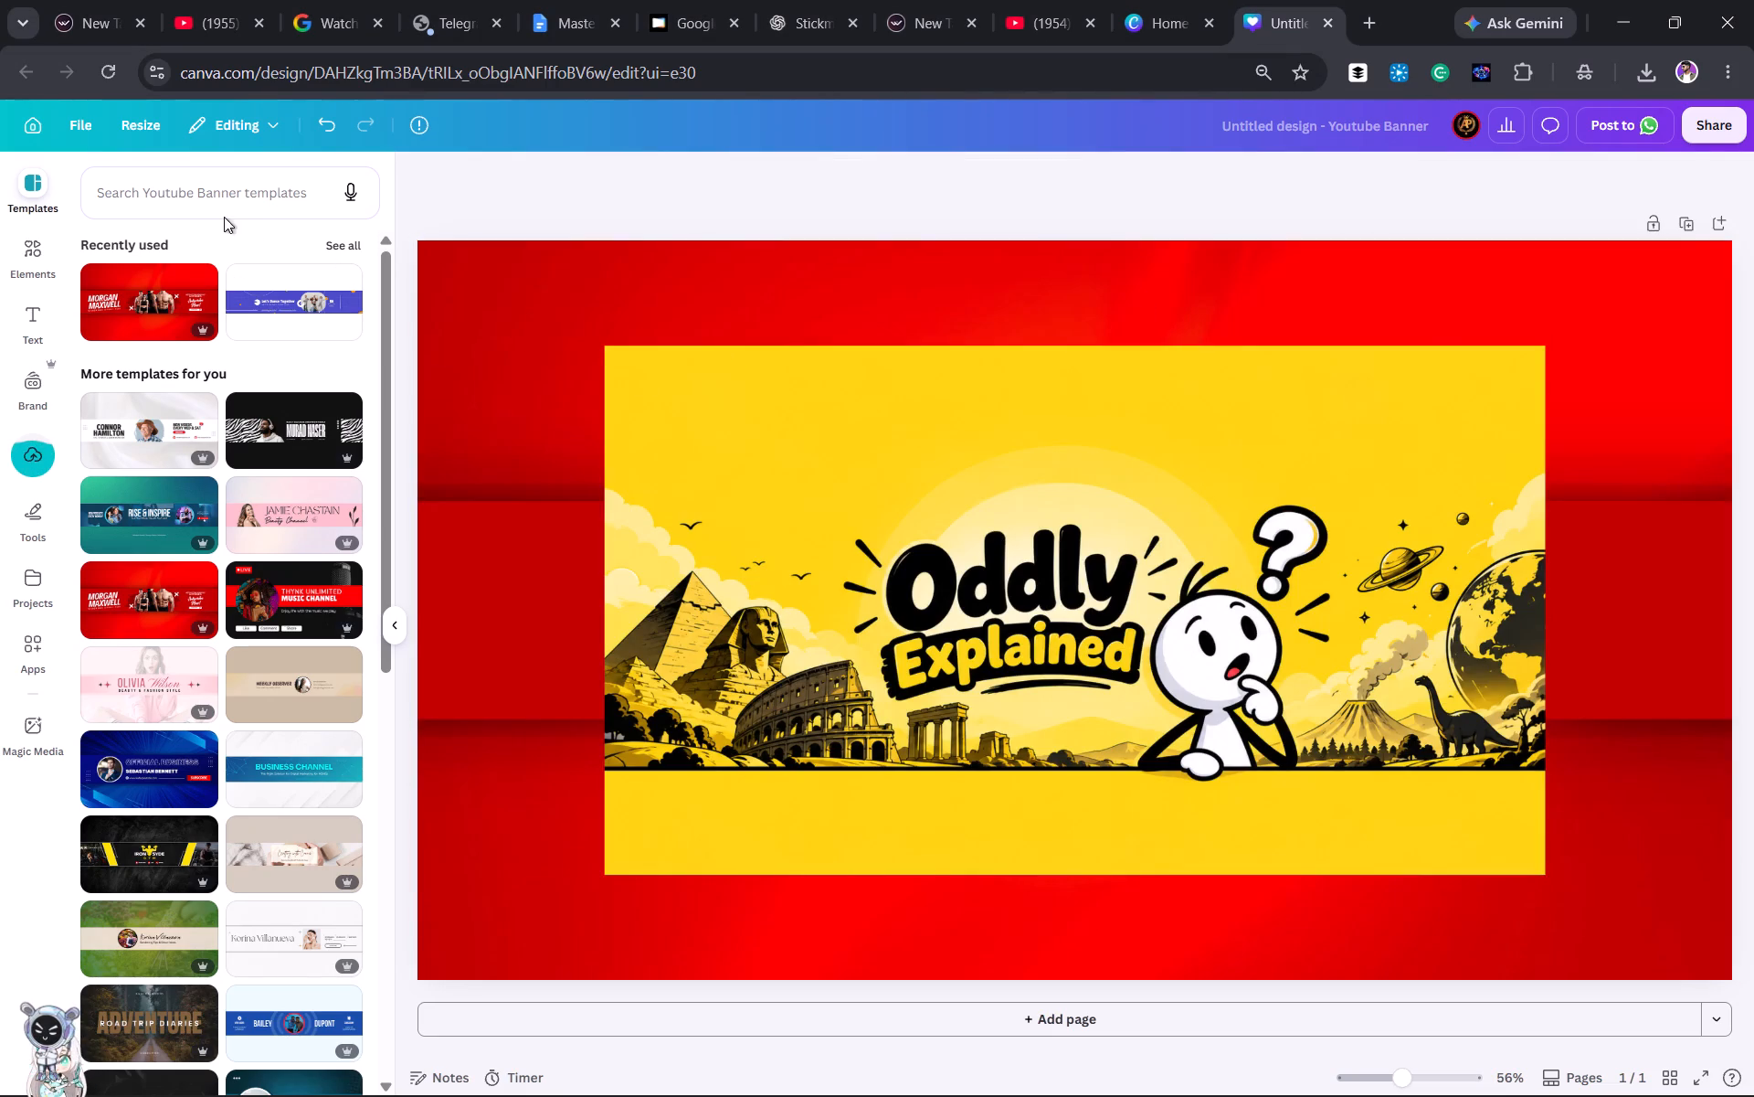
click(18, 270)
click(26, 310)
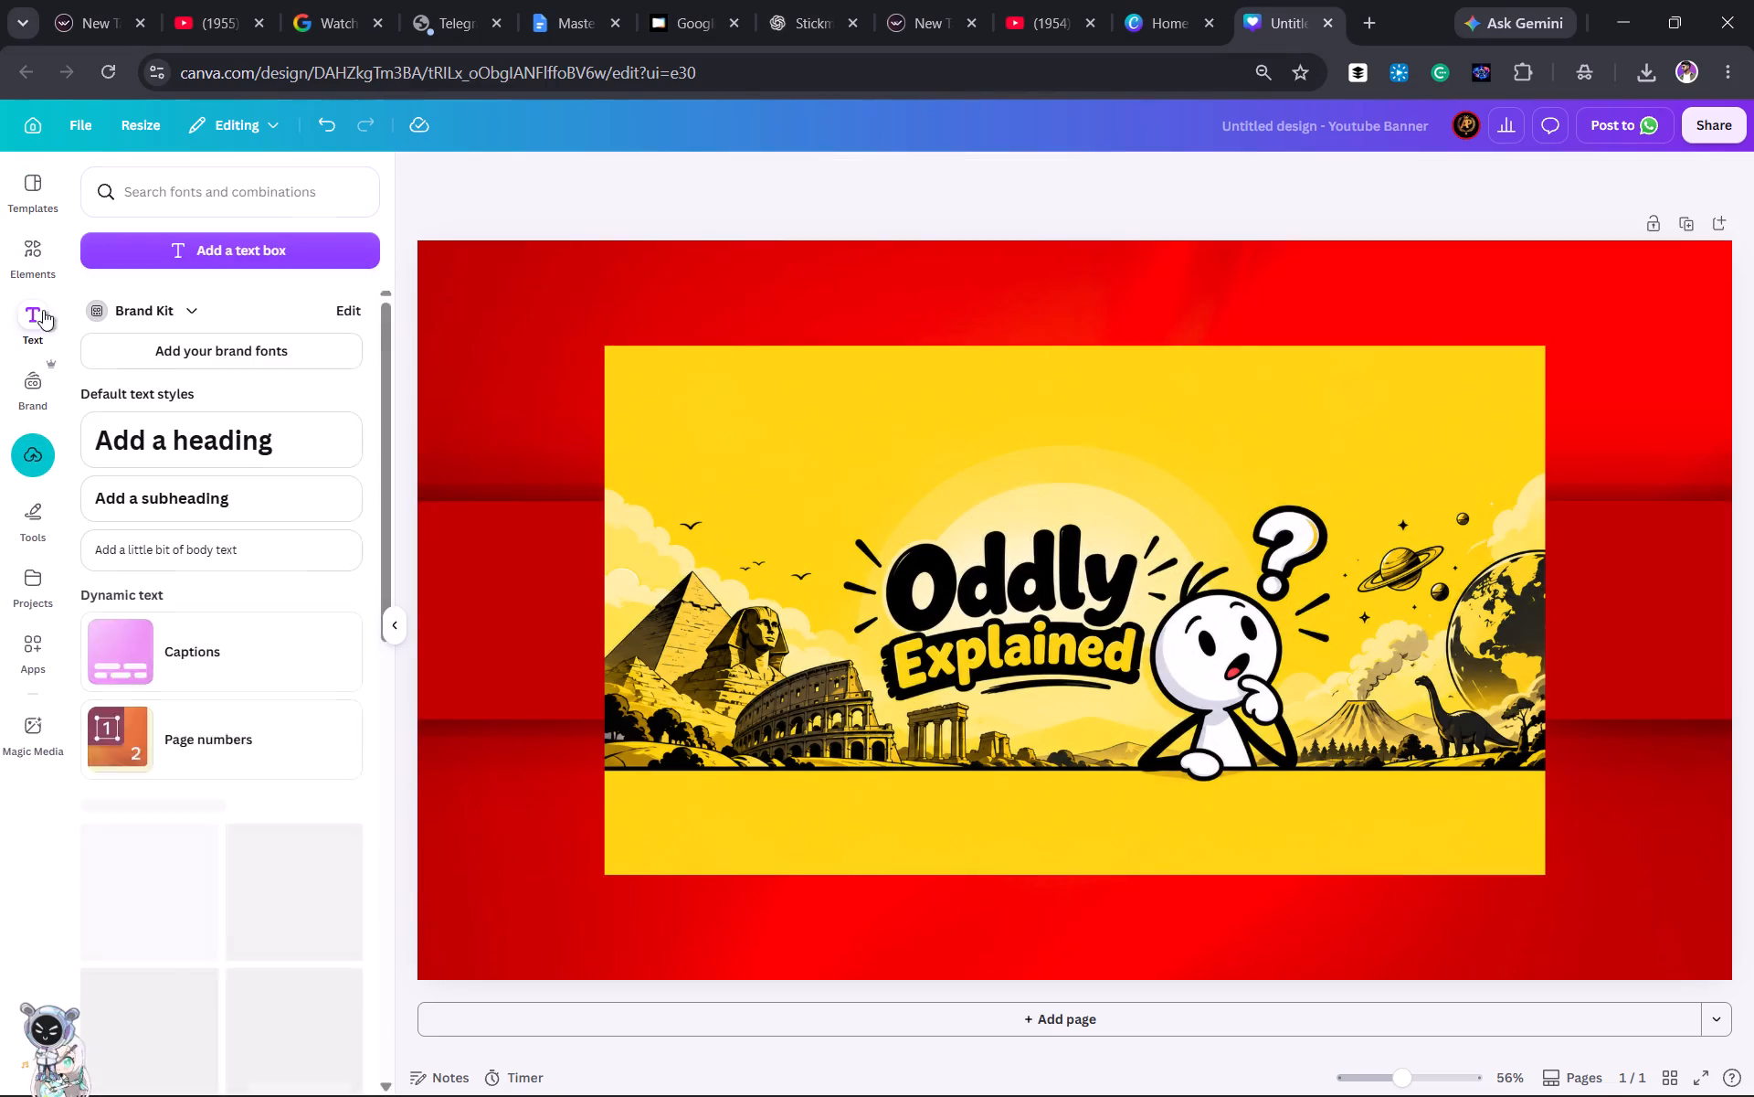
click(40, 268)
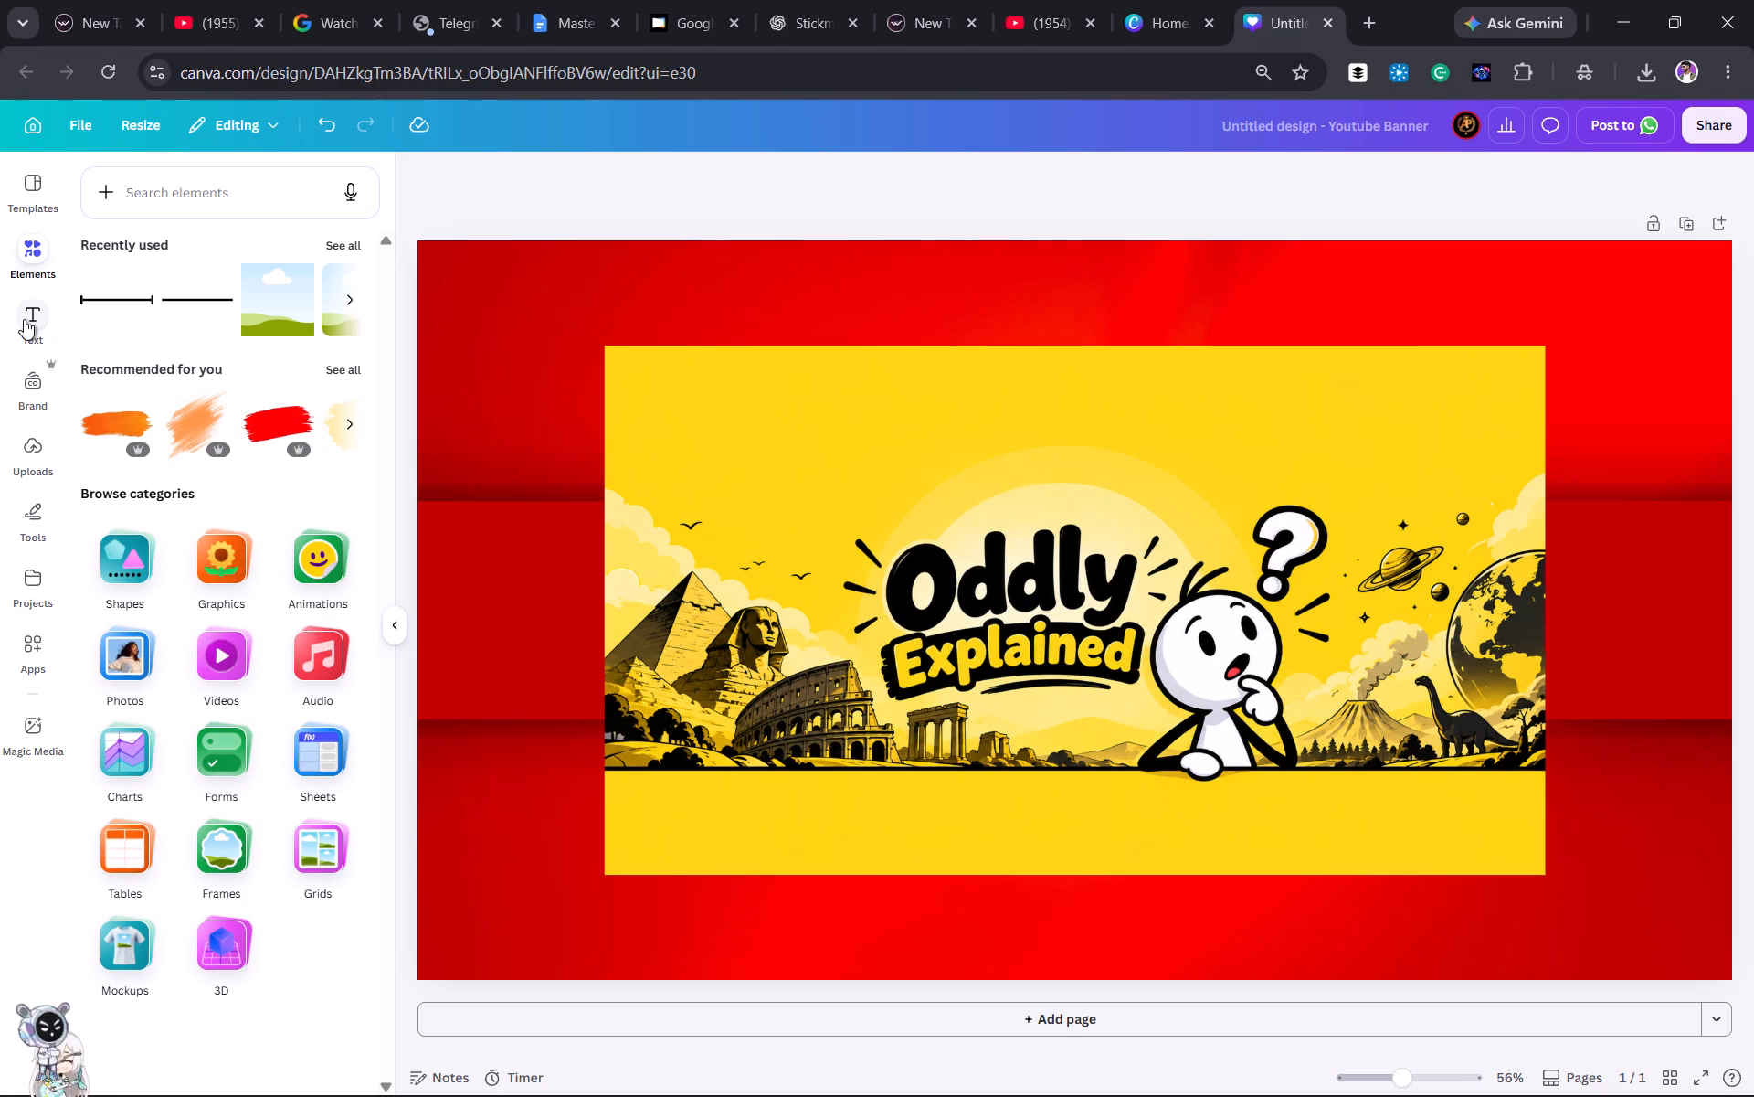
Split the Oddly Explained image into separate editable layers with Magic Layers.
click(1094, 543)
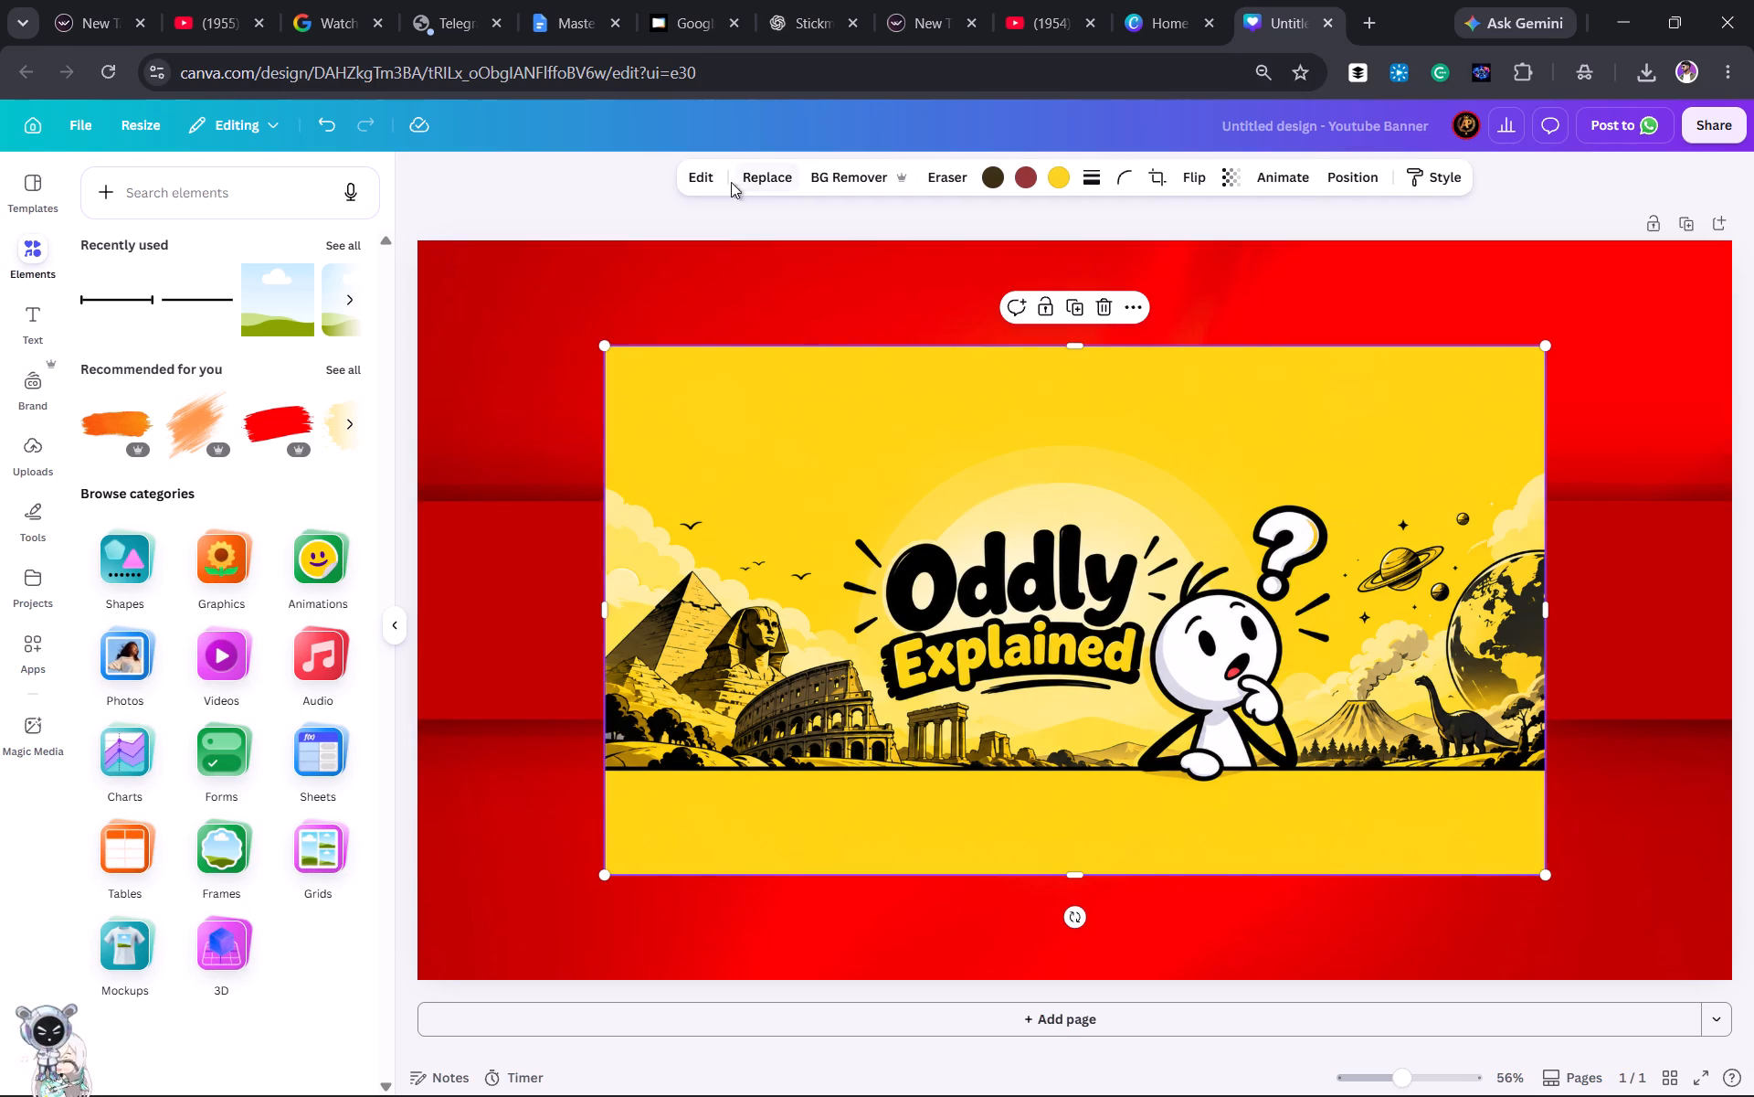
click(712, 181)
click(194, 367)
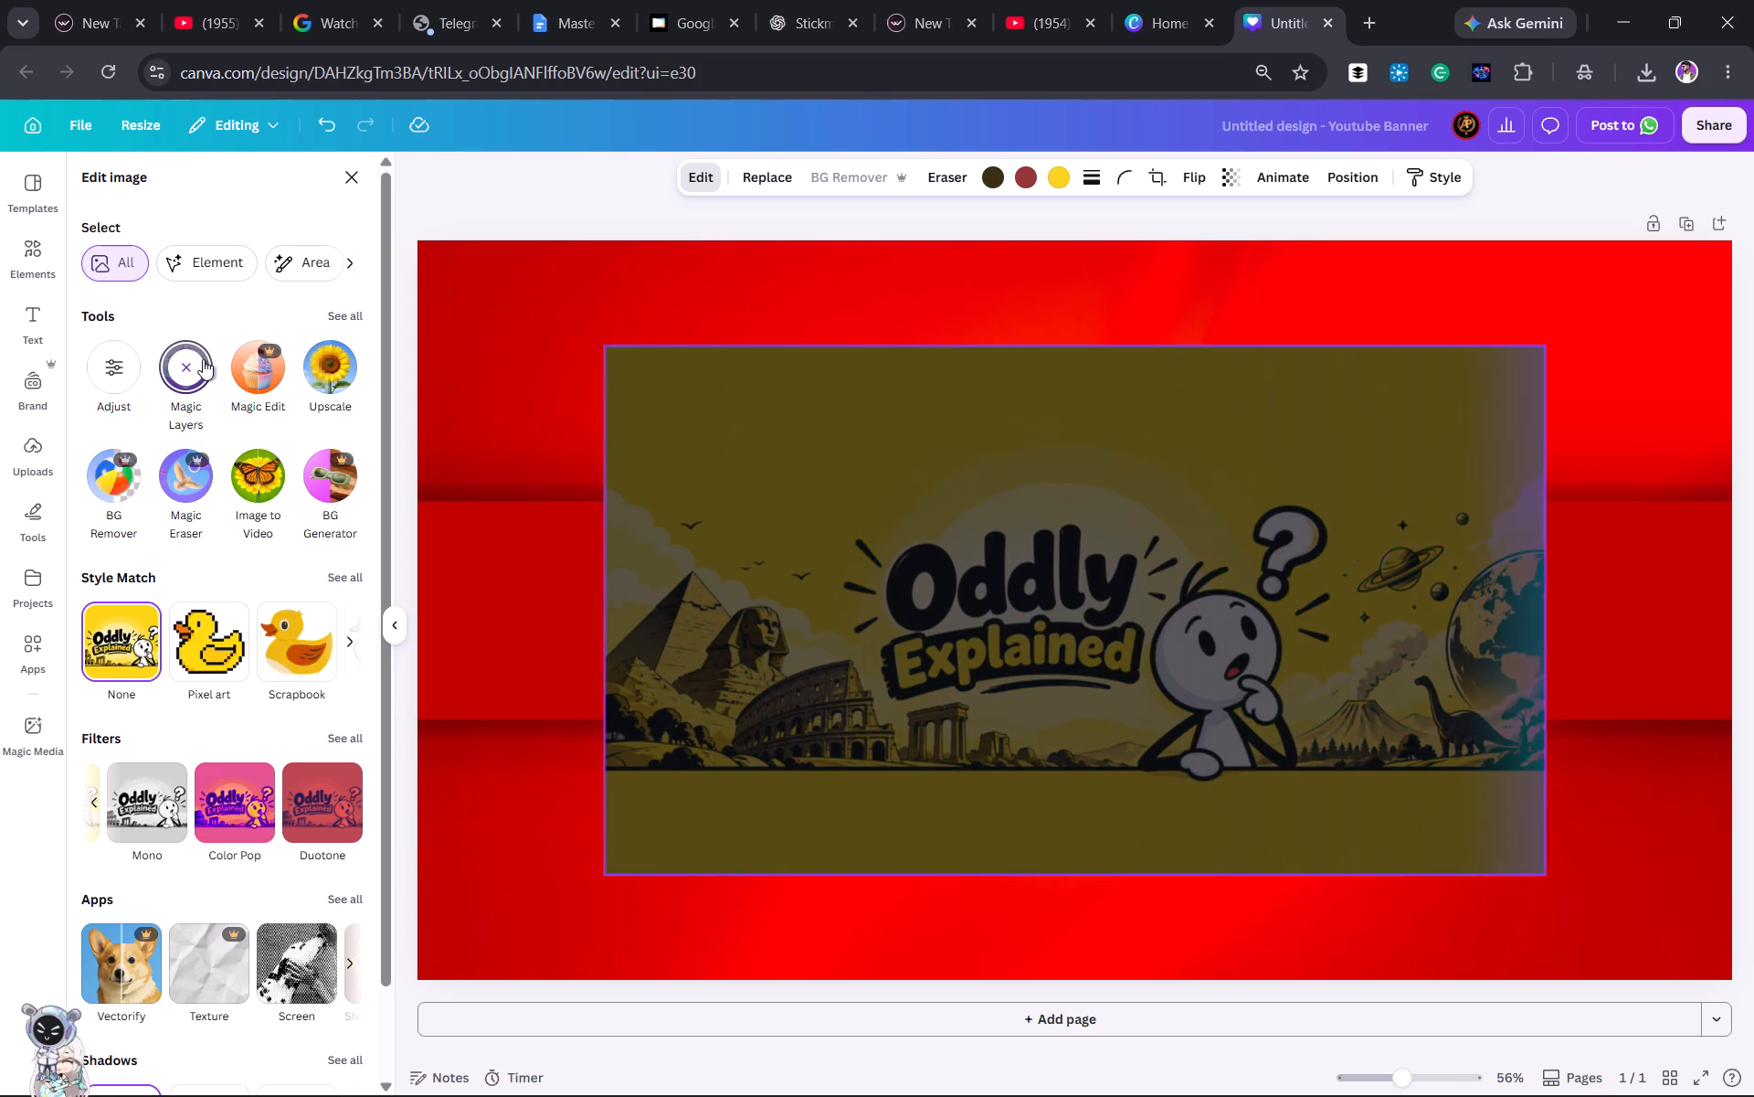
scroll(266, 690, down, 4)
scroll(267, 691, up, 4)
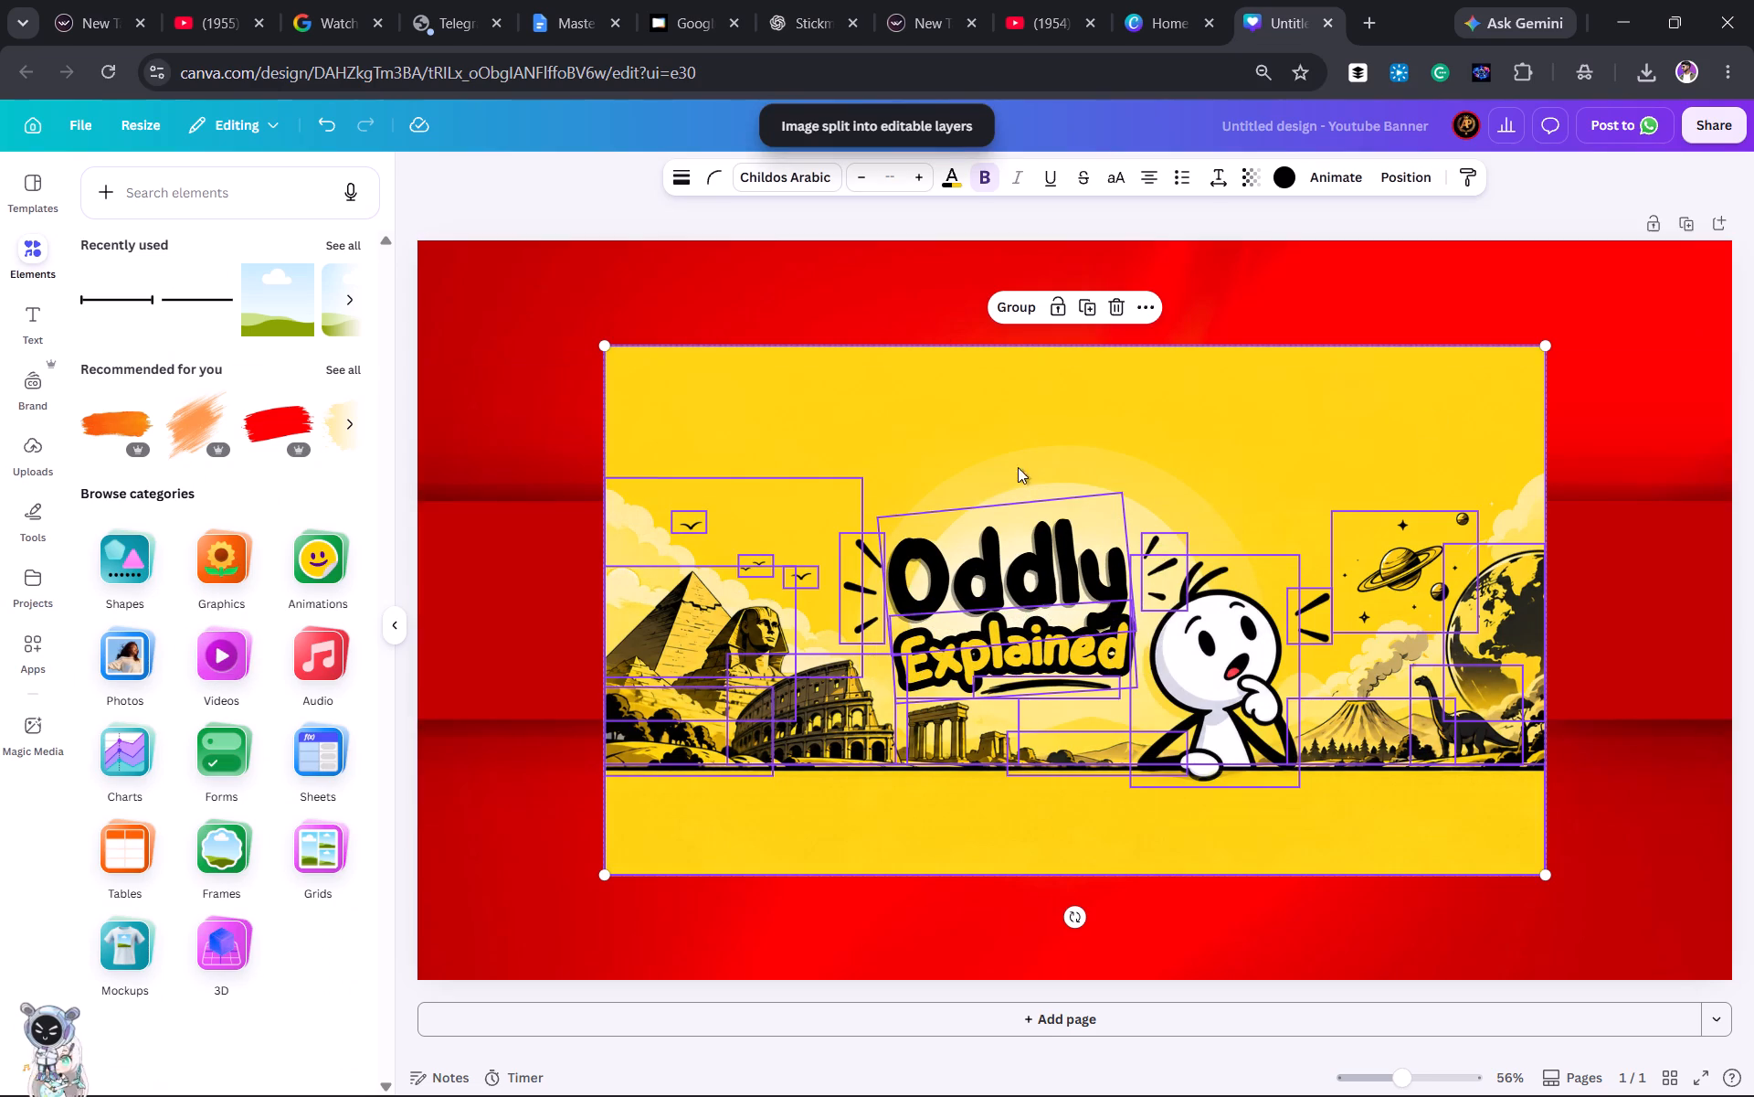
Enlarge the yellow sky background layer to nearly the banner's full width and move it up above the central band.
click(760, 412)
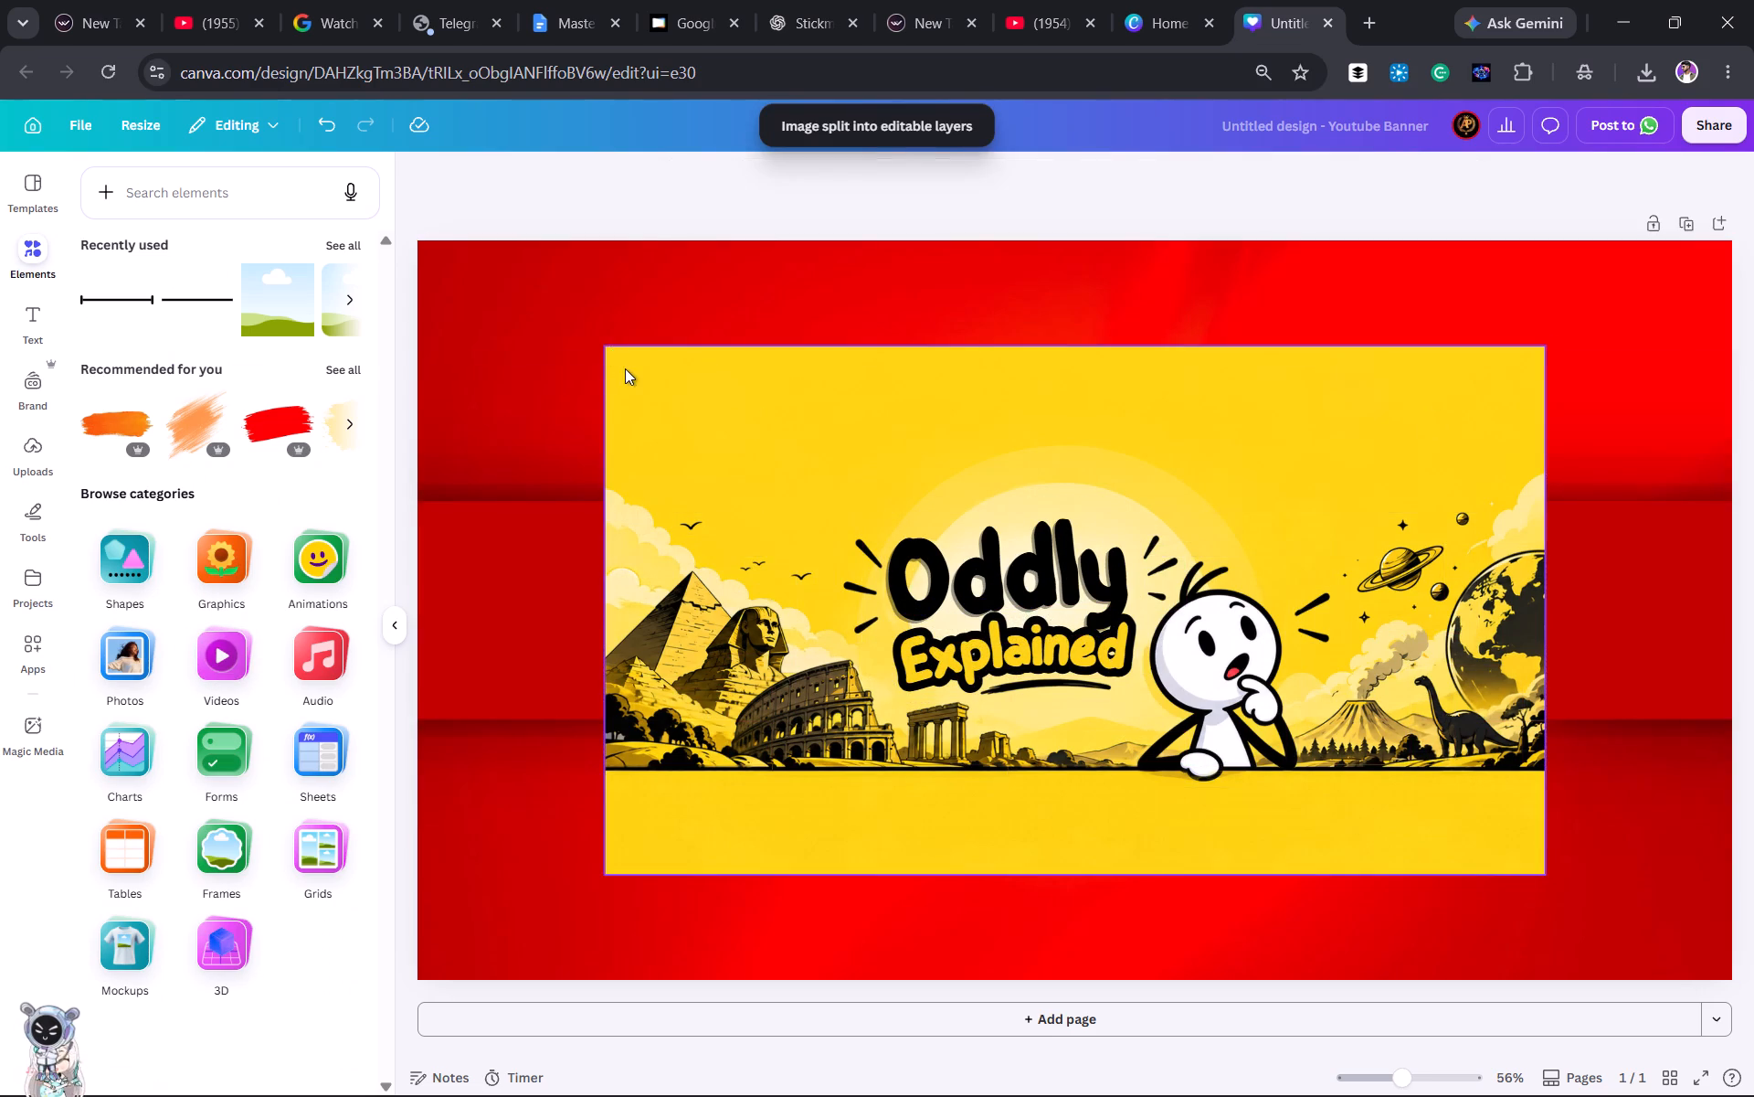
click(625, 368)
drag(609, 347, 414, 224)
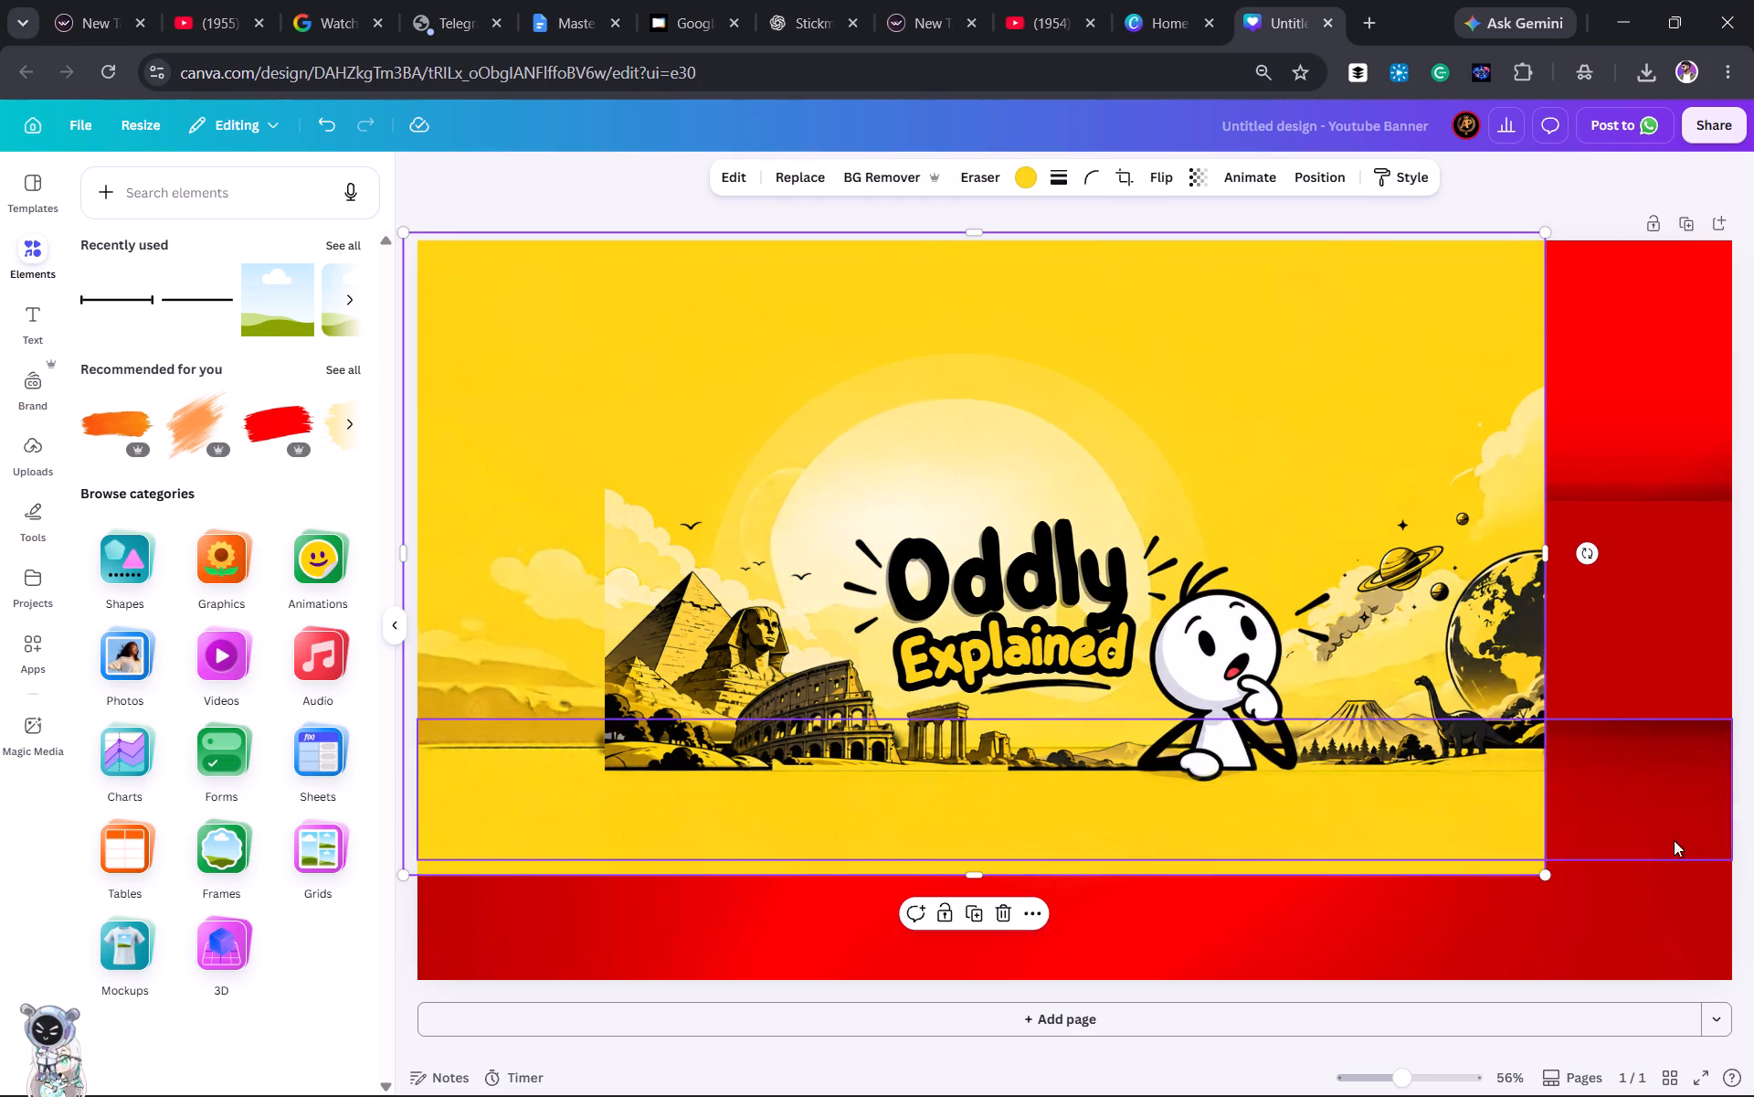
drag(1547, 875, 1711, 1017)
drag(1665, 909, 1657, 604)
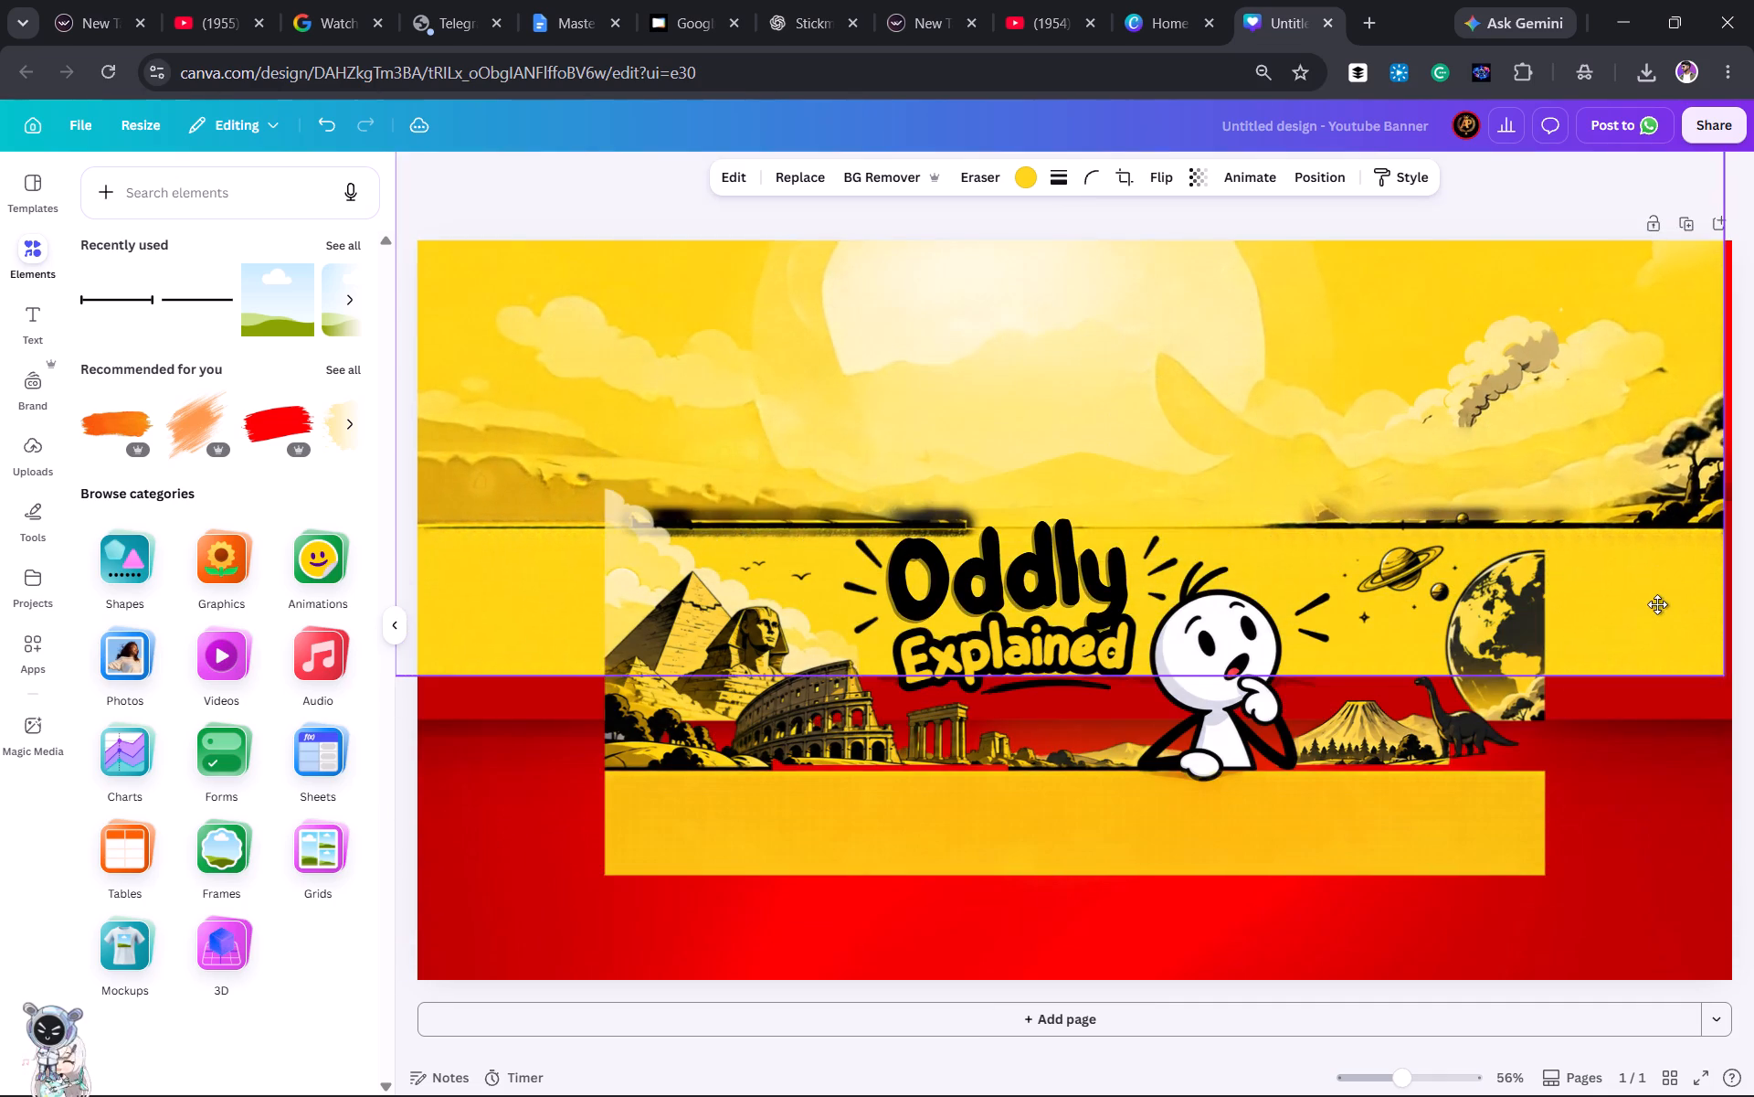
drag(1657, 604, 1628, 414)
key(v)
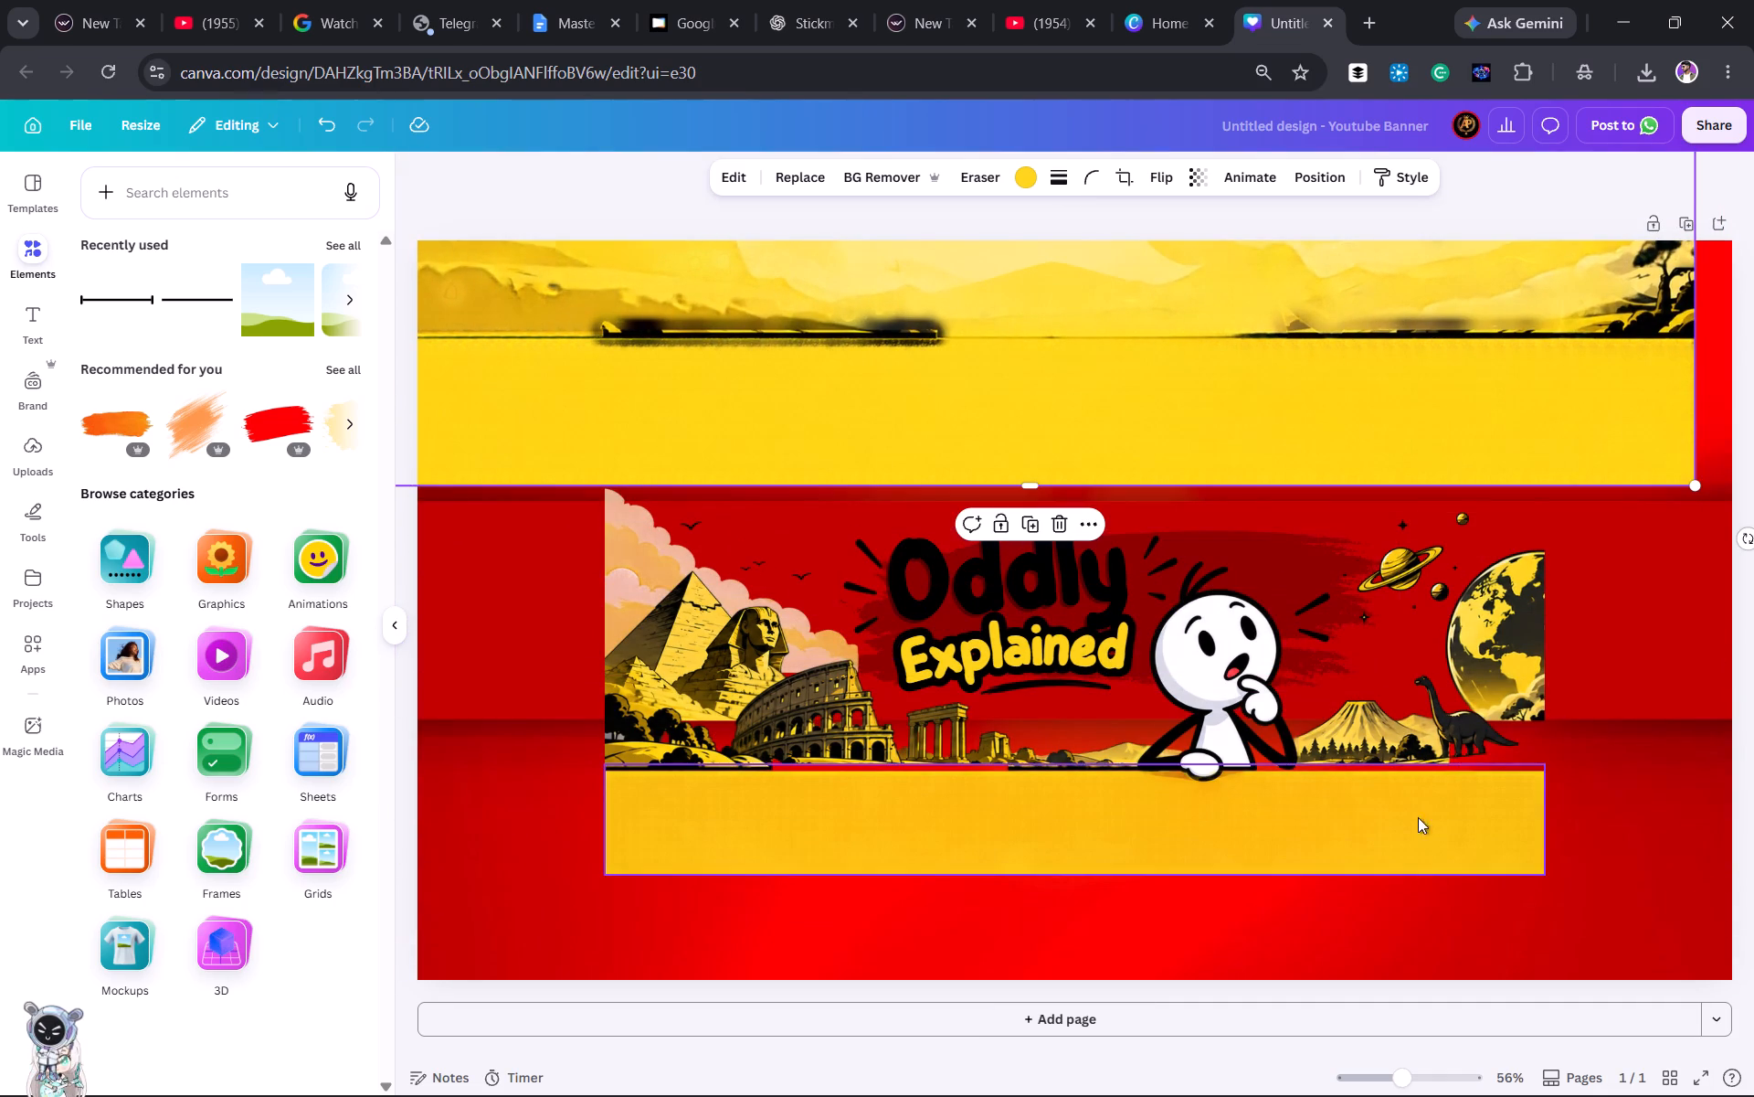
Move the plain yellow strip to just below the central band, scale it to 2,650 wide, and stretch it past the page's bottom edge.
drag(1418, 836, 1222, 783)
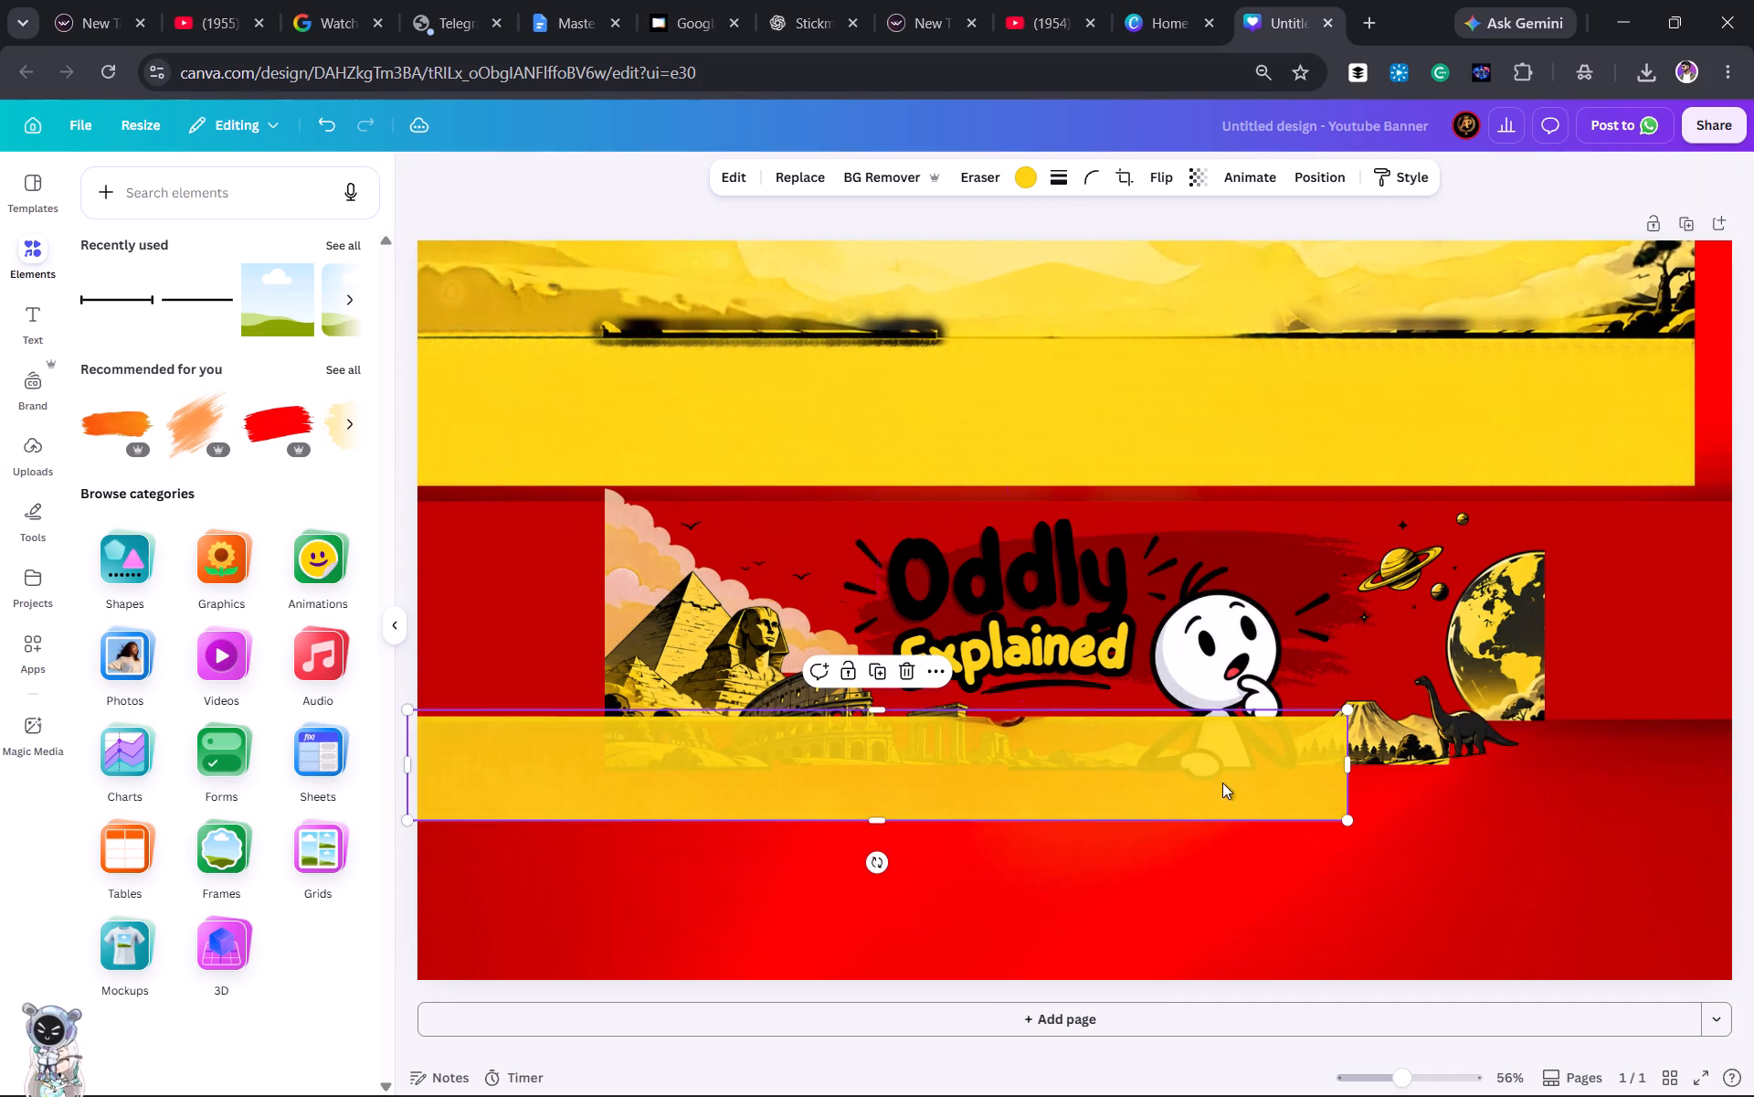
drag(1354, 817, 1750, 1072)
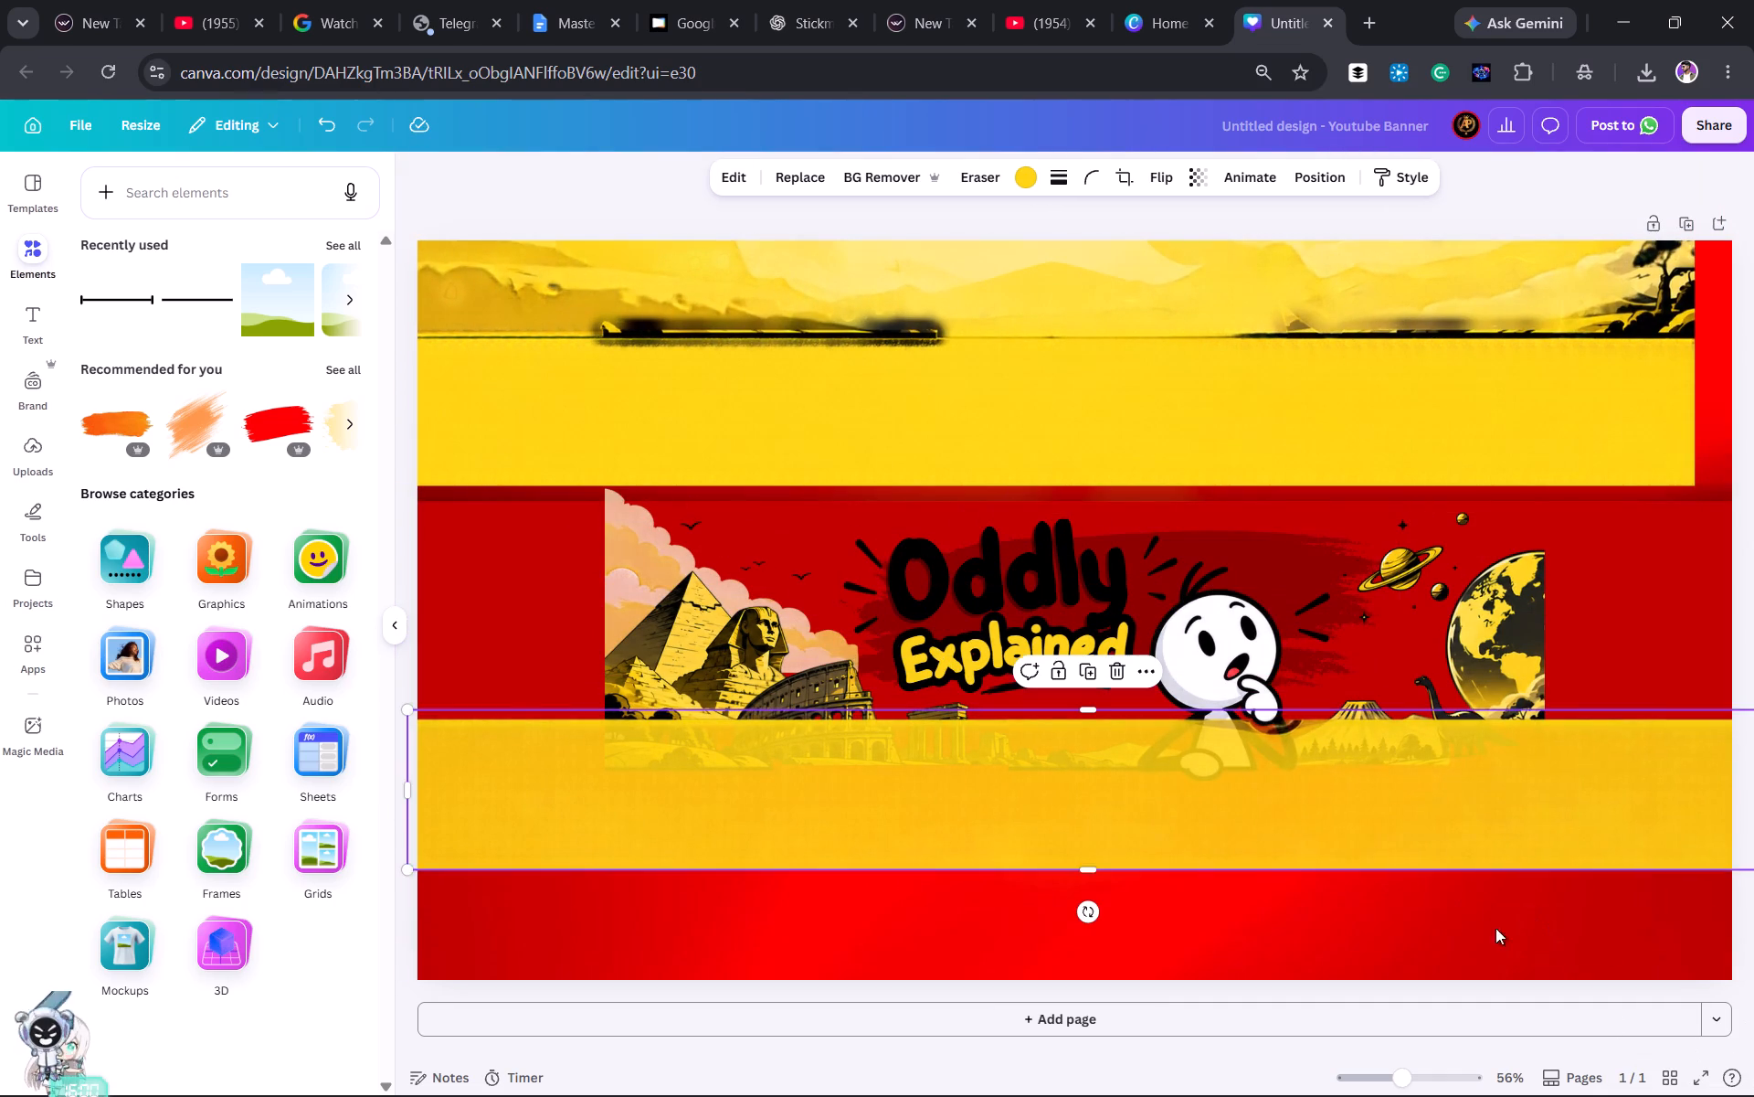
drag(1090, 871, 1094, 1046)
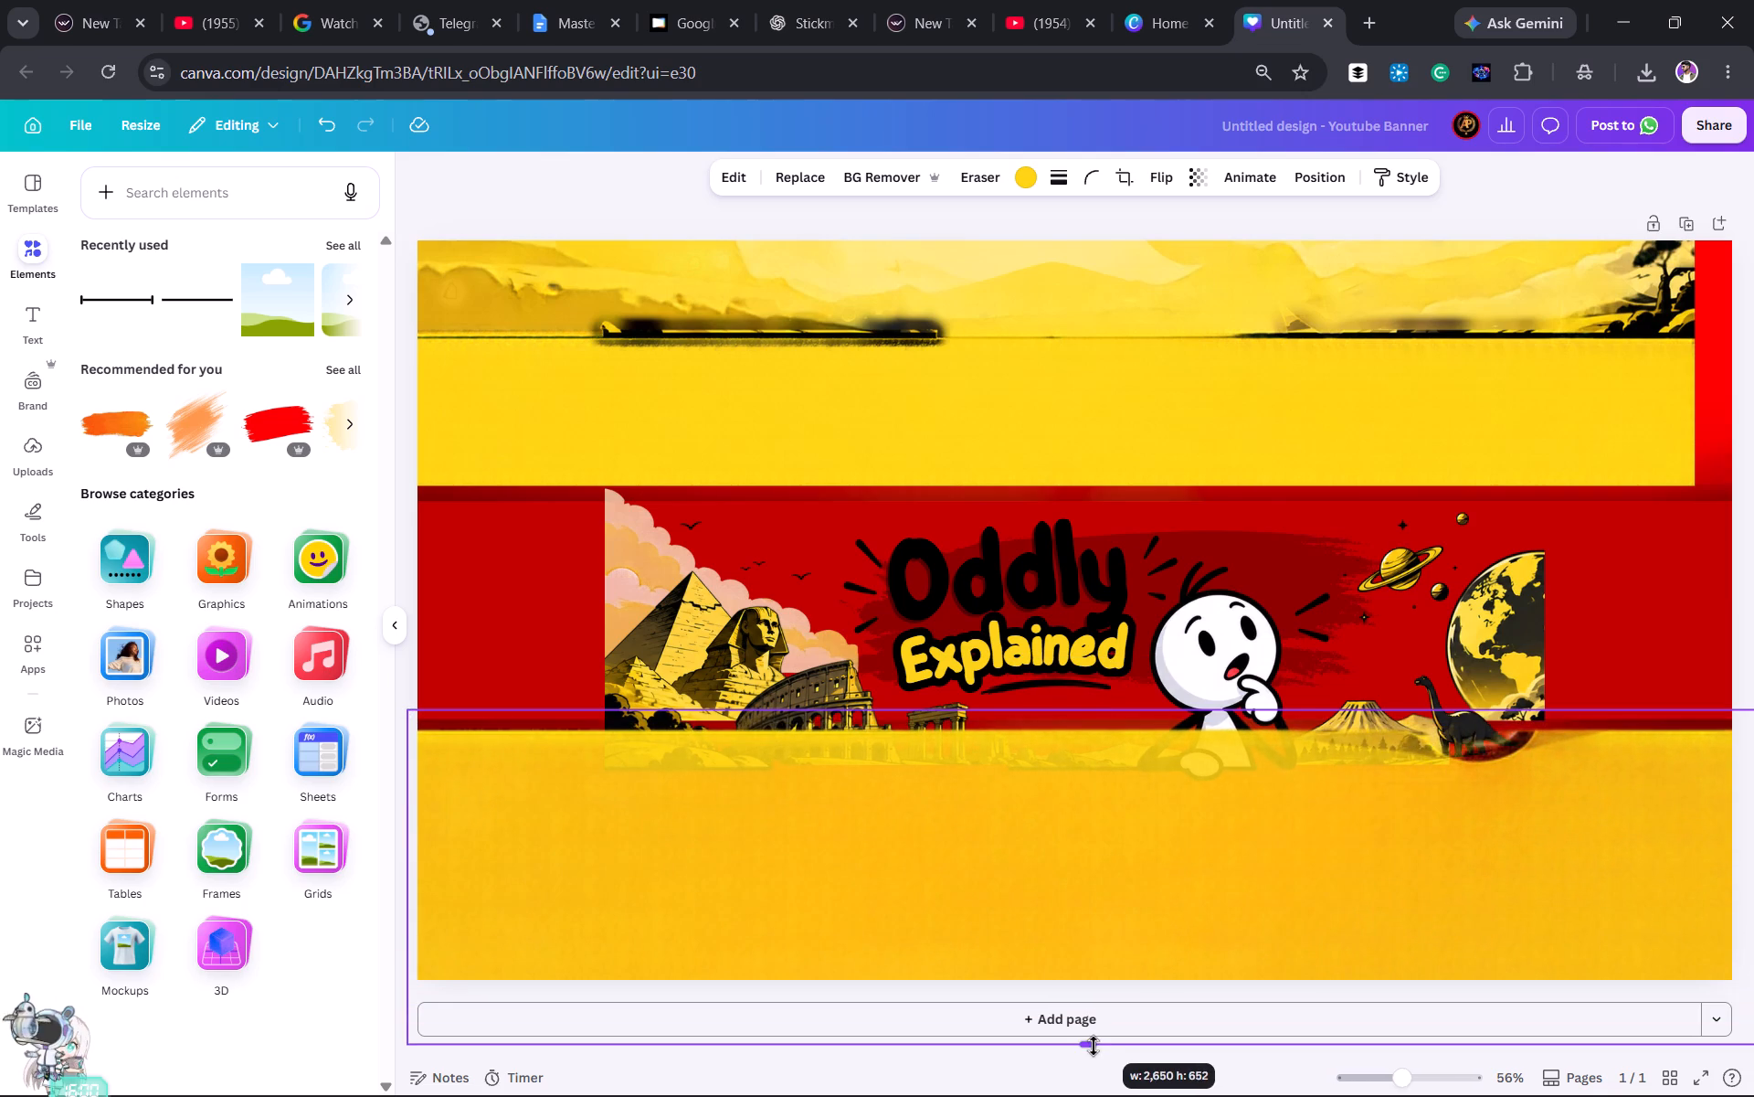
drag(1094, 1046, 1095, 1035)
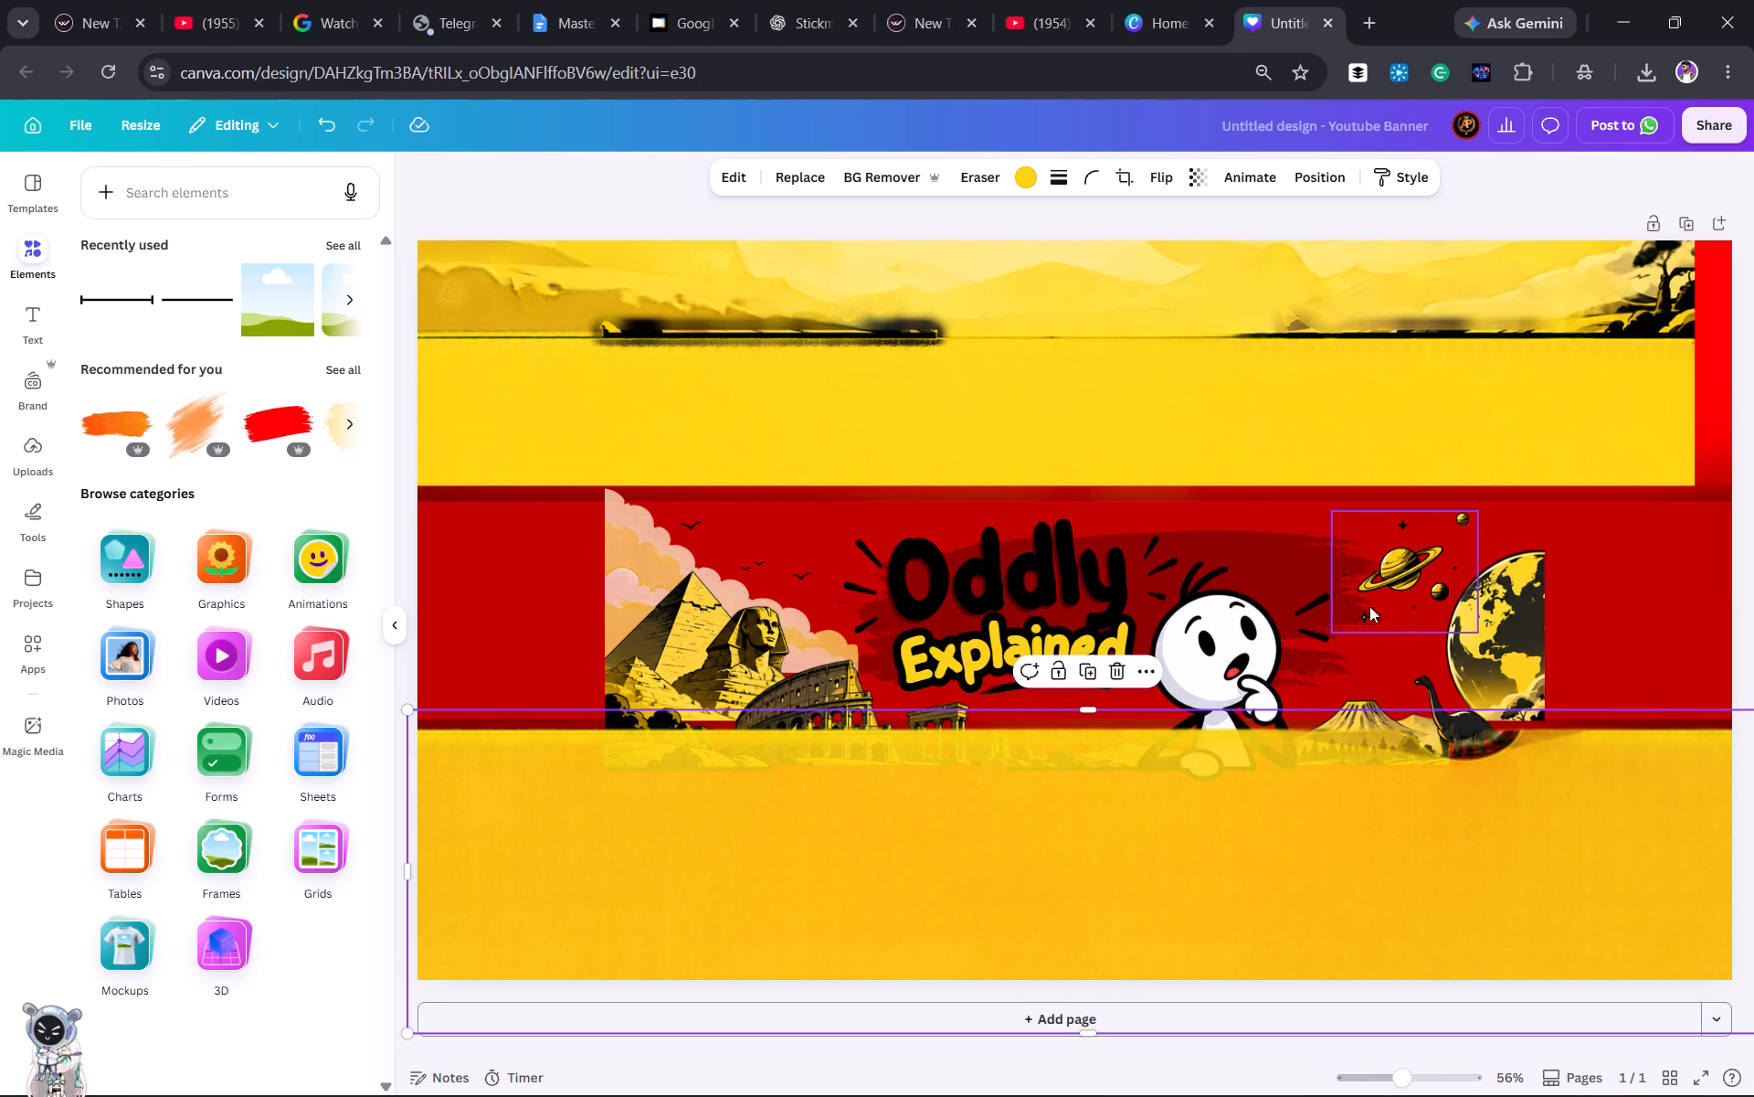
Move the globe to the right end of the central band and enlarge it to nearly fill the band's height.
drag(1500, 658, 1685, 613)
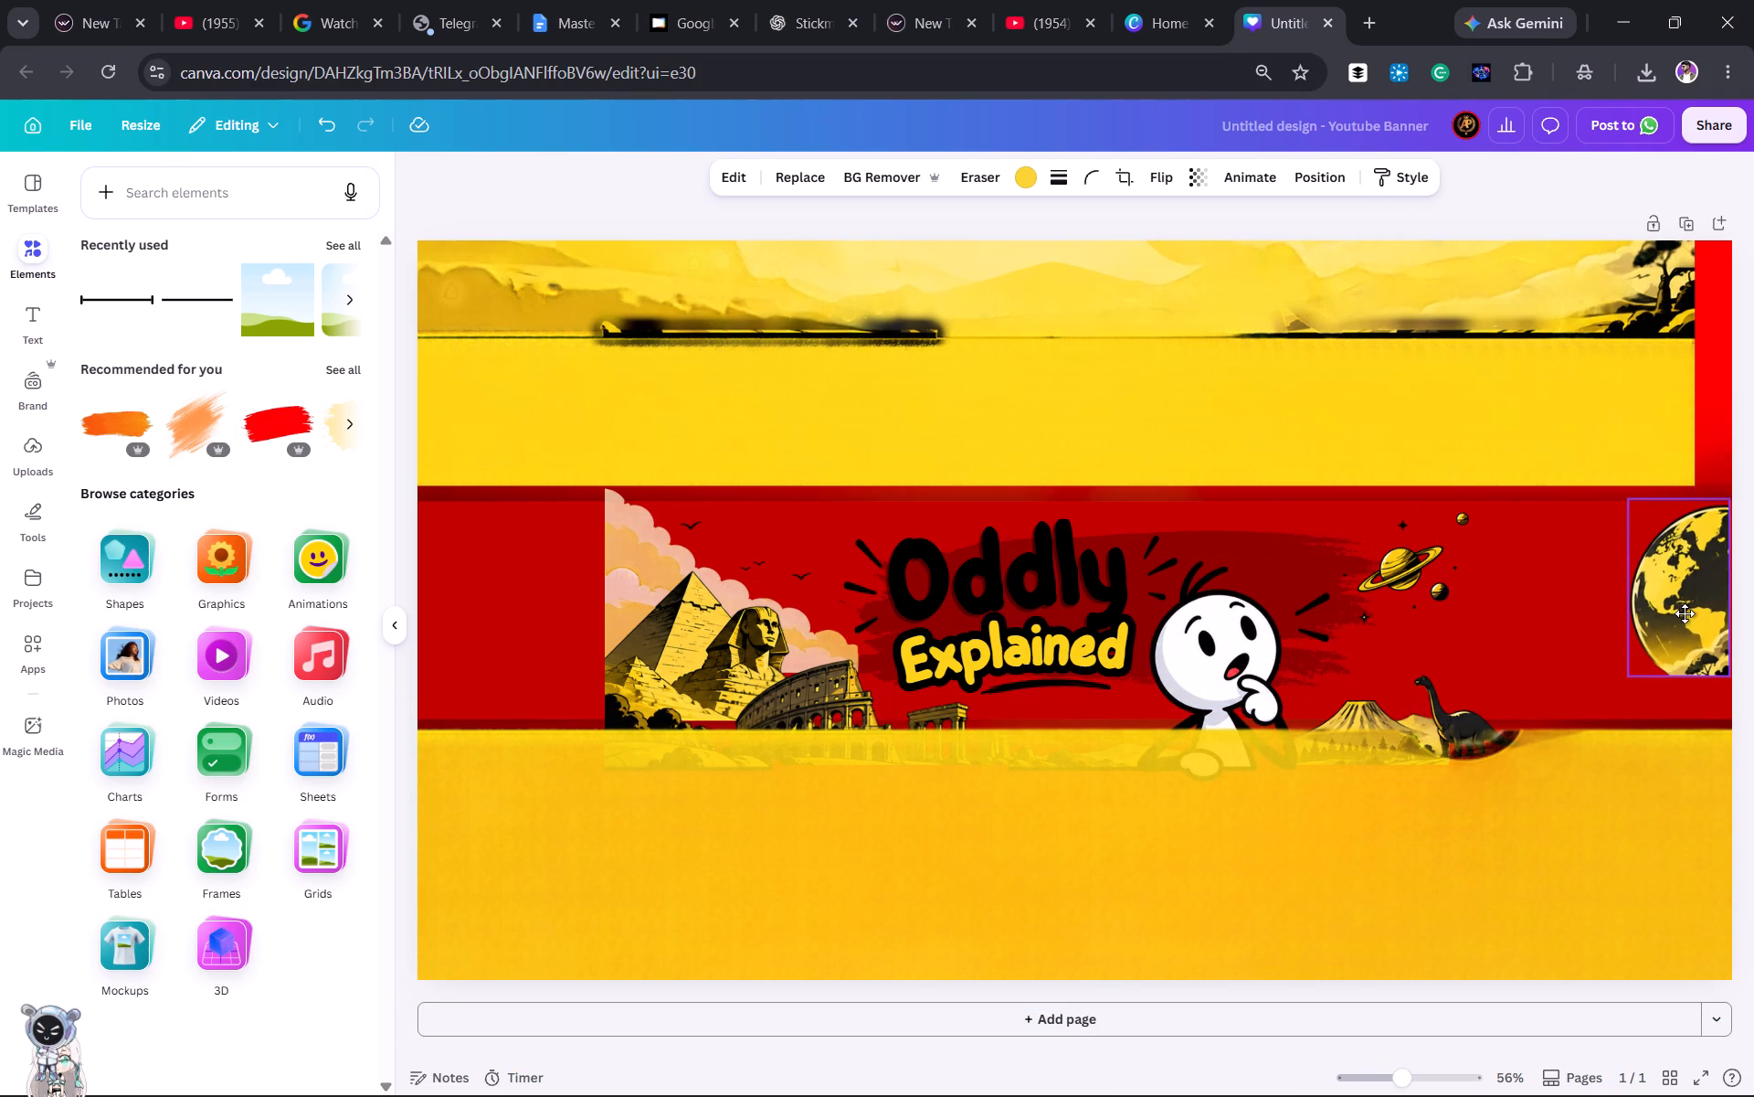
drag(1685, 613, 1690, 613)
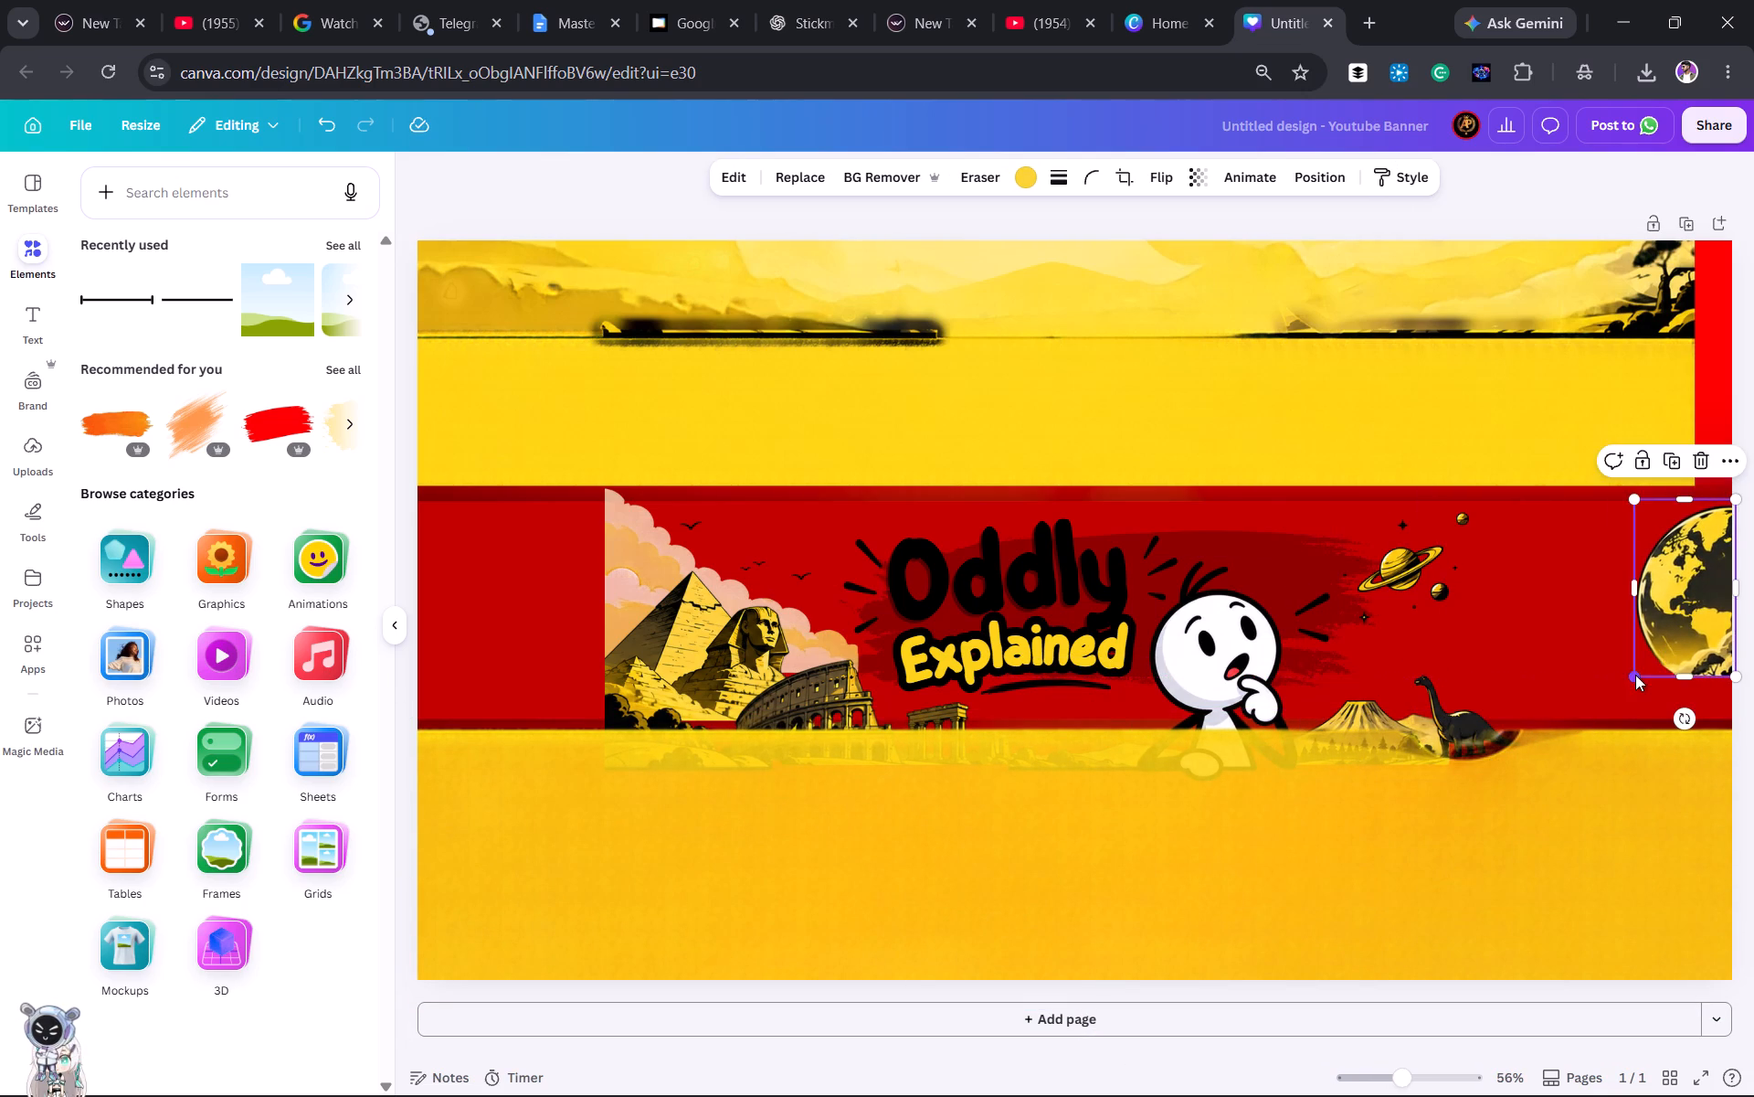
drag(1635, 675, 1610, 722)
click(1680, 676)
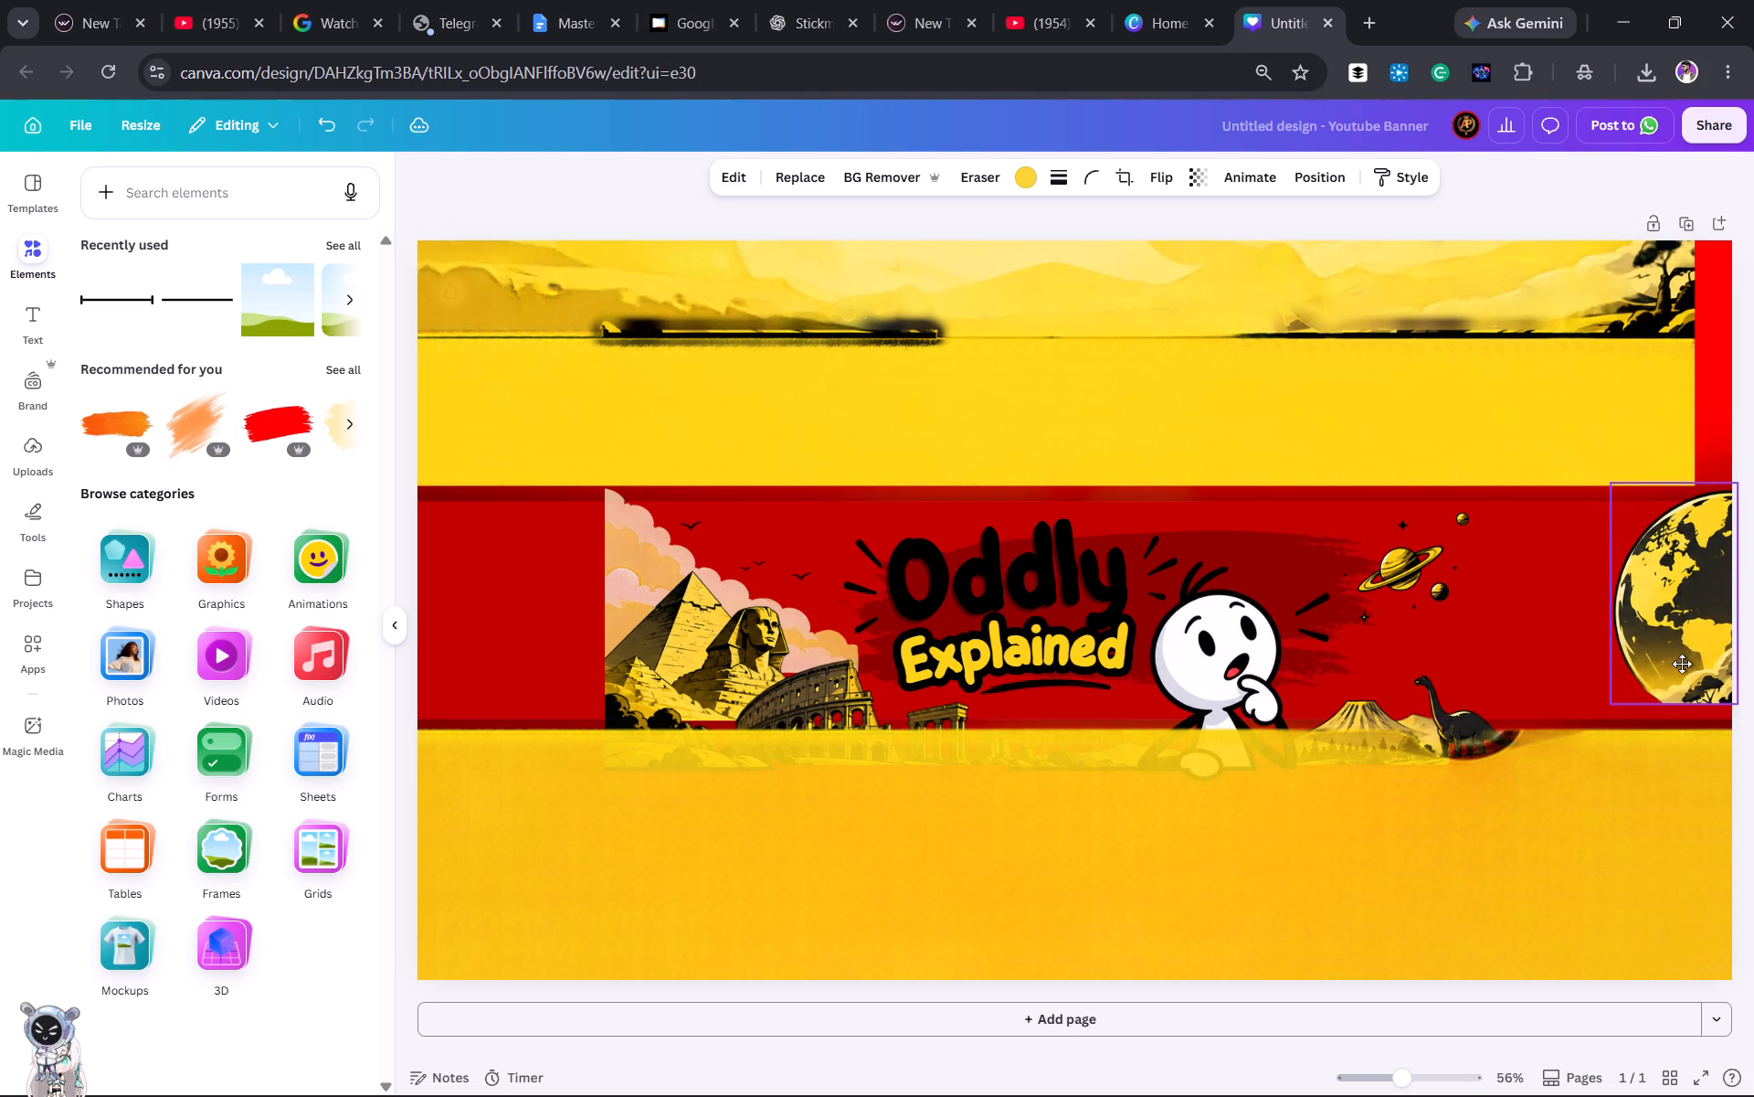
Recolor the red central band with the design's yellow, #FBD116.
click(1538, 601)
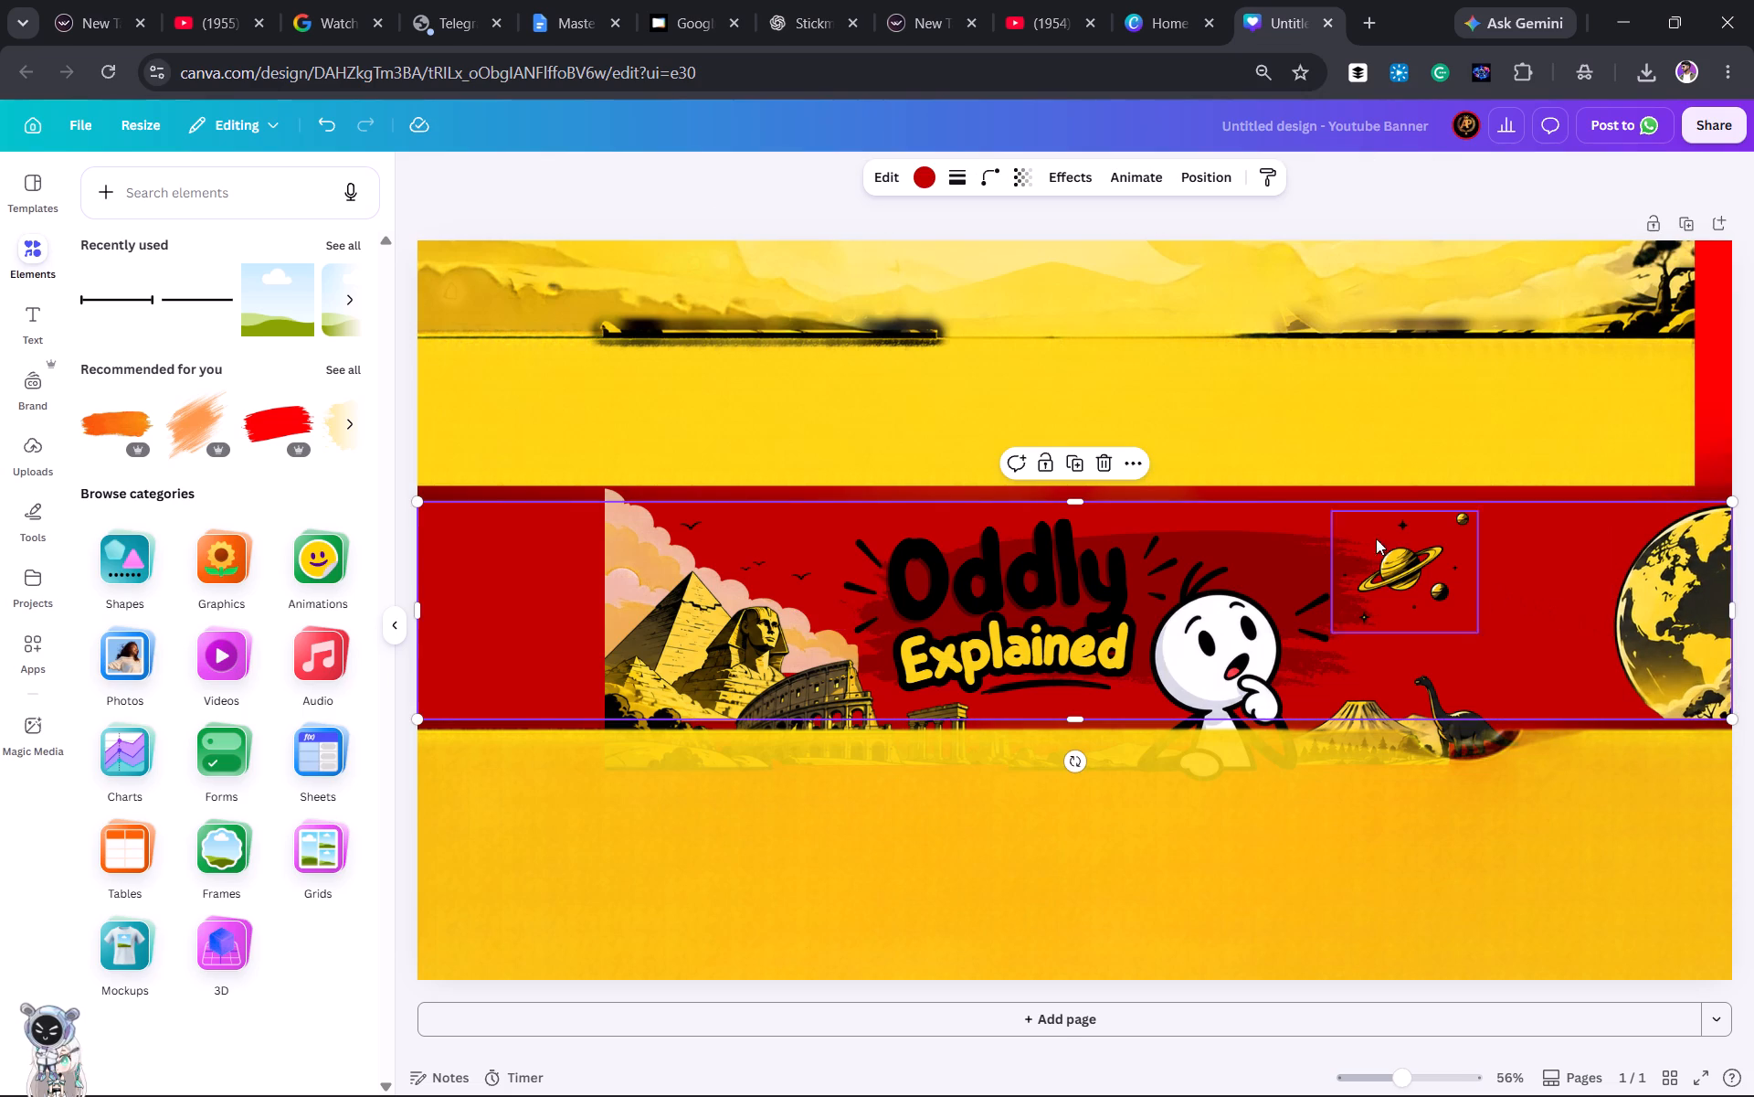
click(924, 183)
click(132, 367)
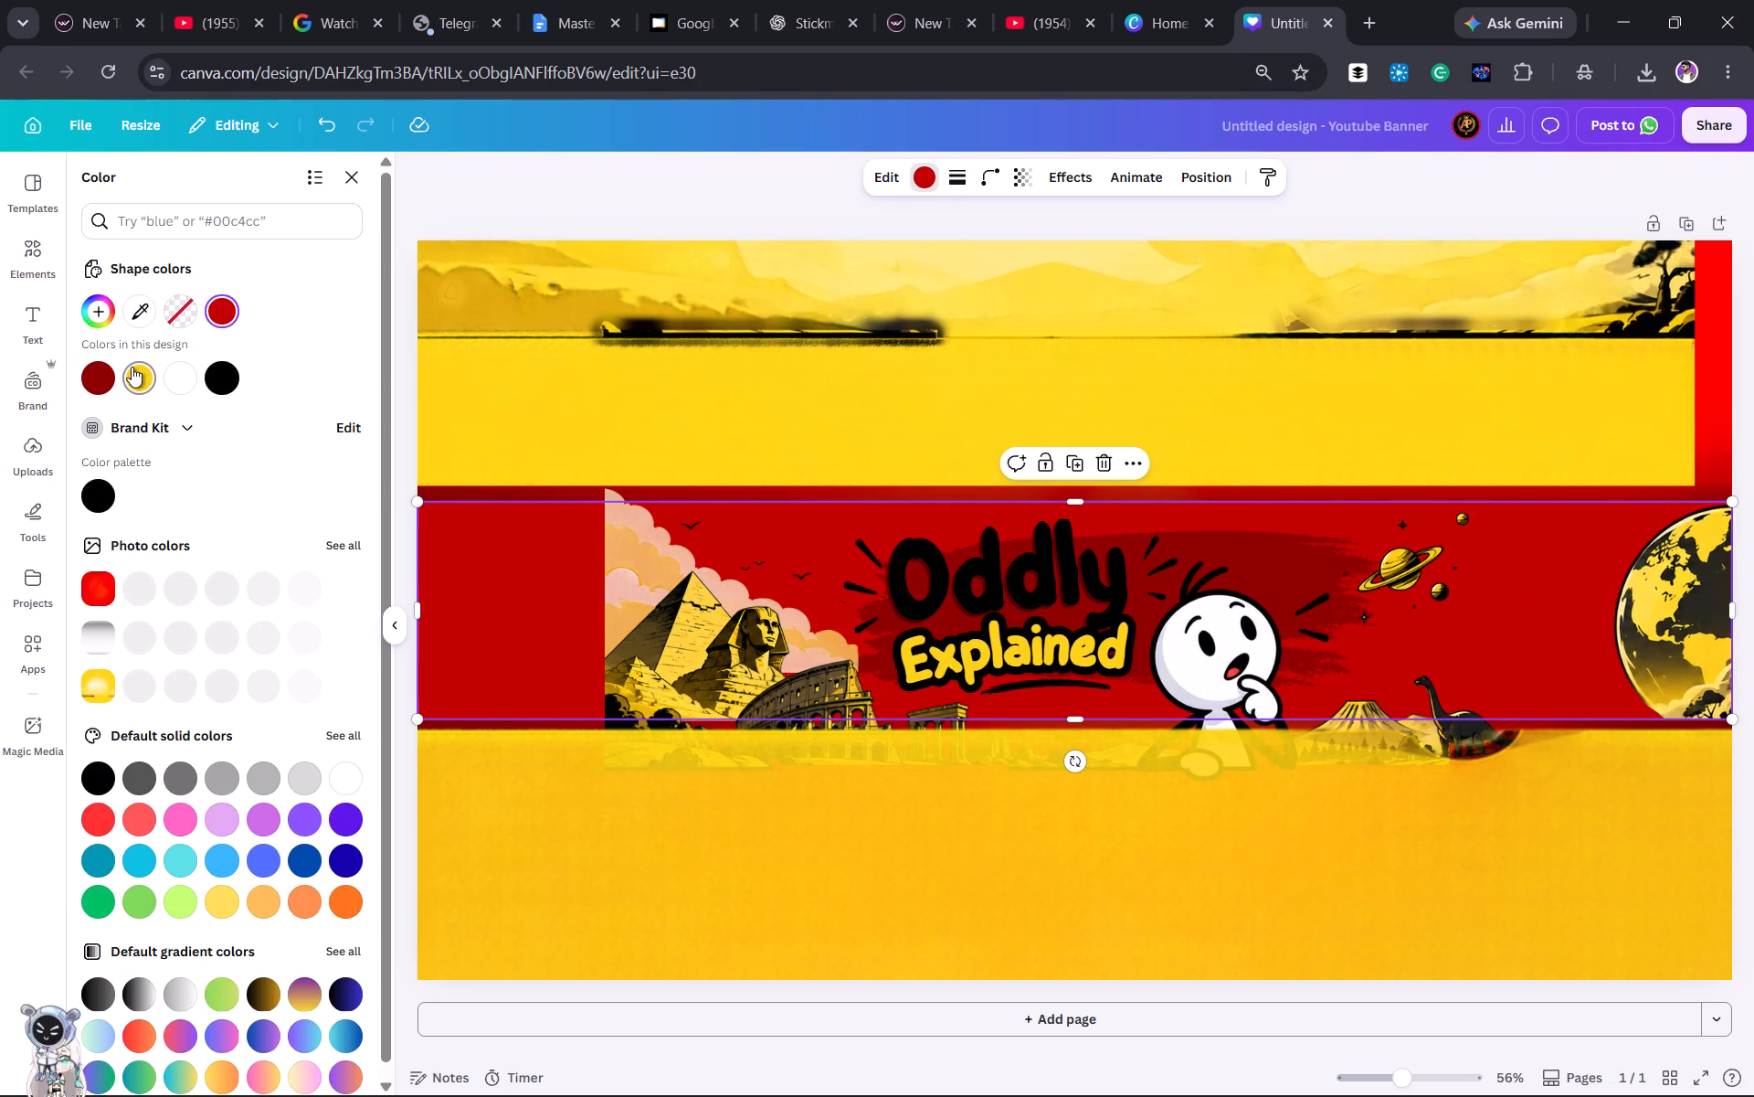
Recolor the dark red brush stroke behind the Oddly Explained title to dark yellow #C8A711.
click(1305, 557)
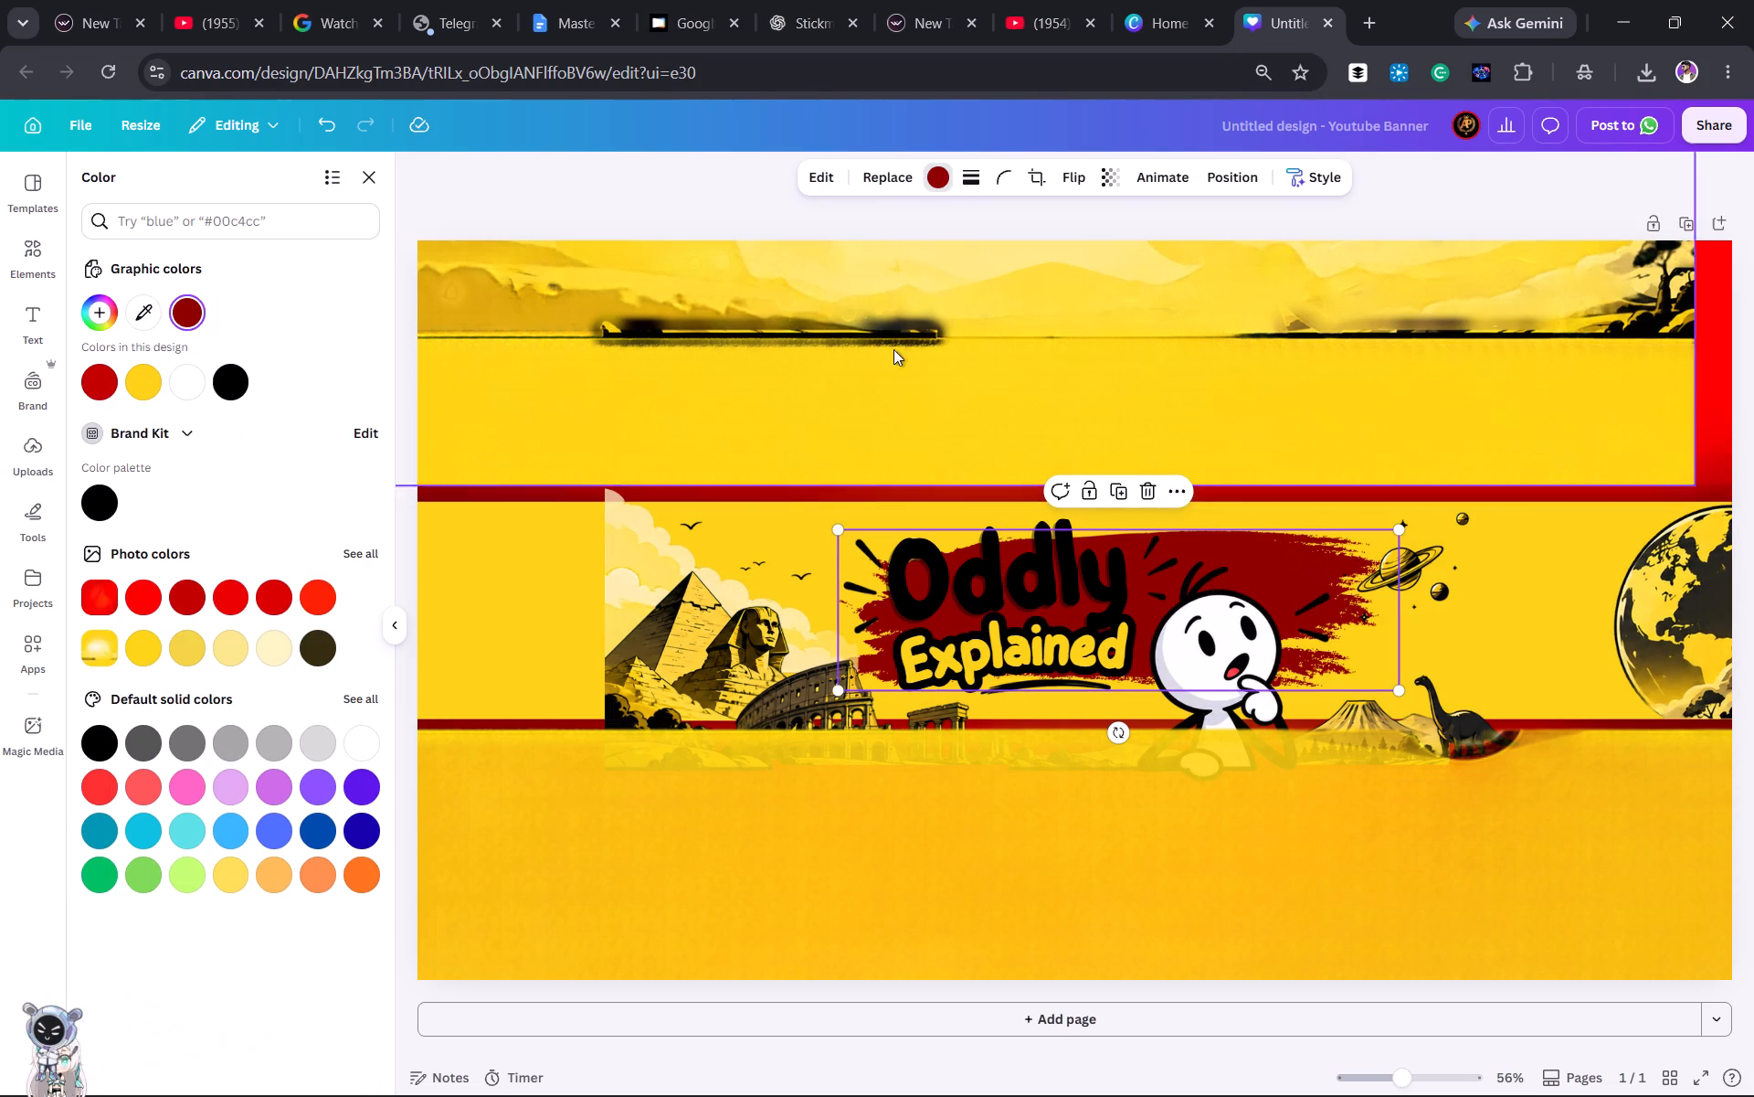
click(932, 181)
click(680, 794)
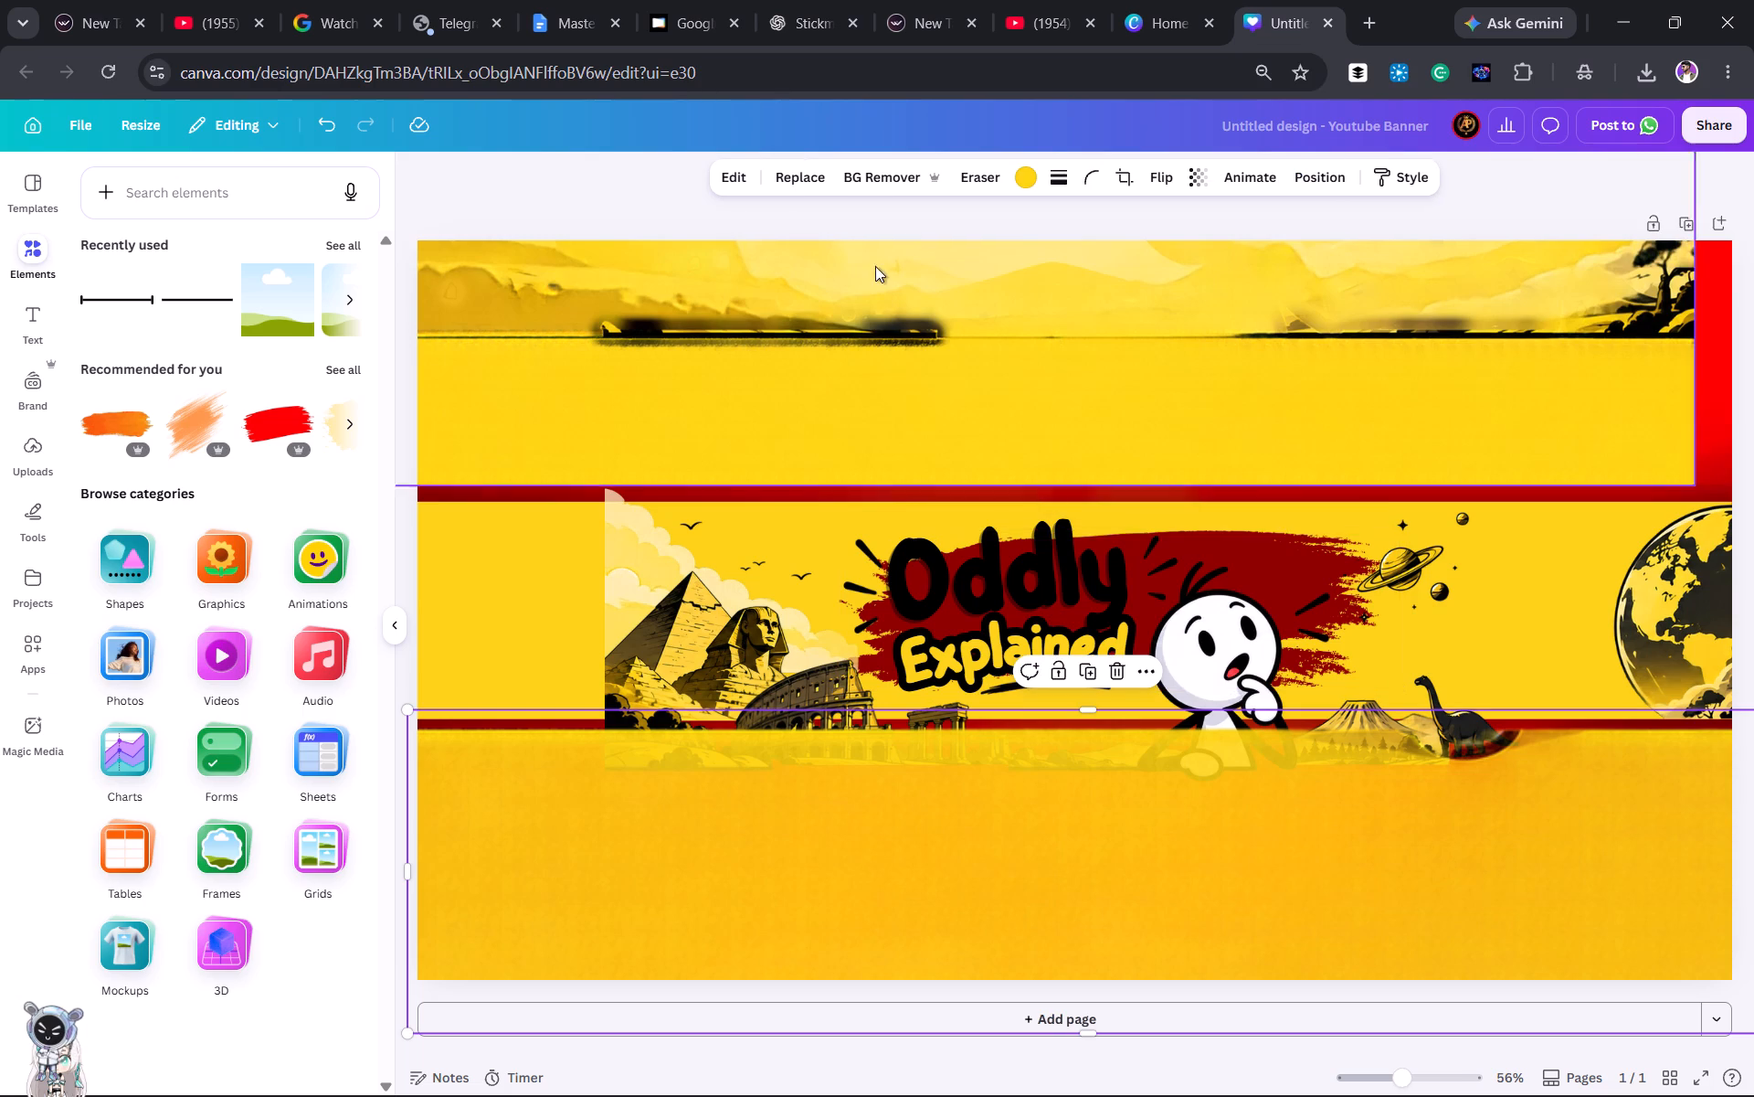
click(1020, 175)
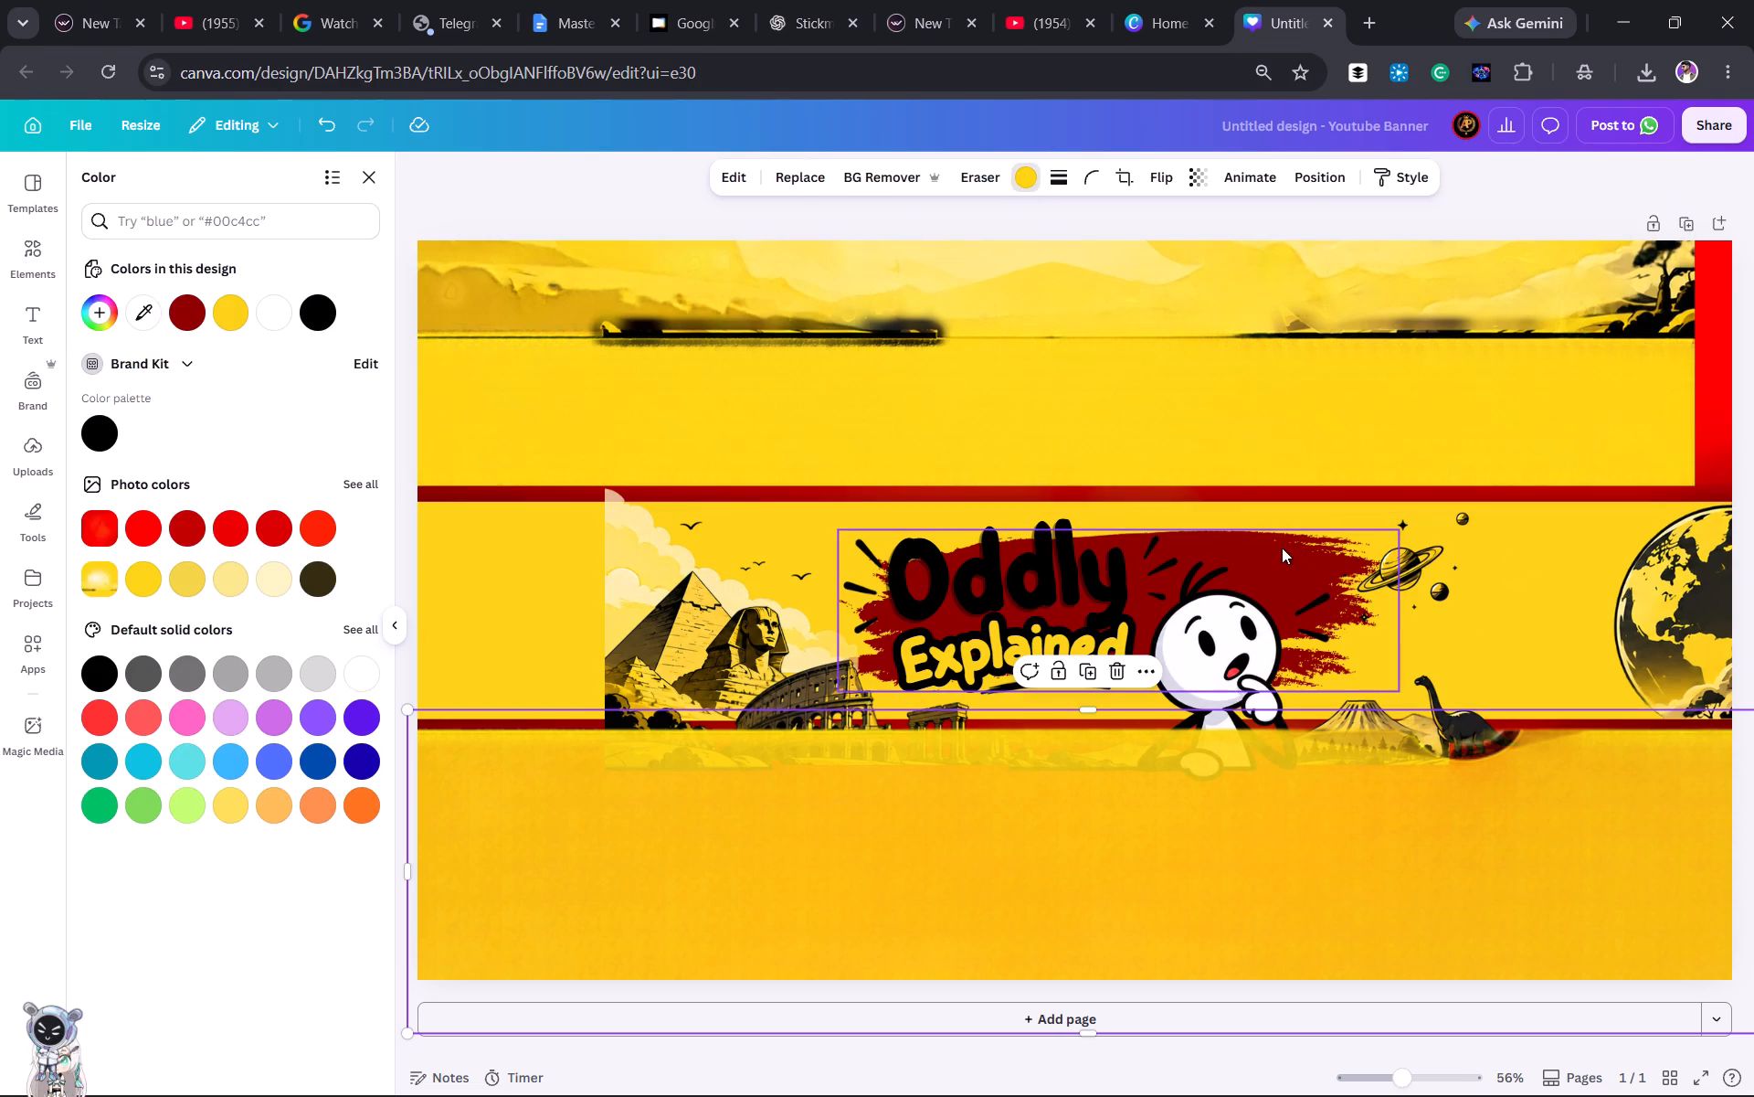
click(1281, 548)
click(100, 385)
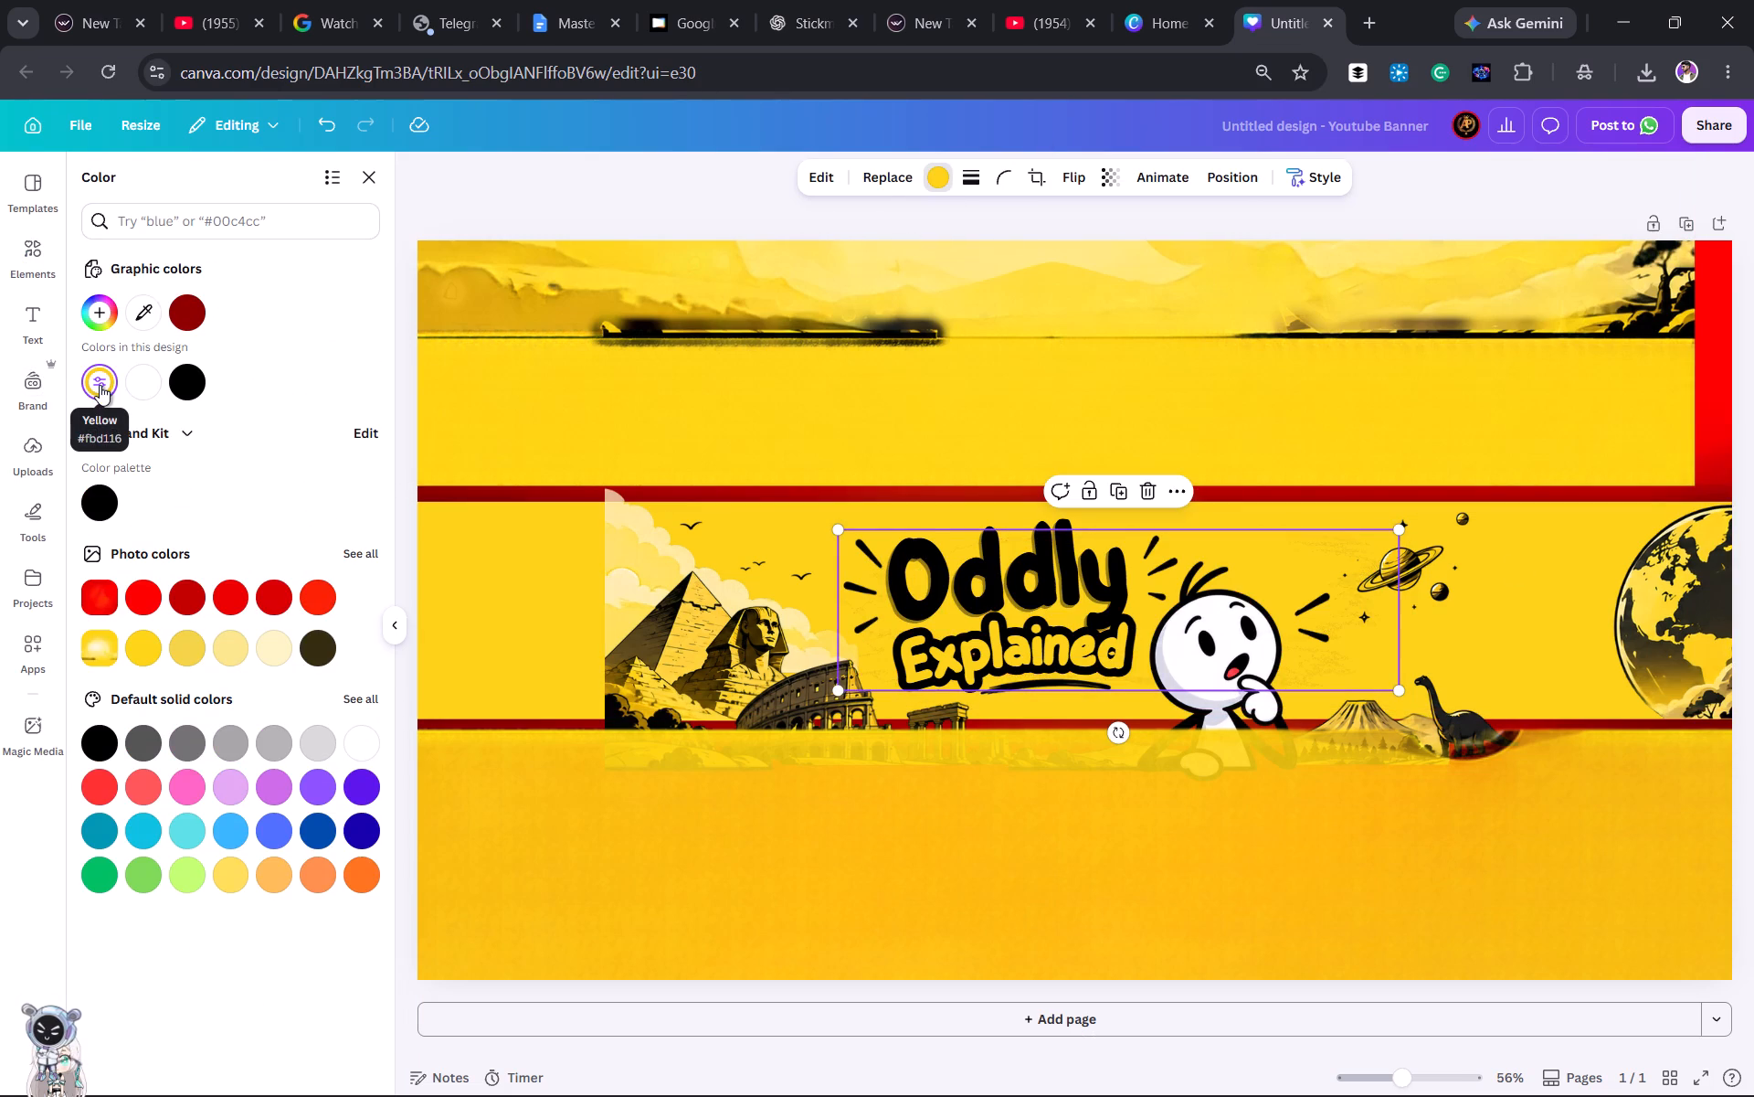
click(100, 385)
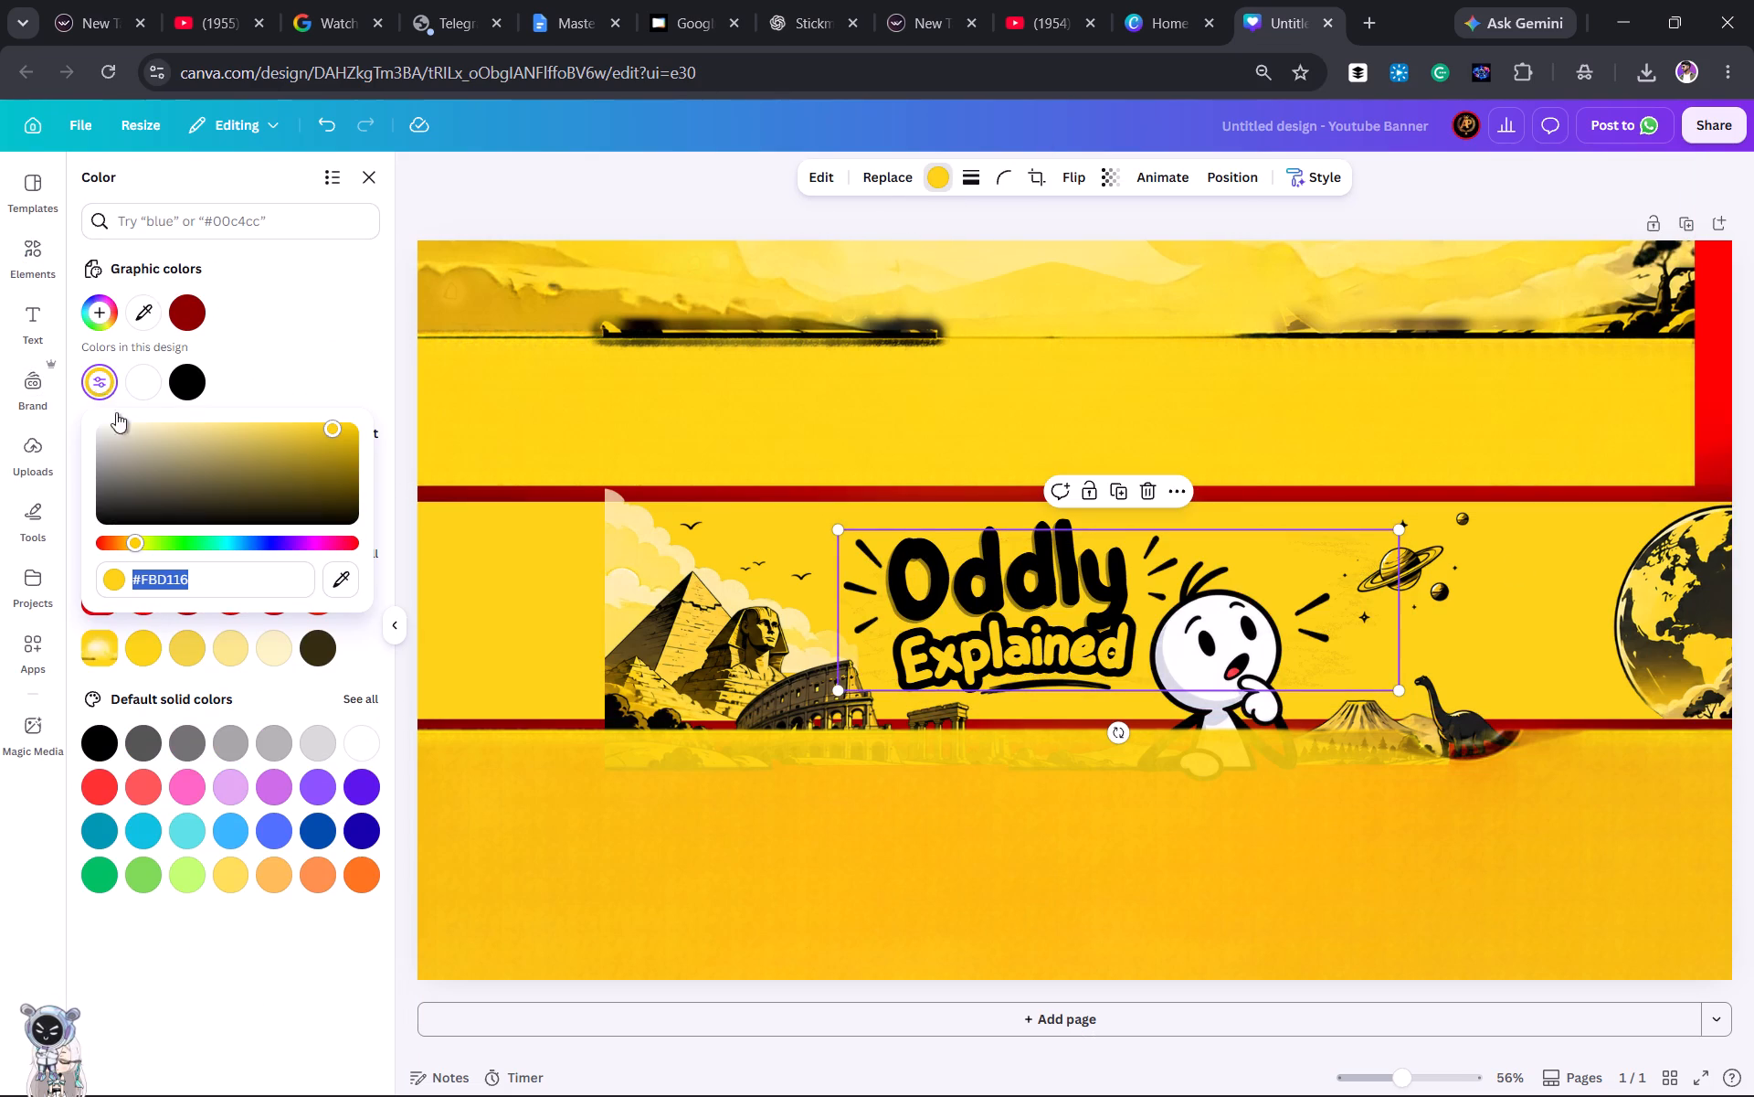
drag(333, 431, 336, 488)
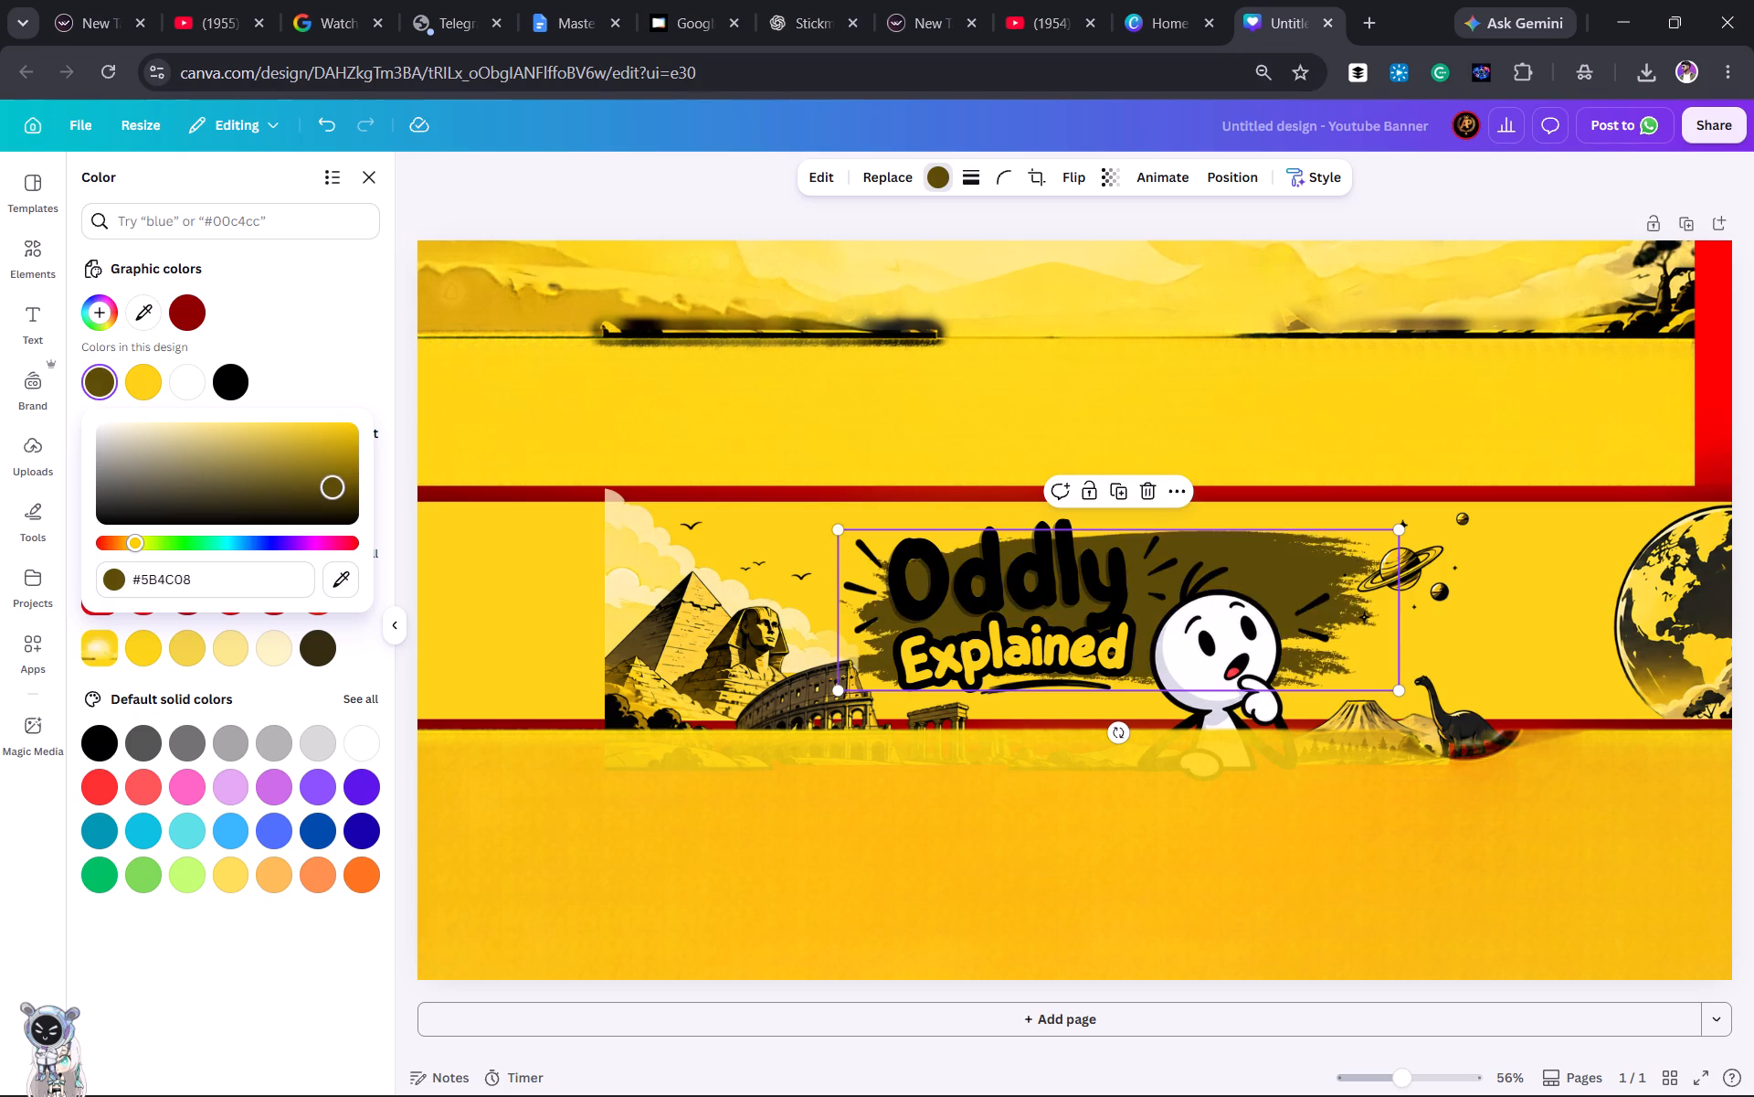
drag(336, 488, 276, 452)
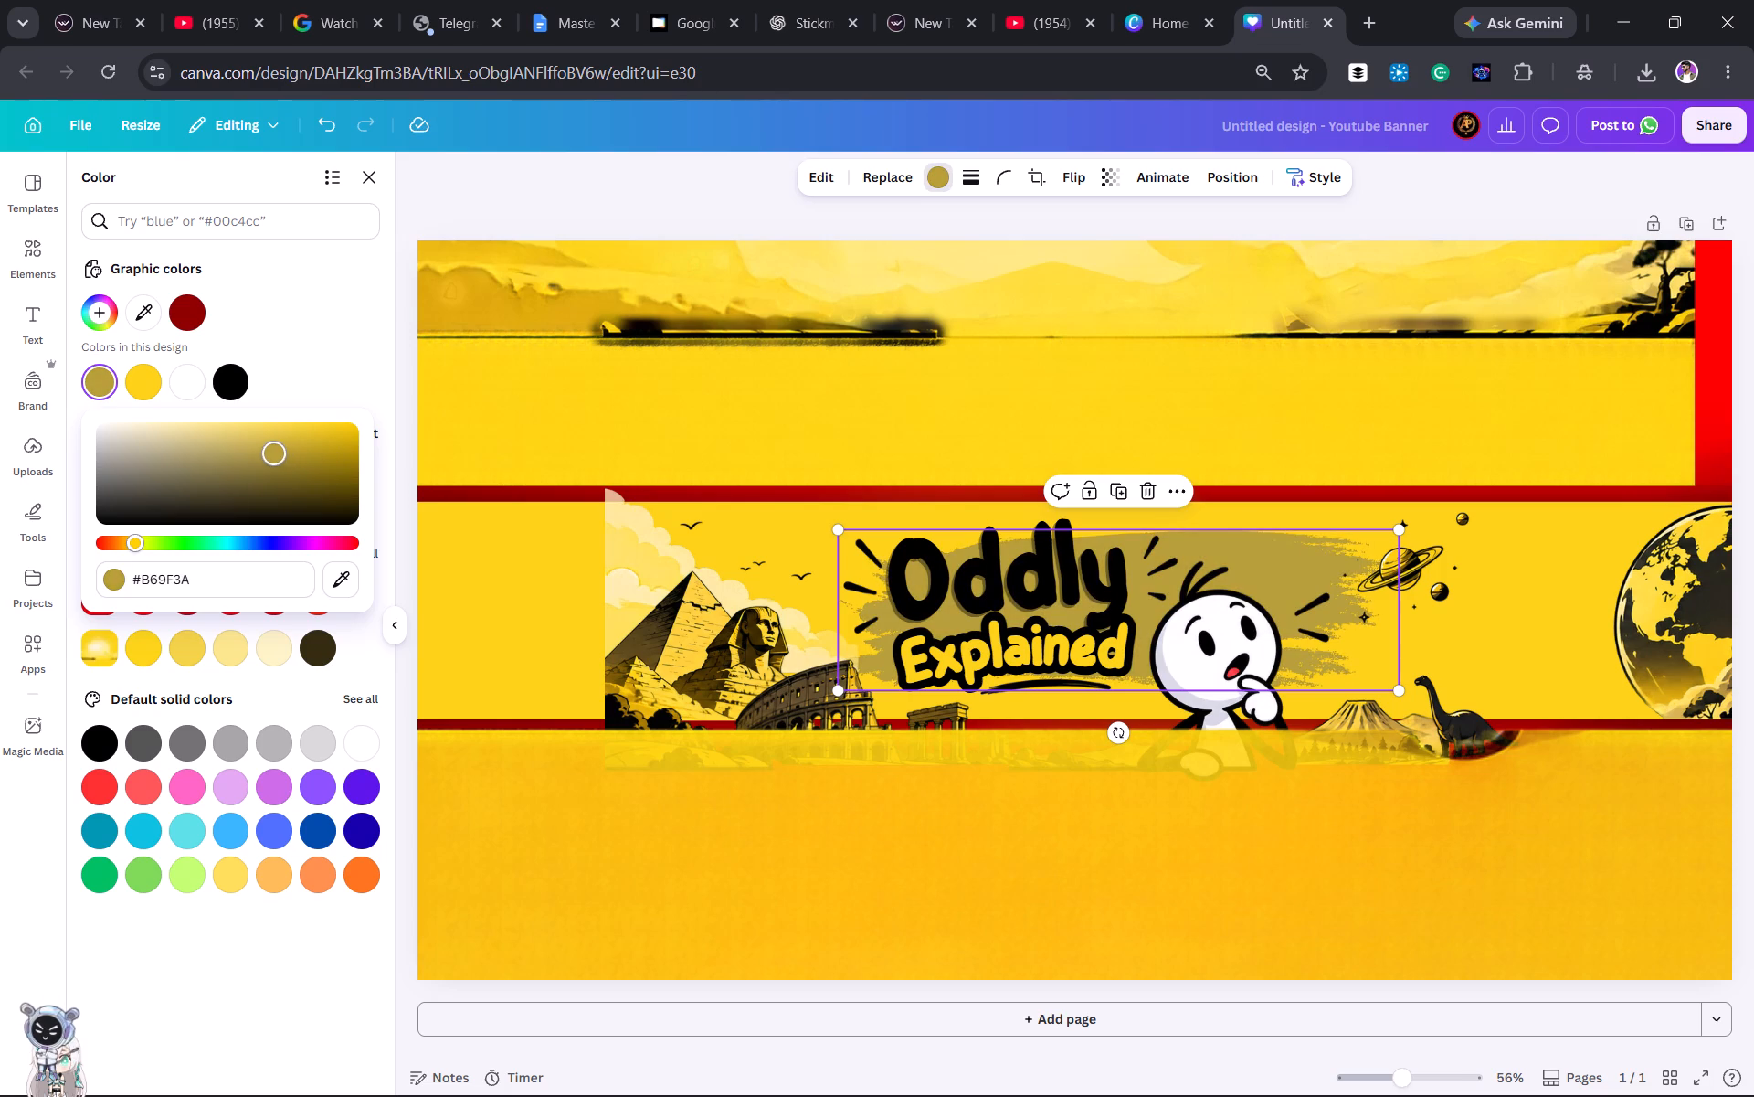
drag(276, 452, 319, 439)
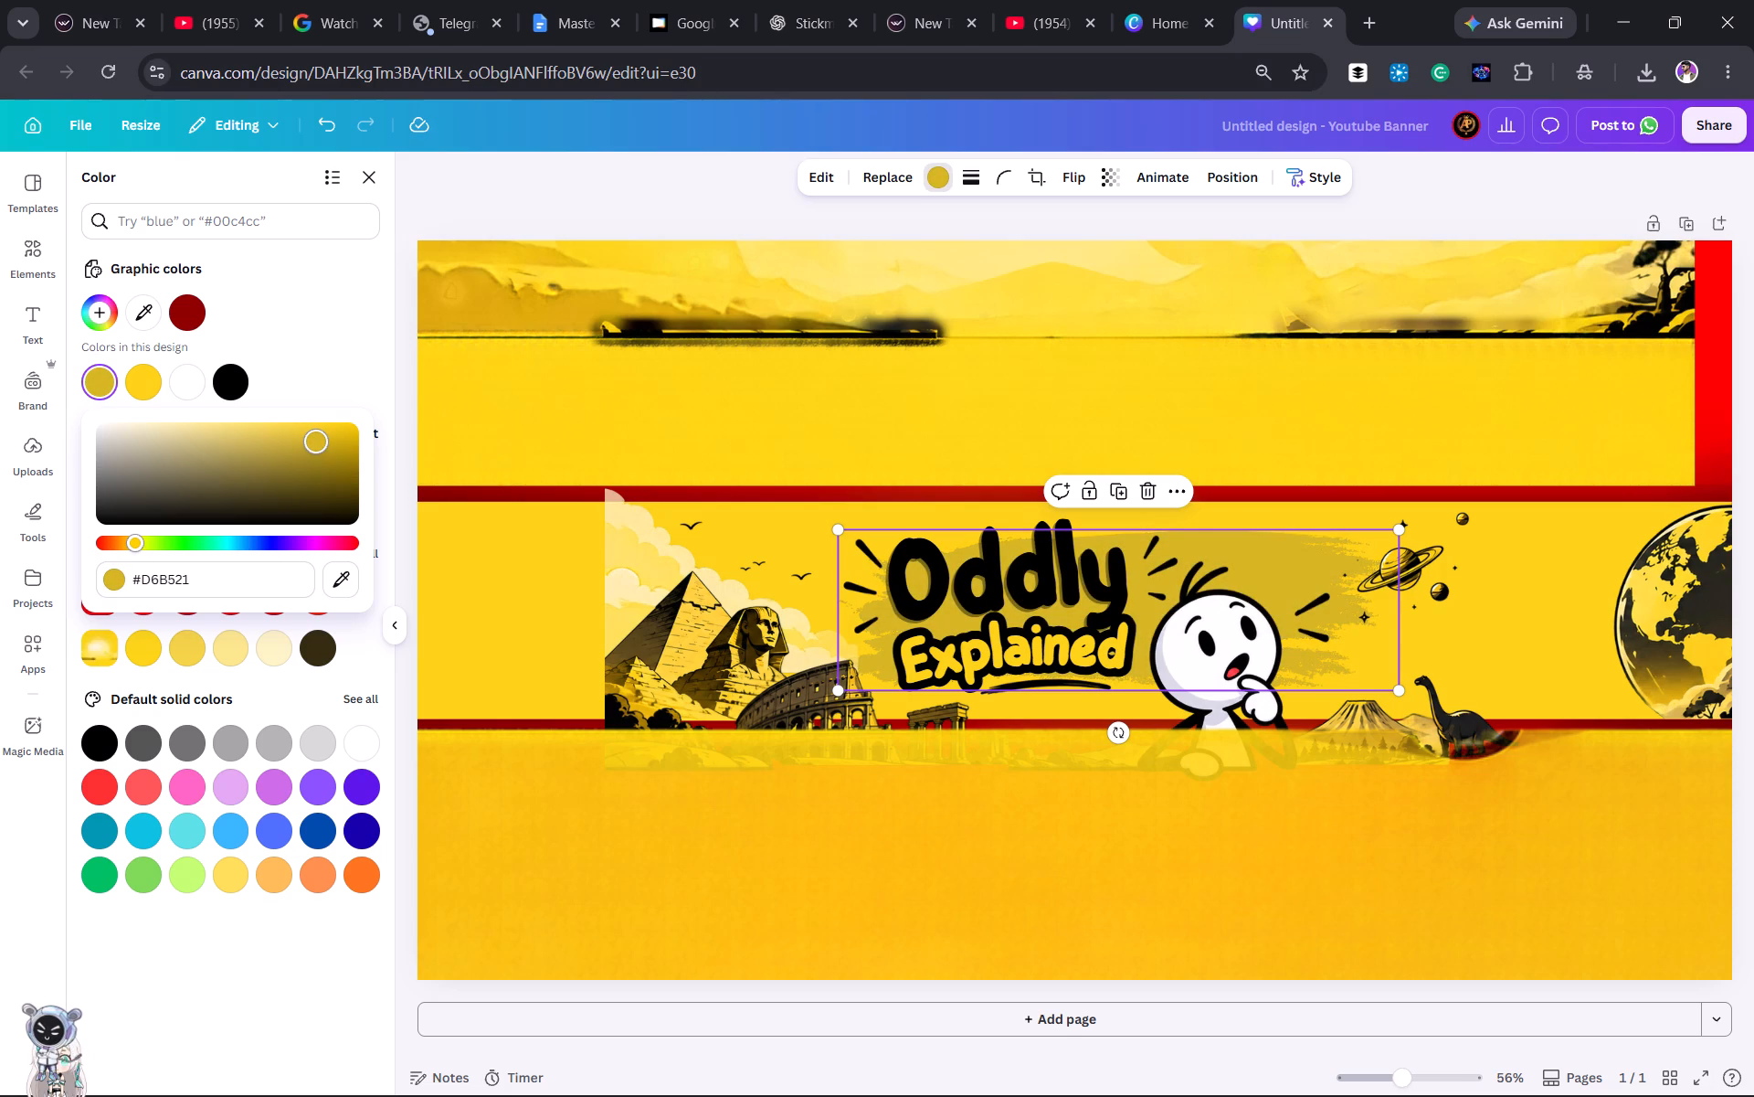
drag(319, 439, 278, 439)
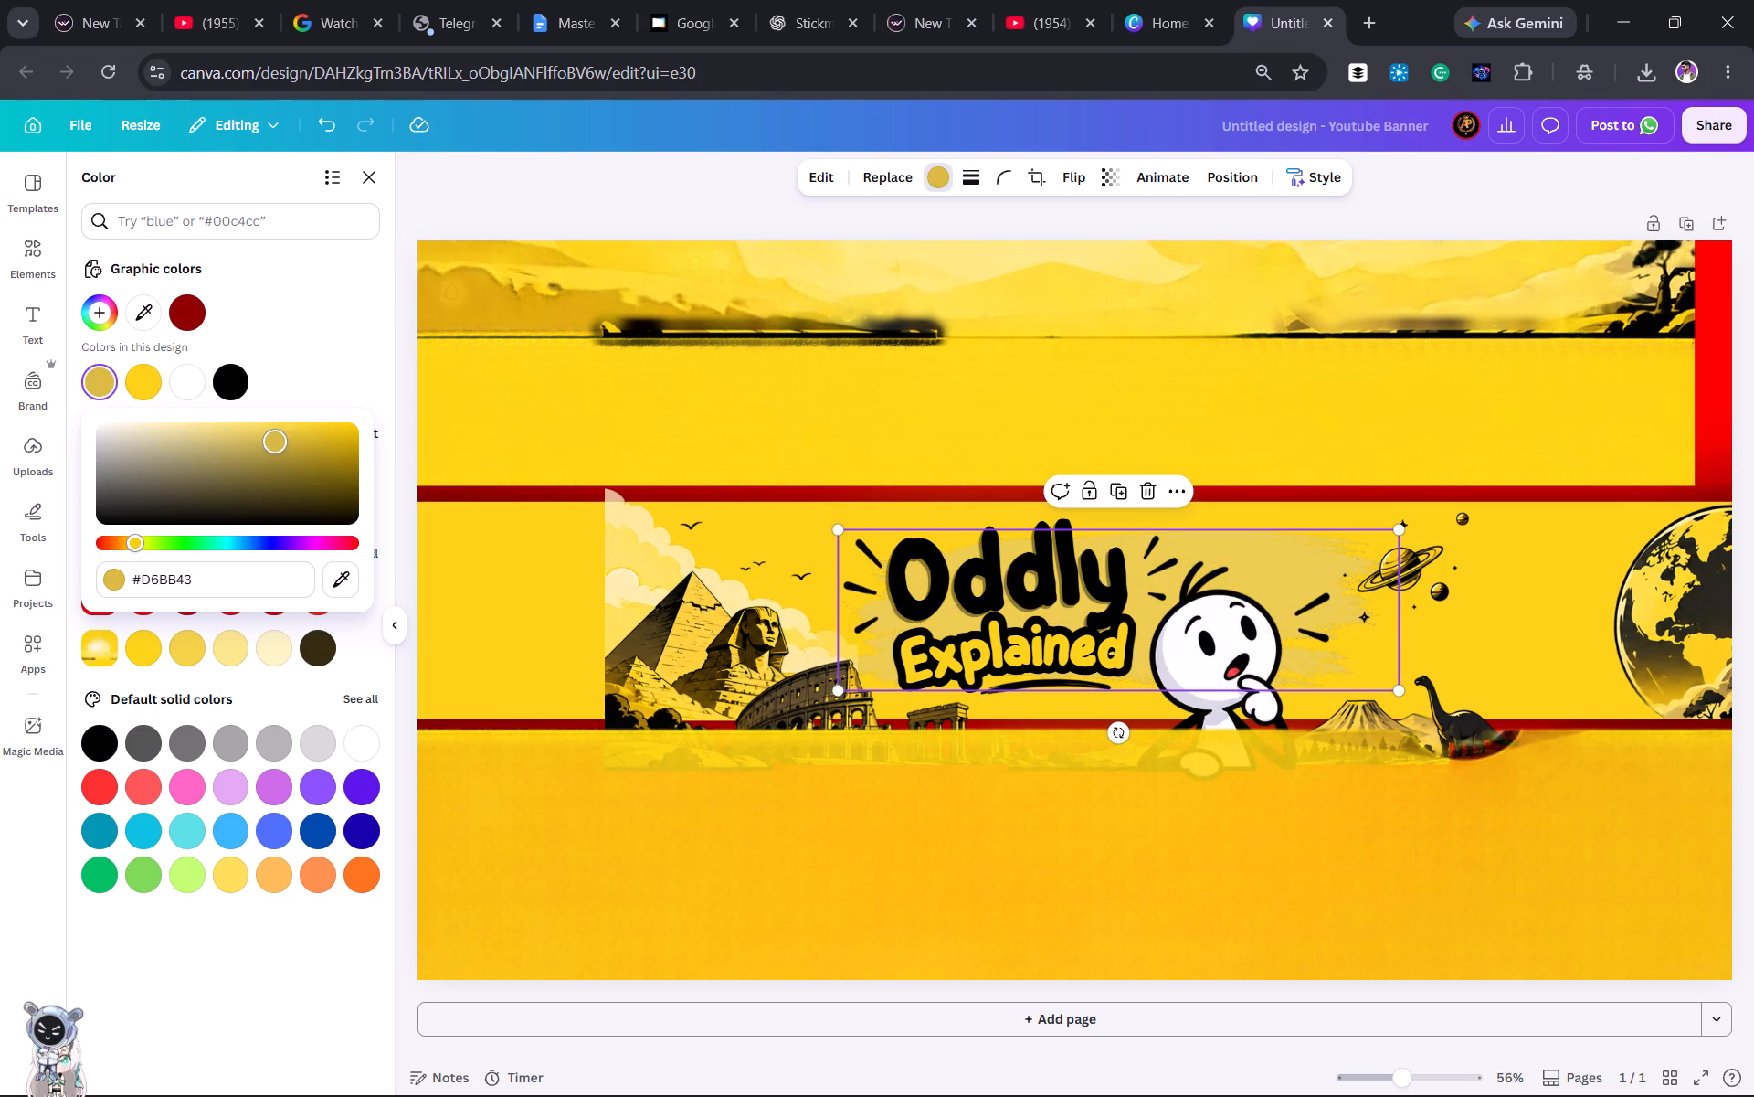
drag(278, 439, 336, 444)
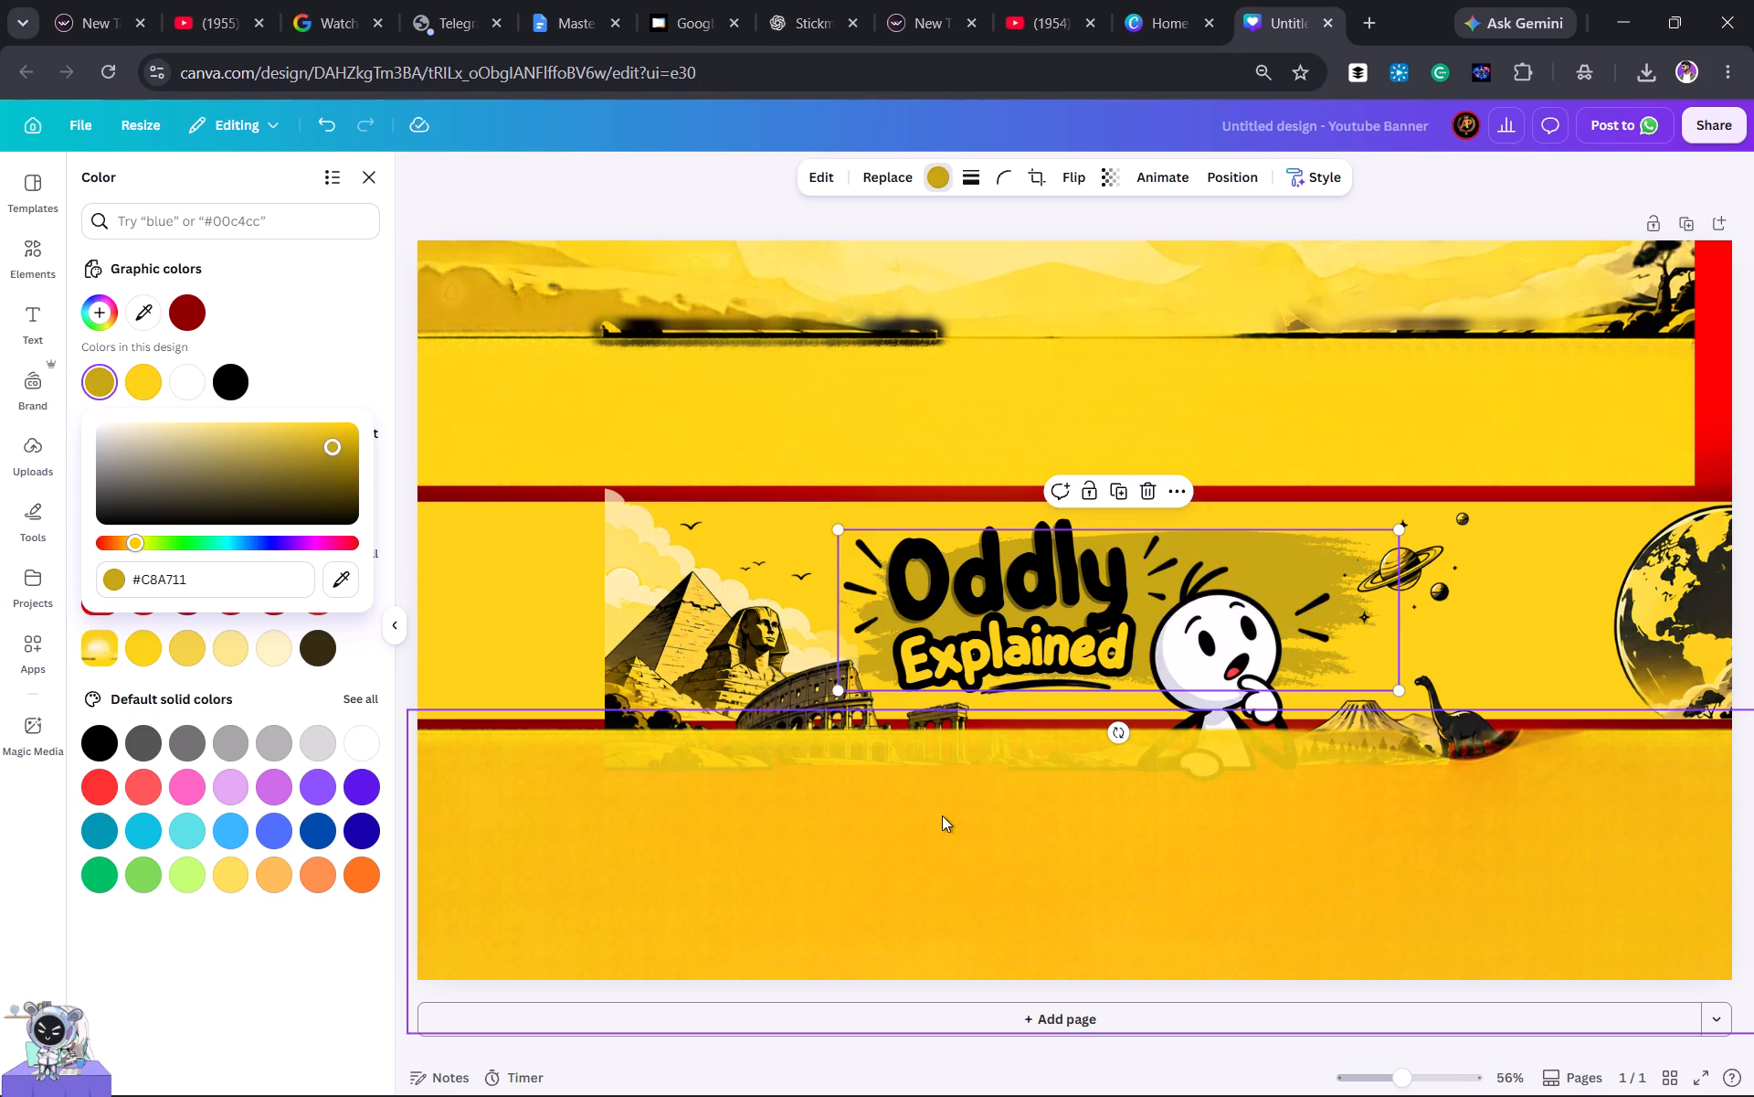
click(942, 815)
Move the cloud layer to the left end of the central band and enlarge it down to the band's lower edge.
click(707, 613)
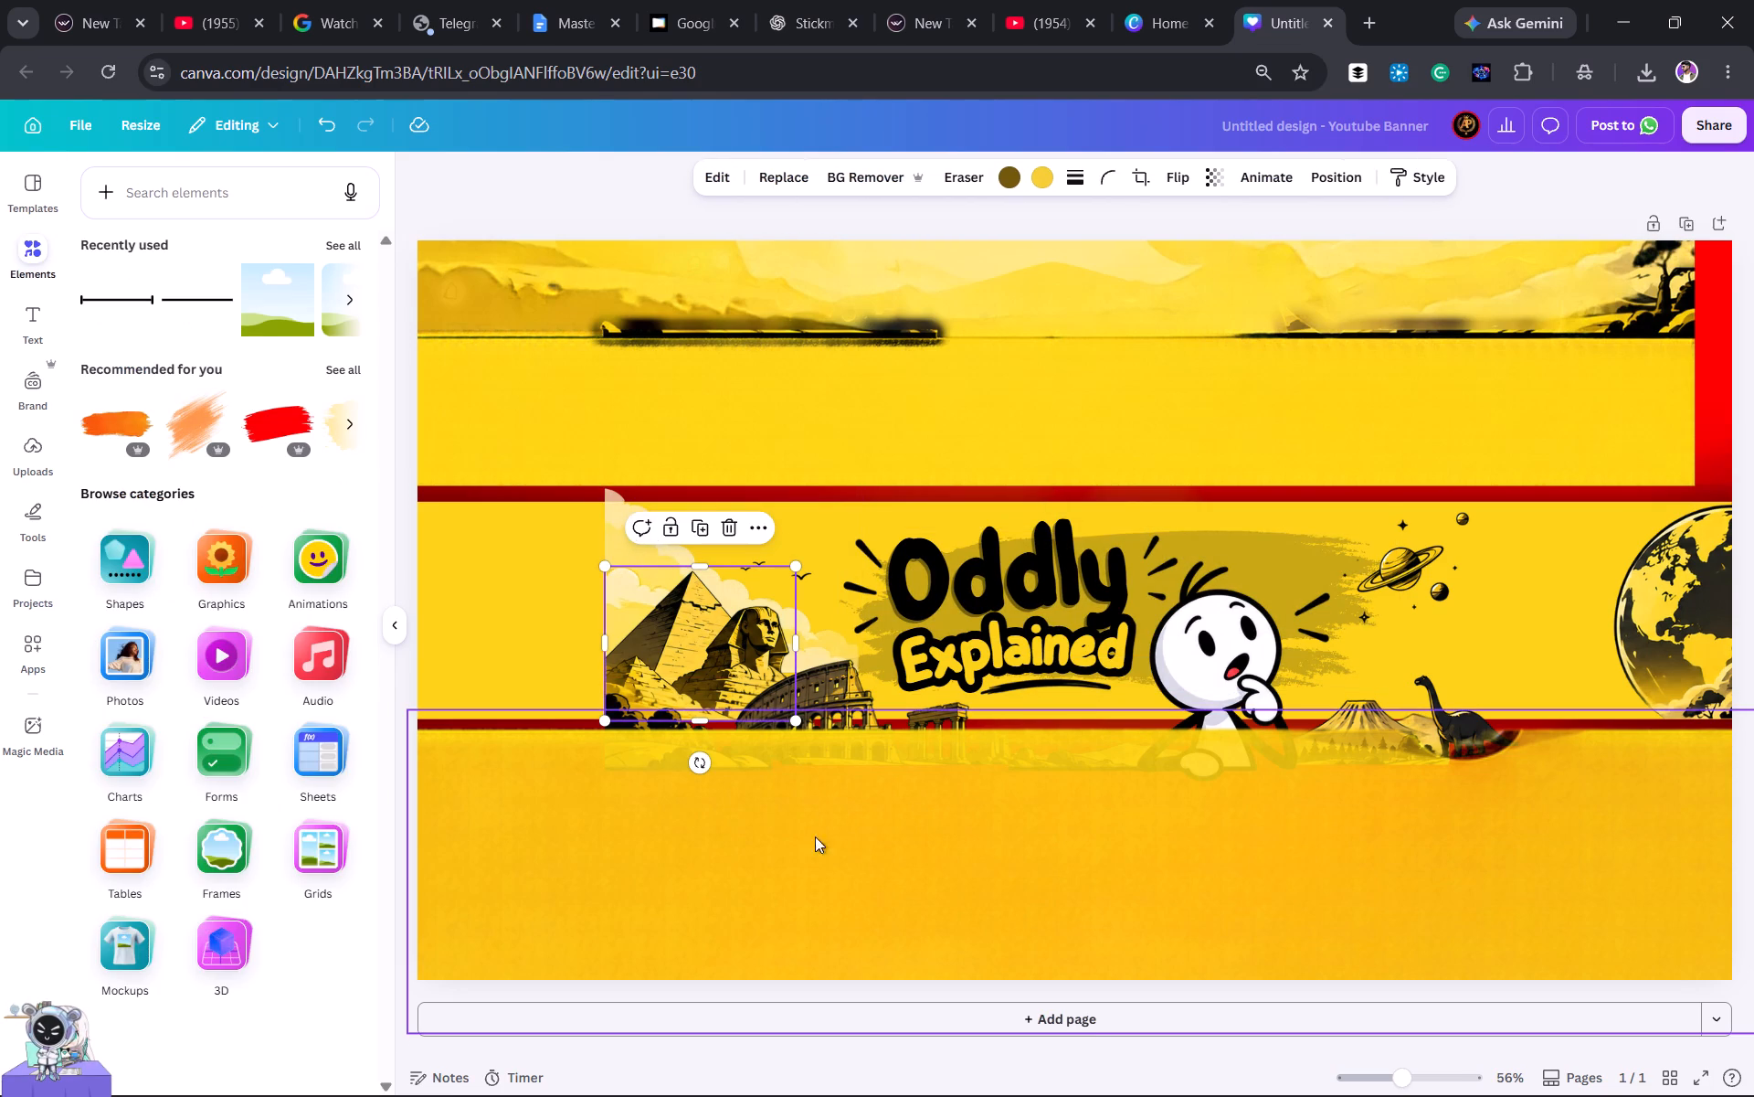
click(845, 902)
drag(667, 559, 482, 563)
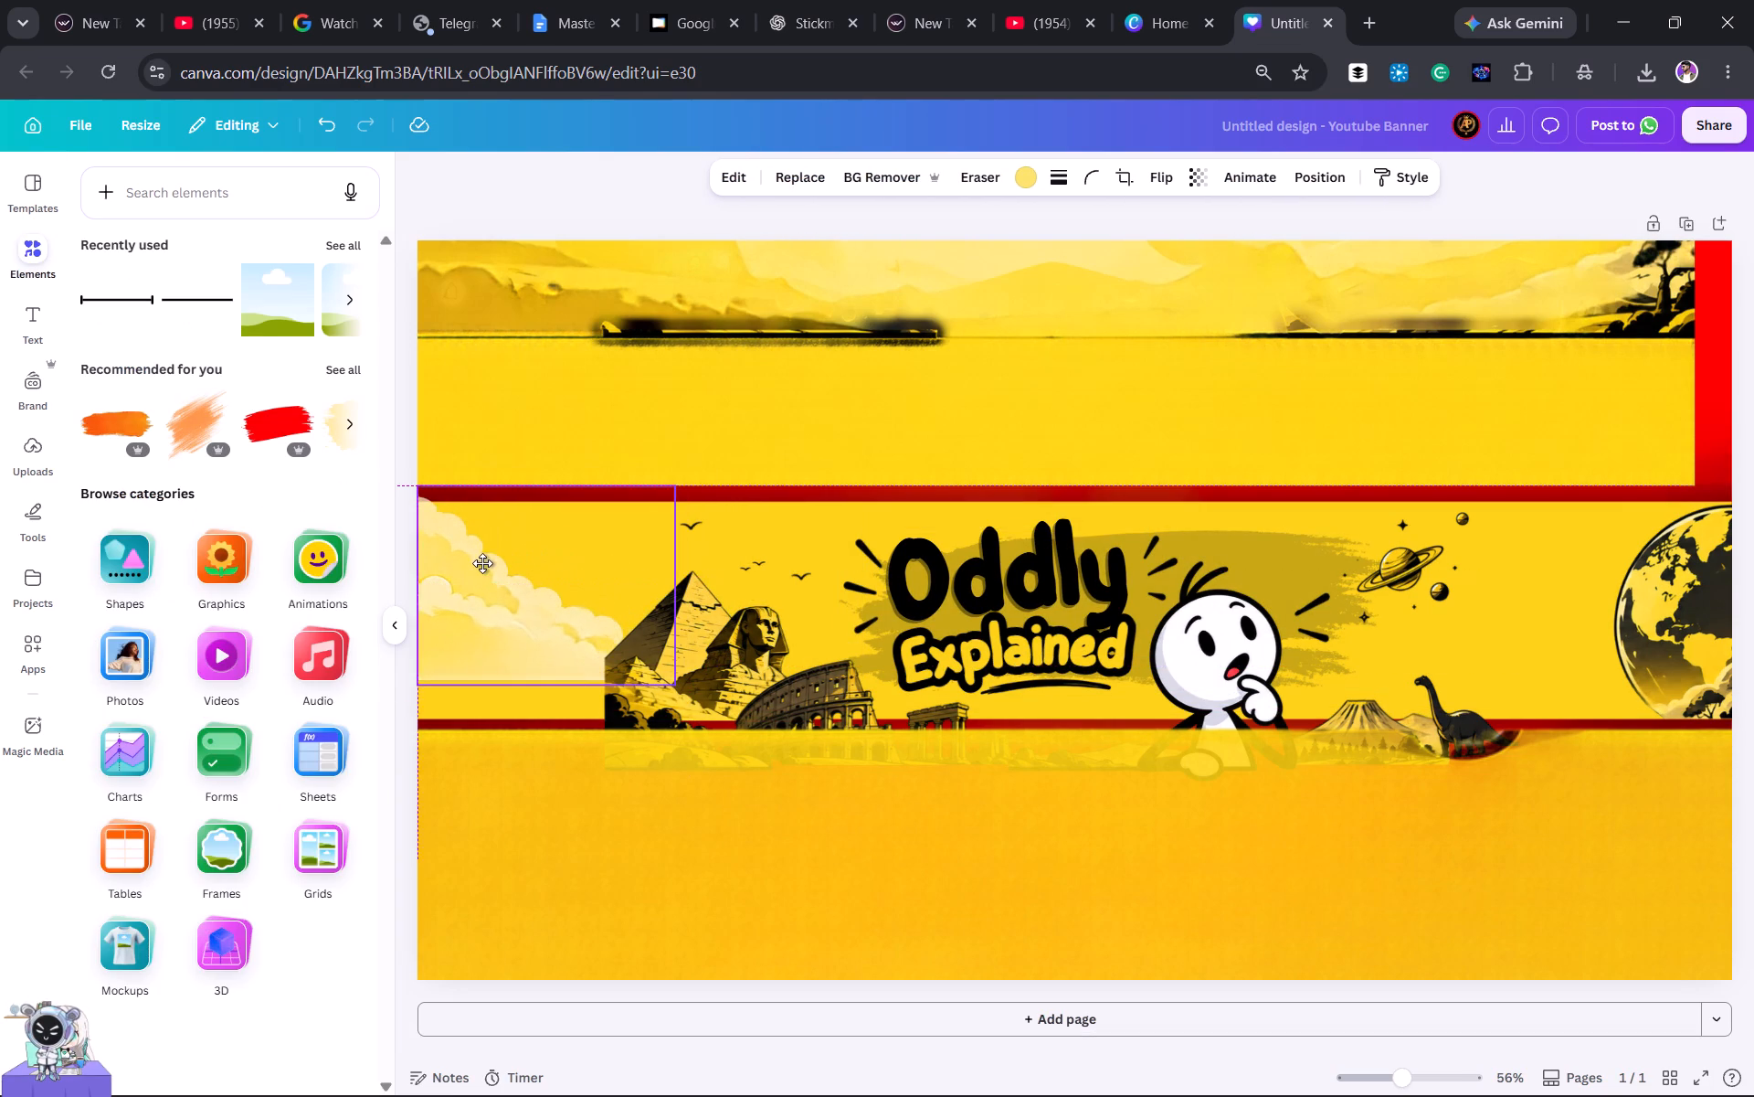
drag(482, 563, 479, 564)
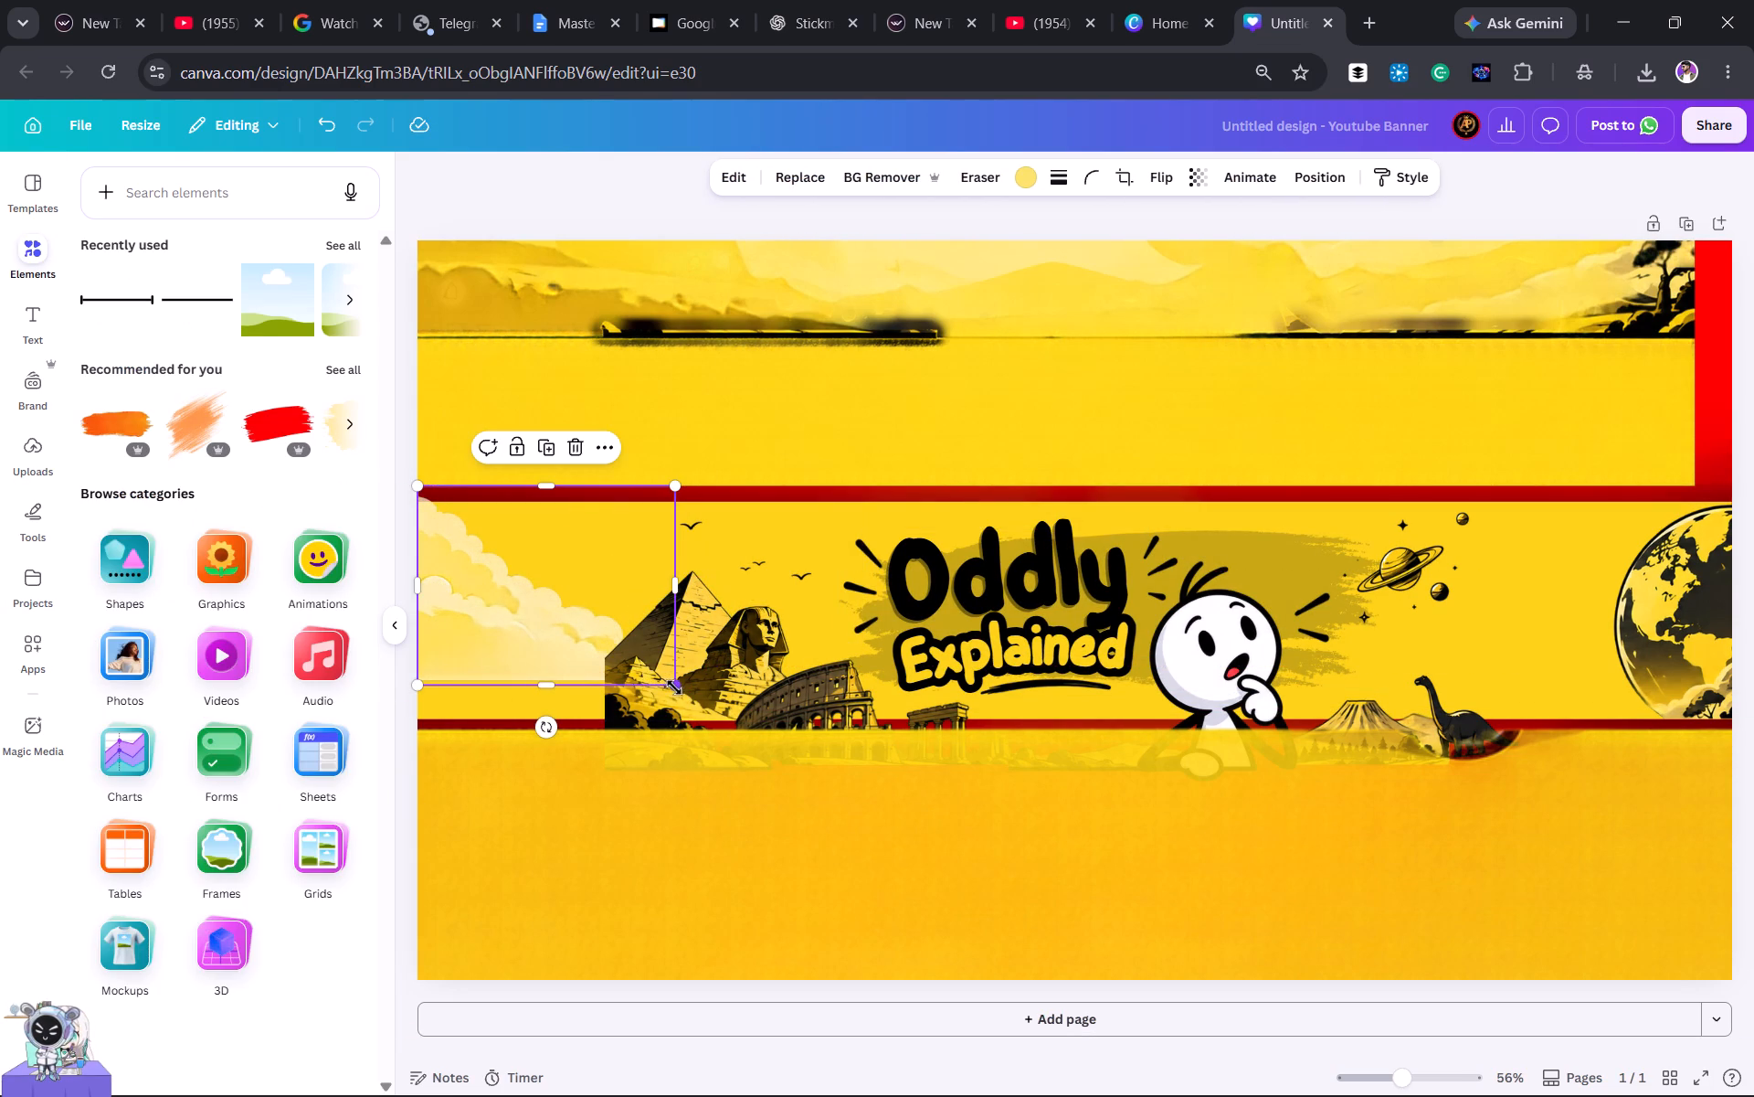
drag(674, 687, 724, 719)
Move the pyramids and Sphinx over the clouds at the band's left end, and place the Colosseum at their lower right.
click(789, 687)
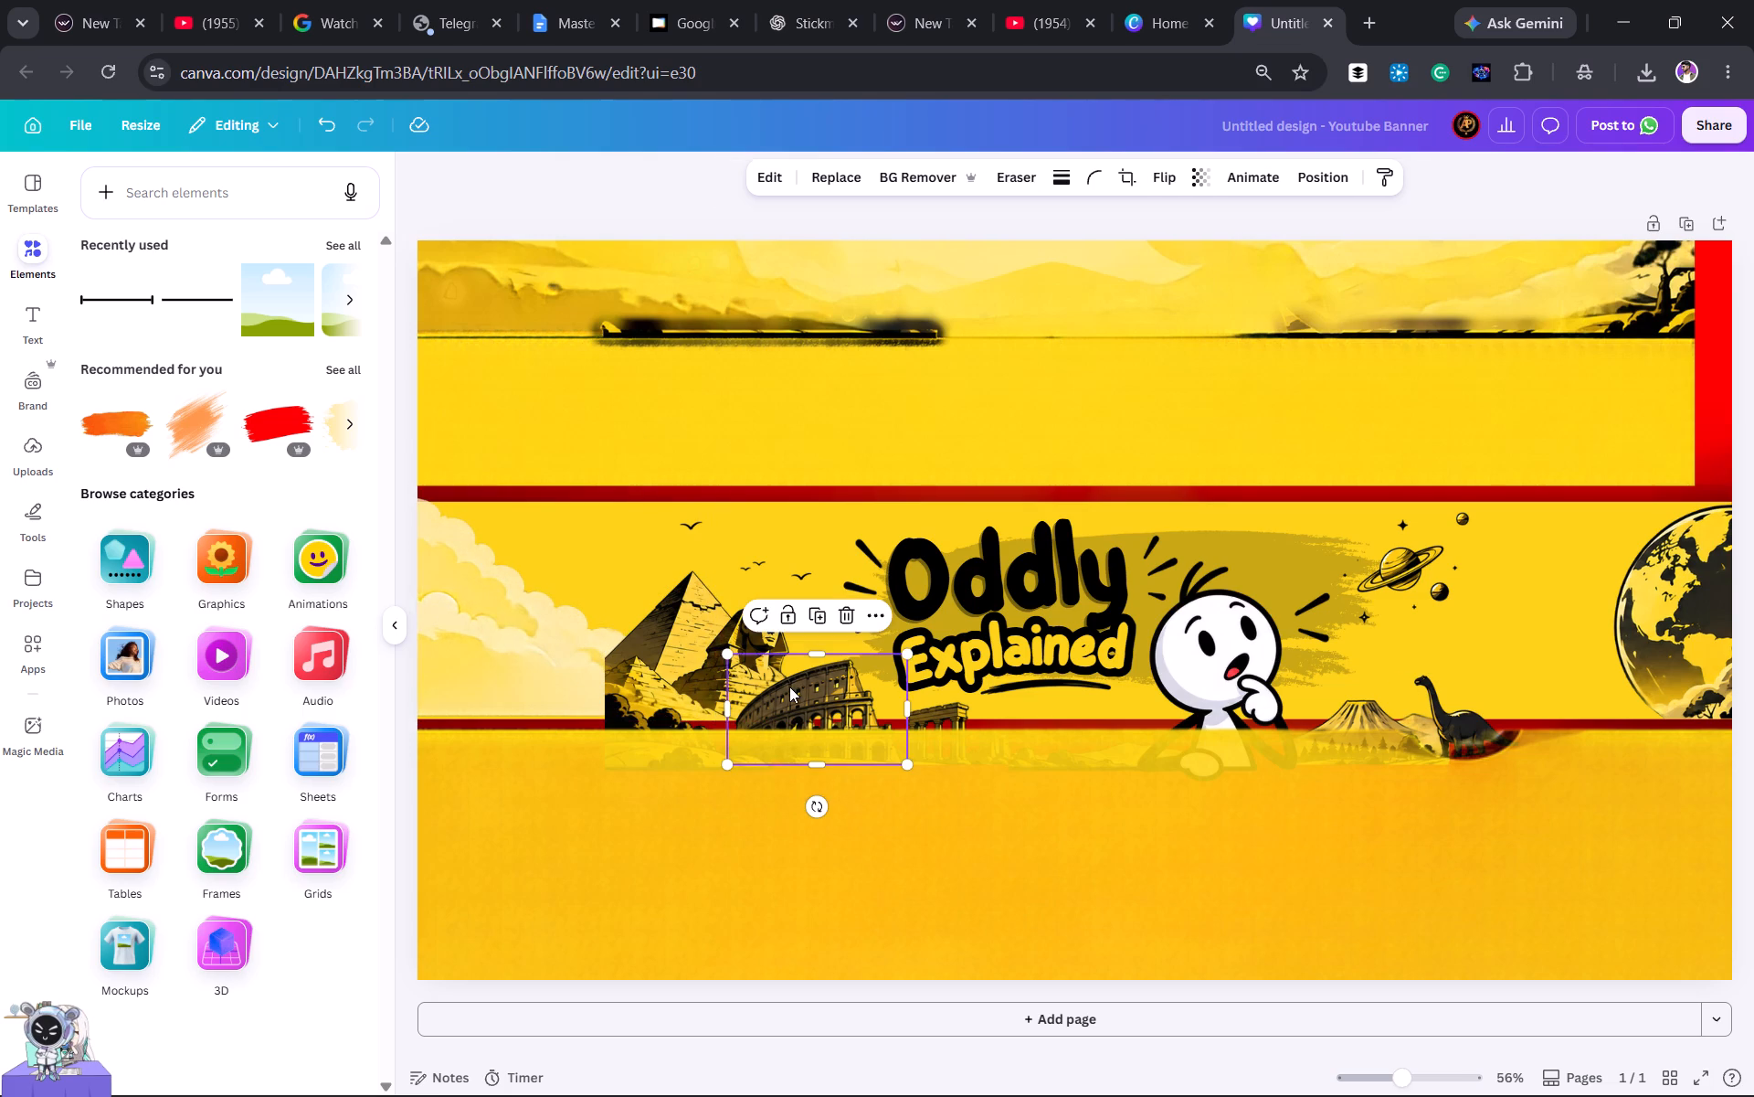
drag(688, 637, 506, 582)
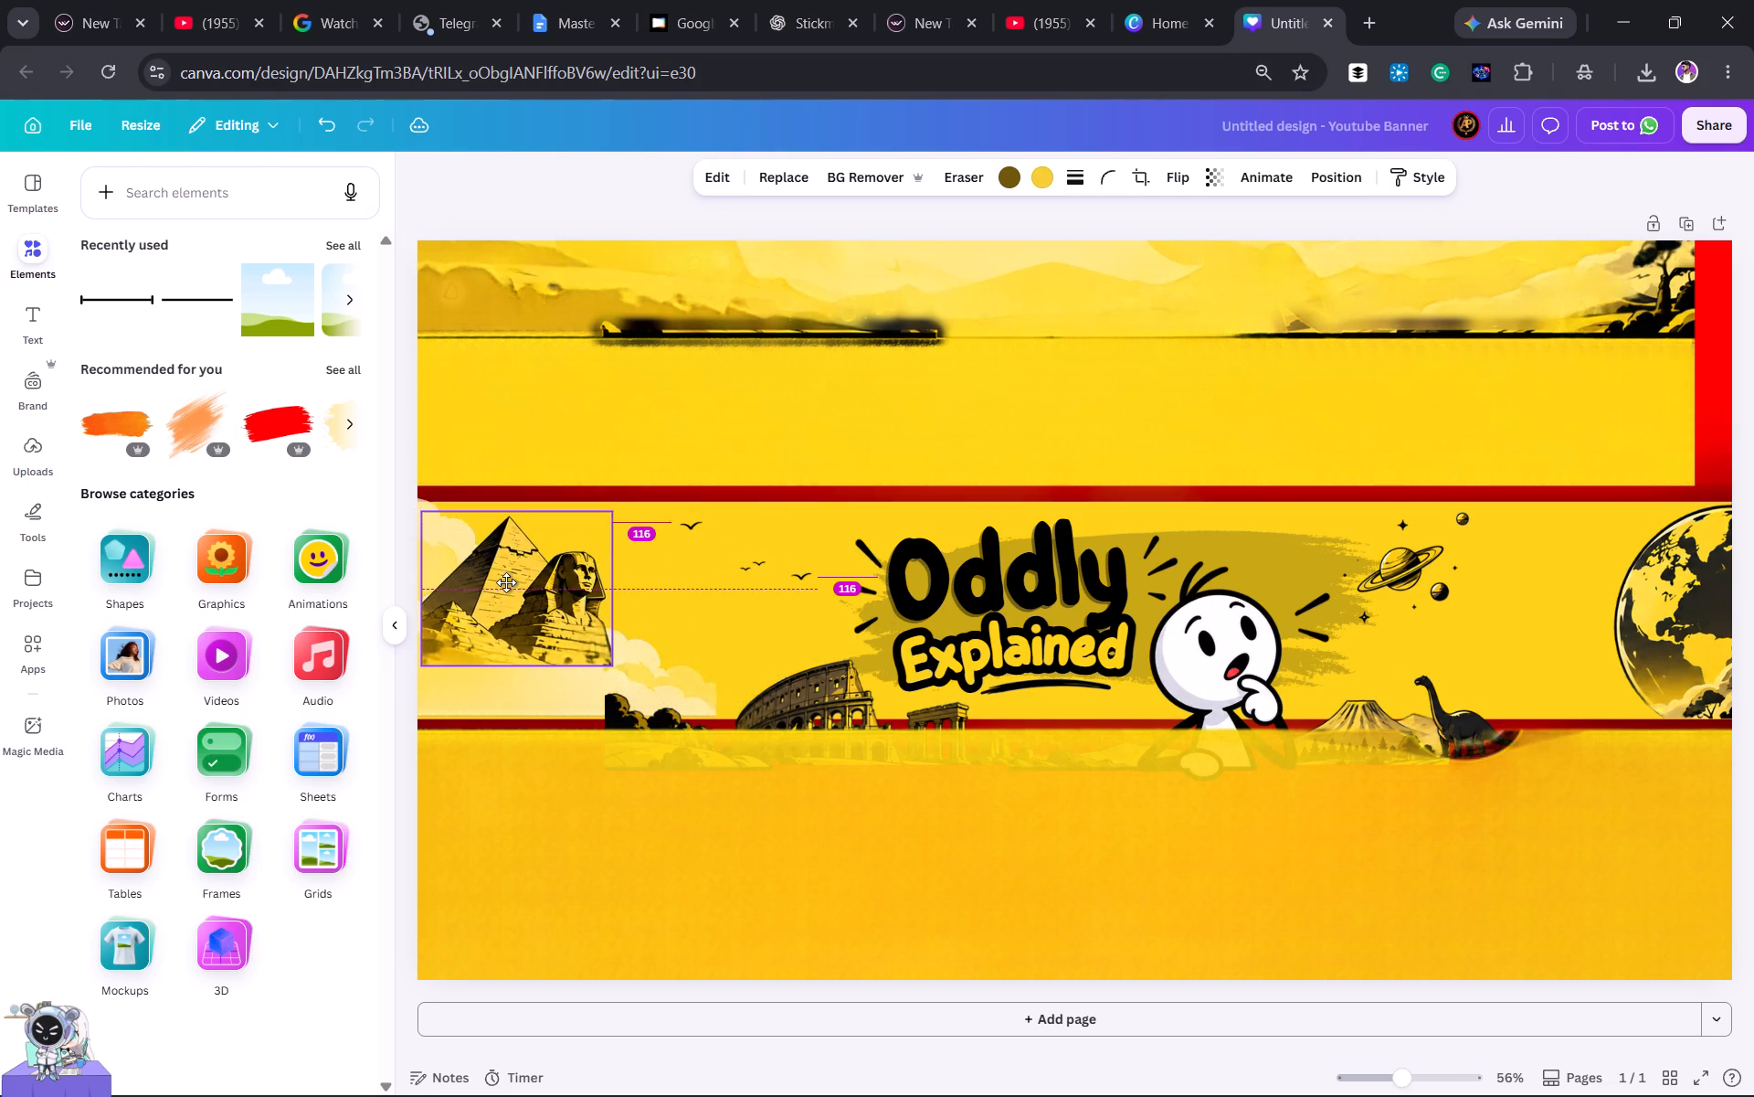
drag(506, 582, 510, 570)
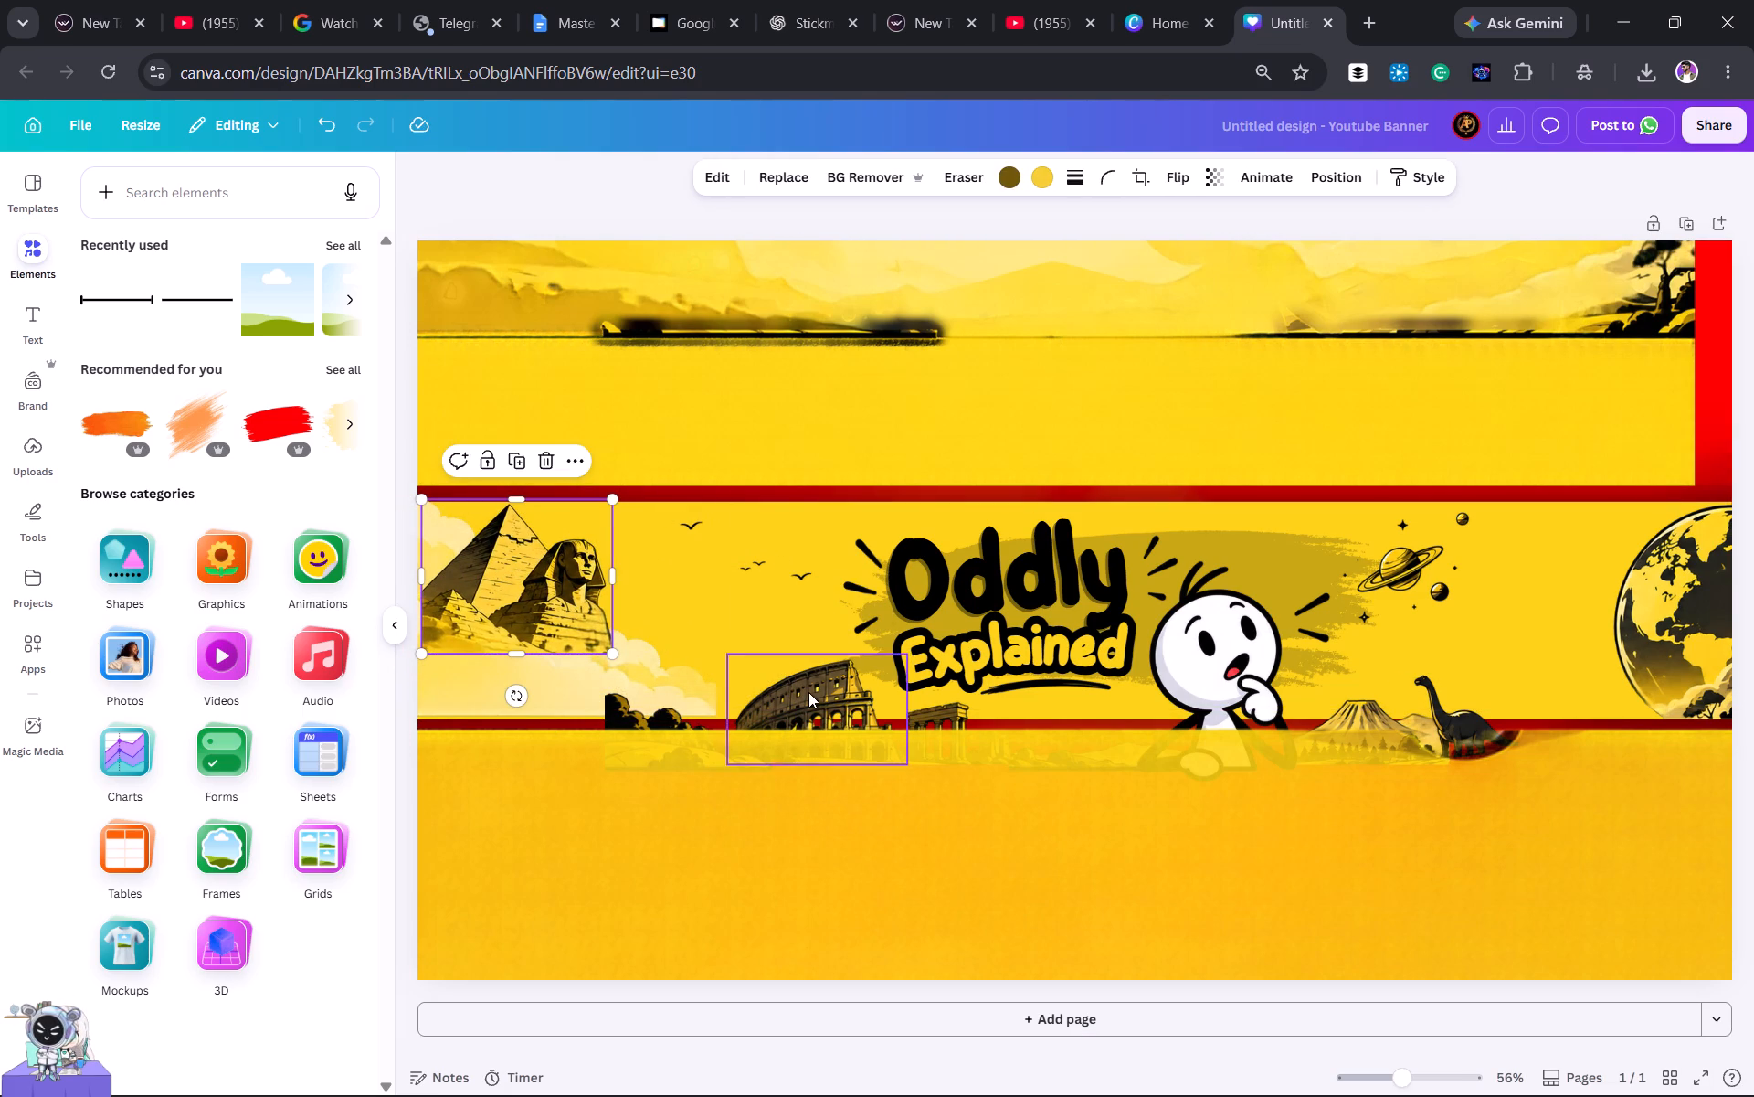
drag(808, 692, 677, 639)
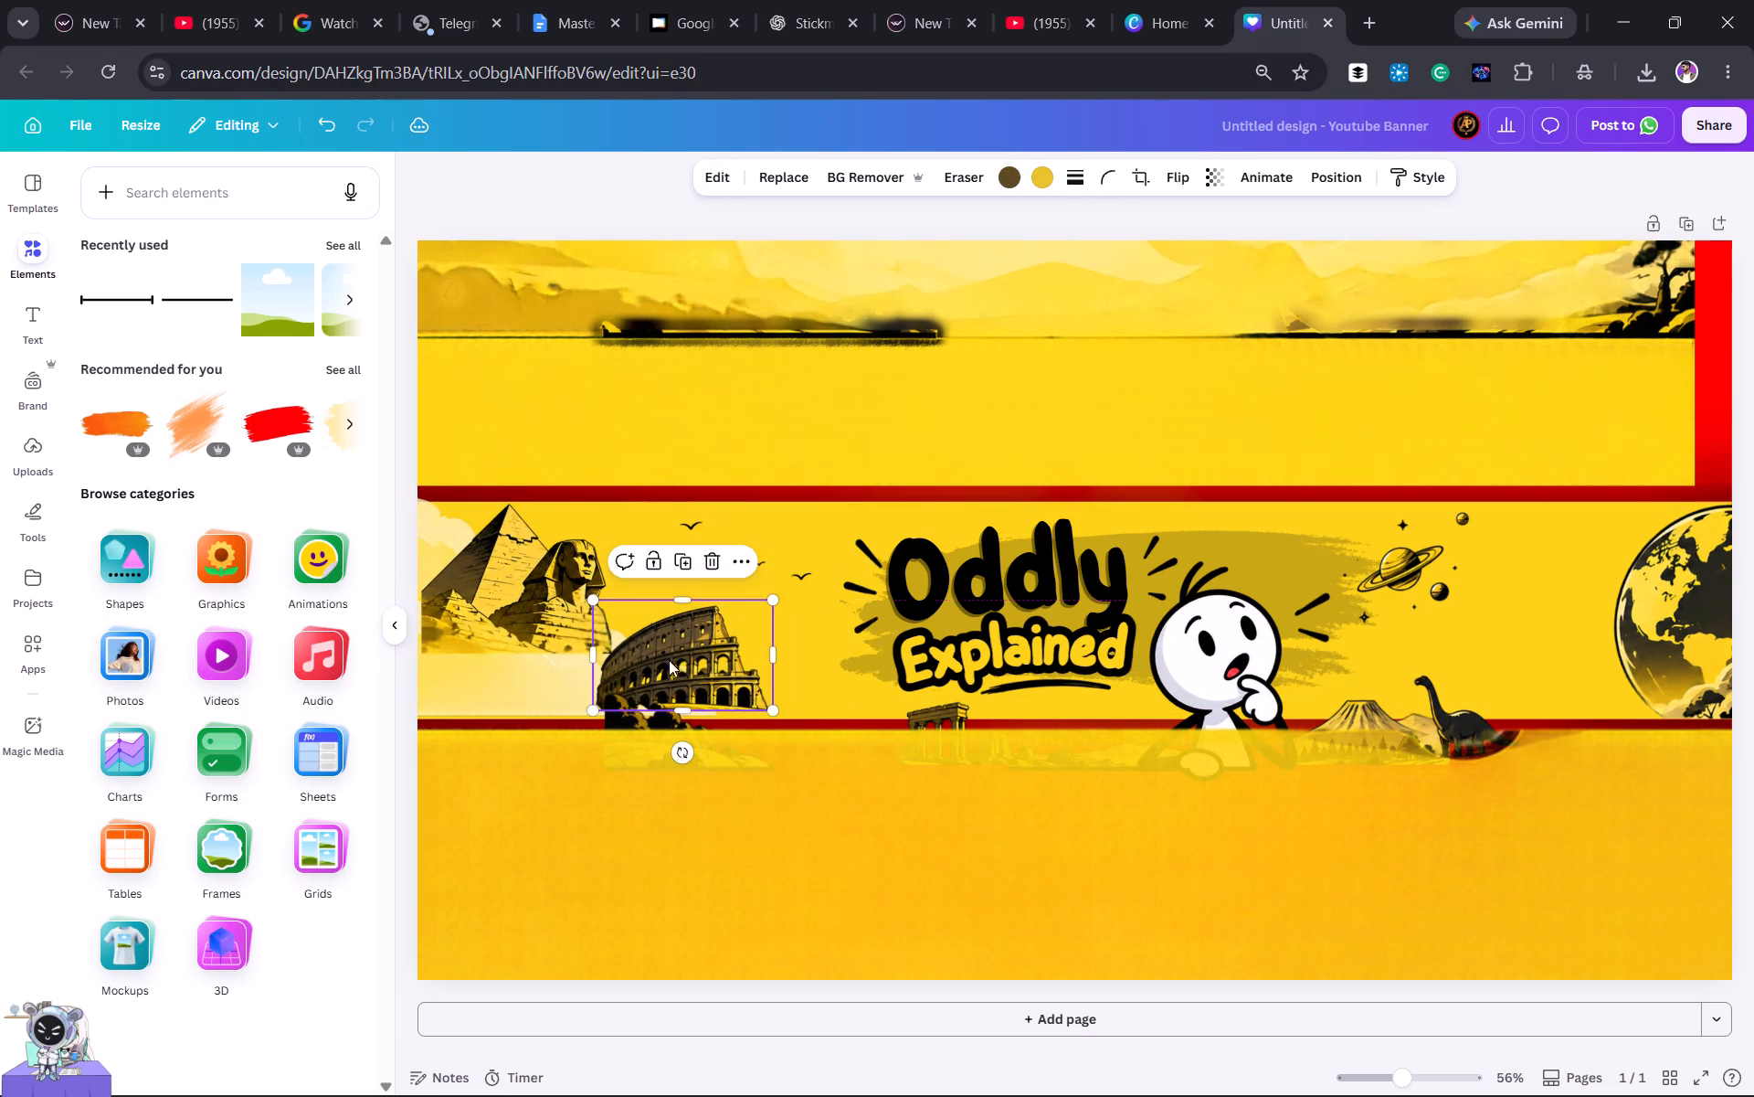
Lock the large orange ground layer across the bottom of the banner.
click(718, 753)
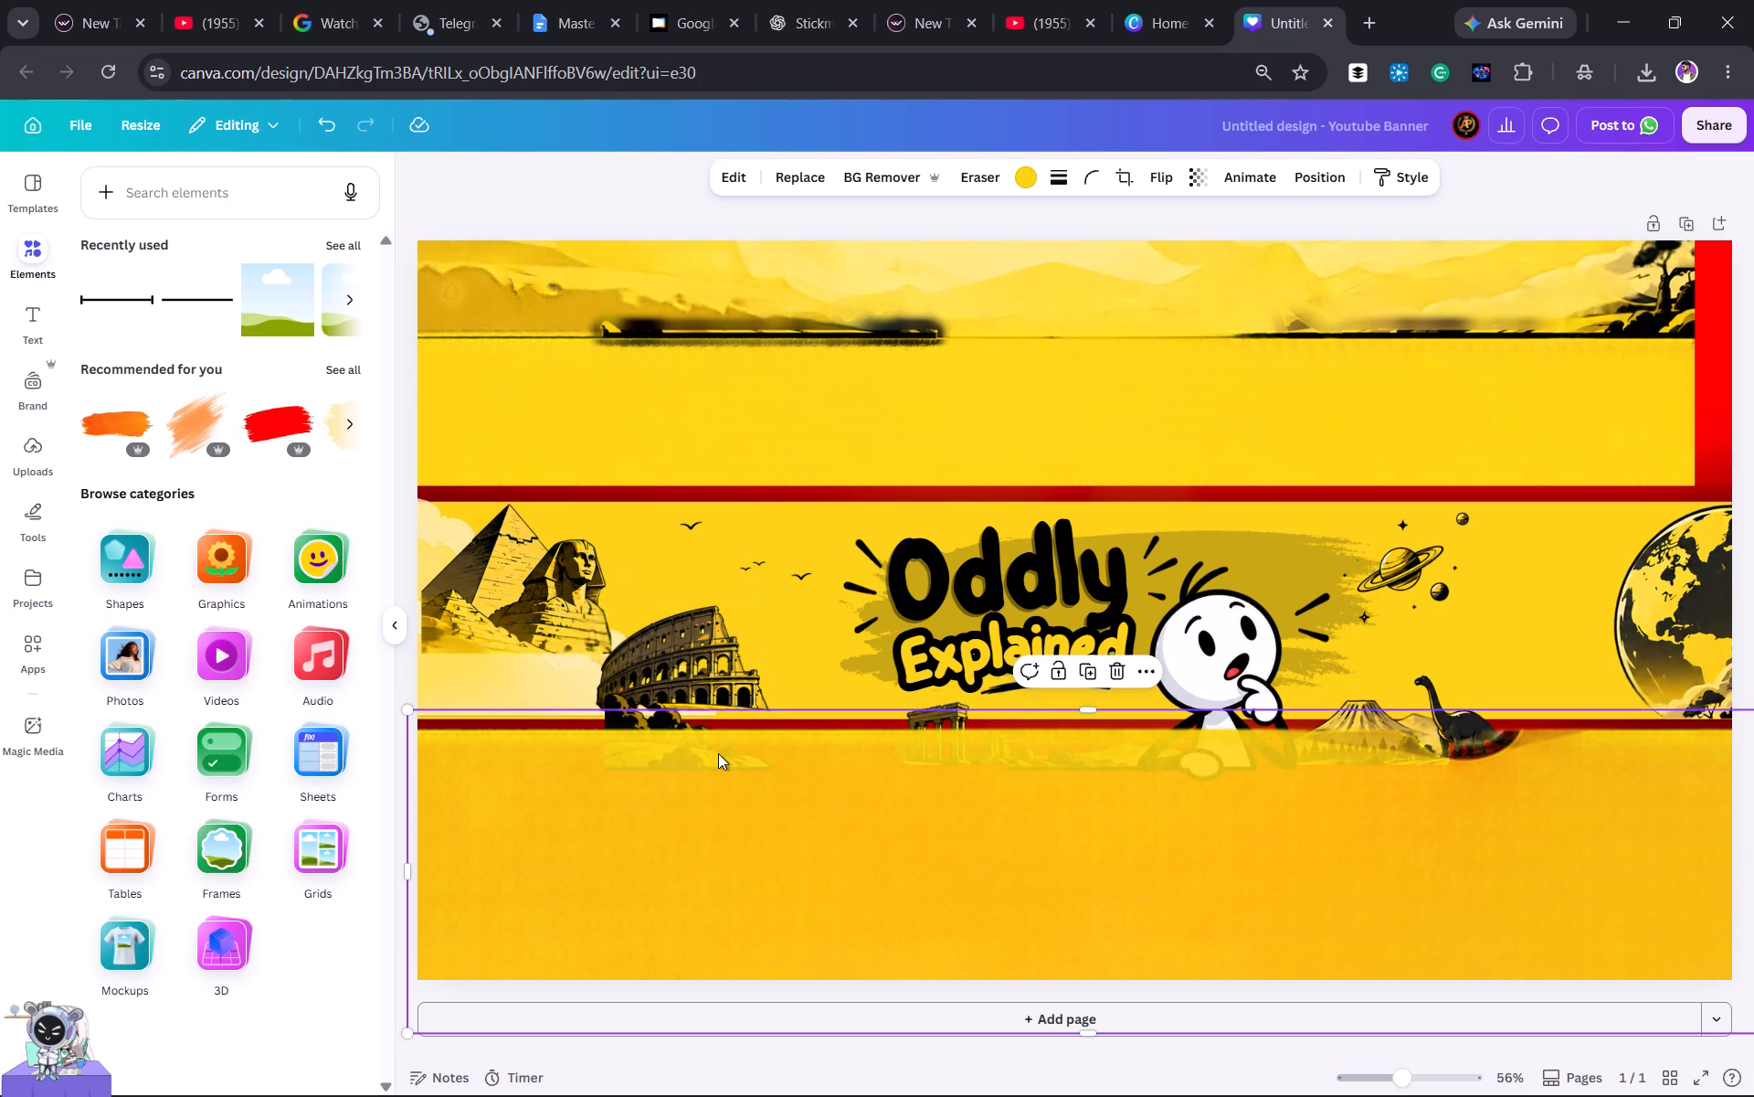
click(1065, 671)
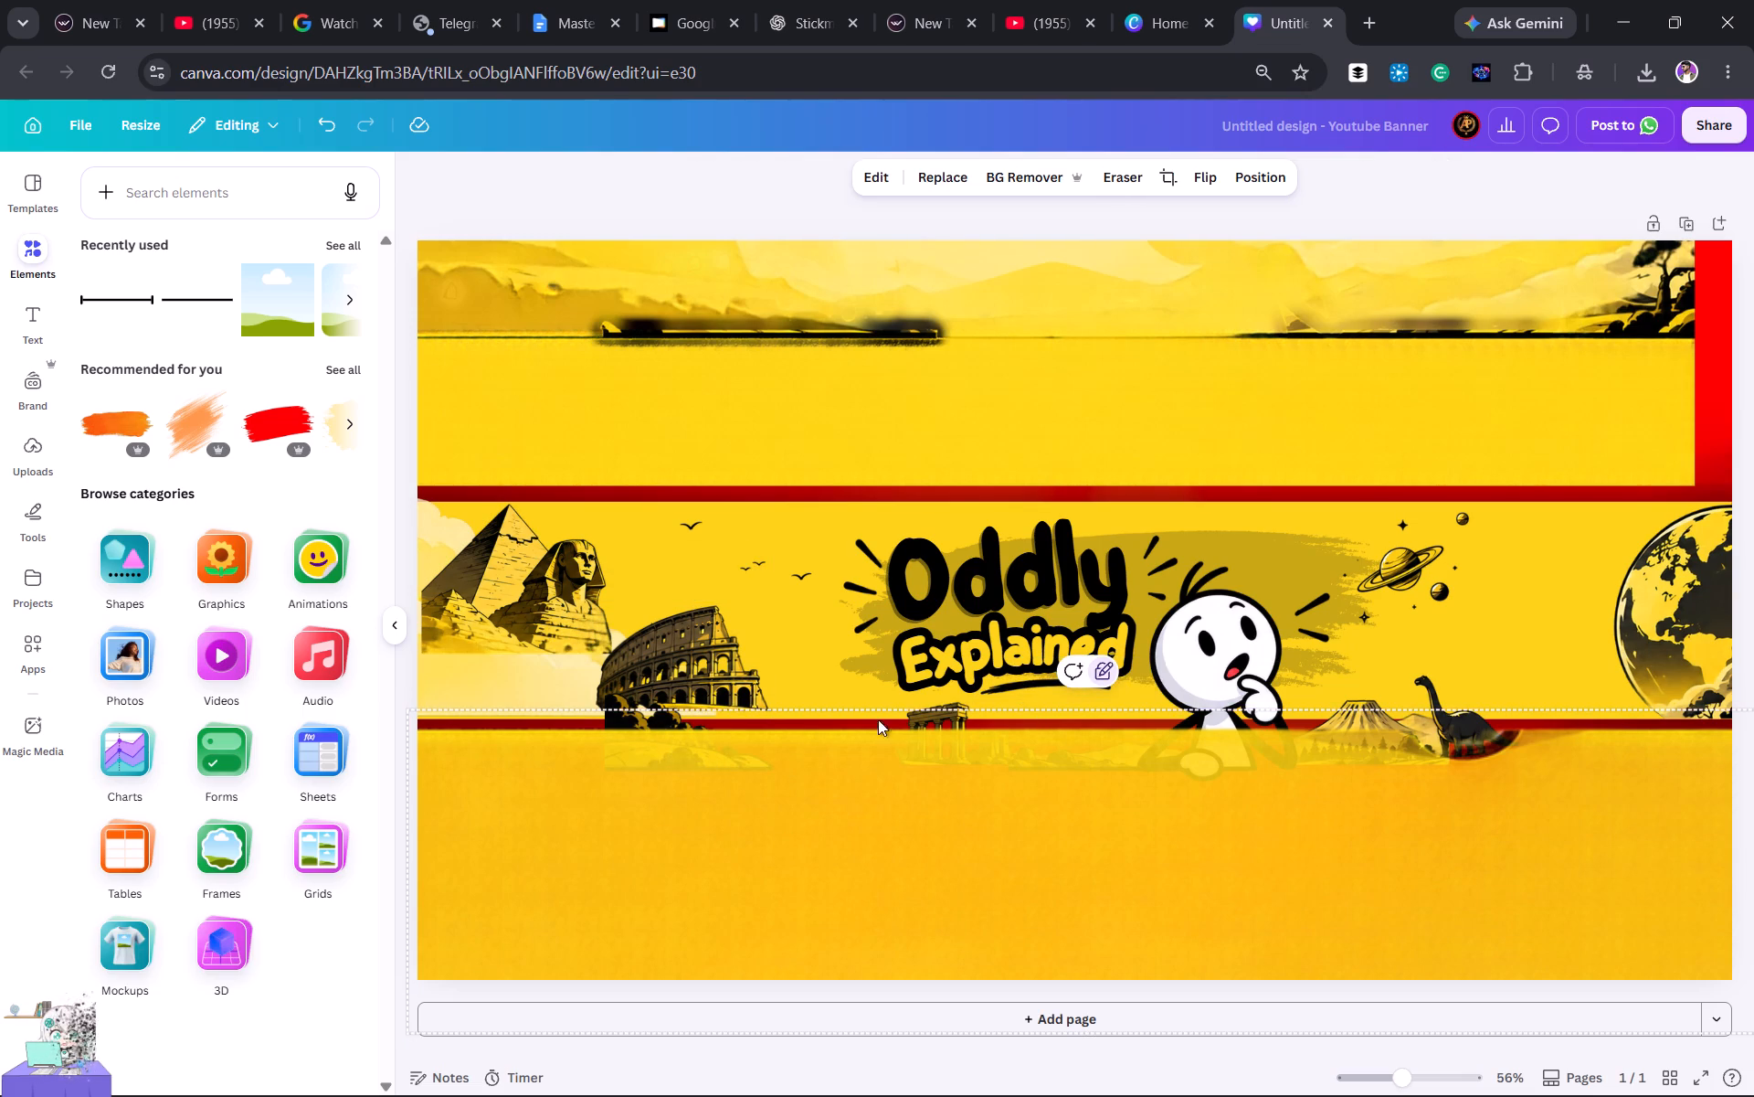
Place the bushes in the band's lower-left corner and shift the Colosseum left so it overlaps them below the Sphinx.
click(652, 718)
drag(623, 698, 492, 641)
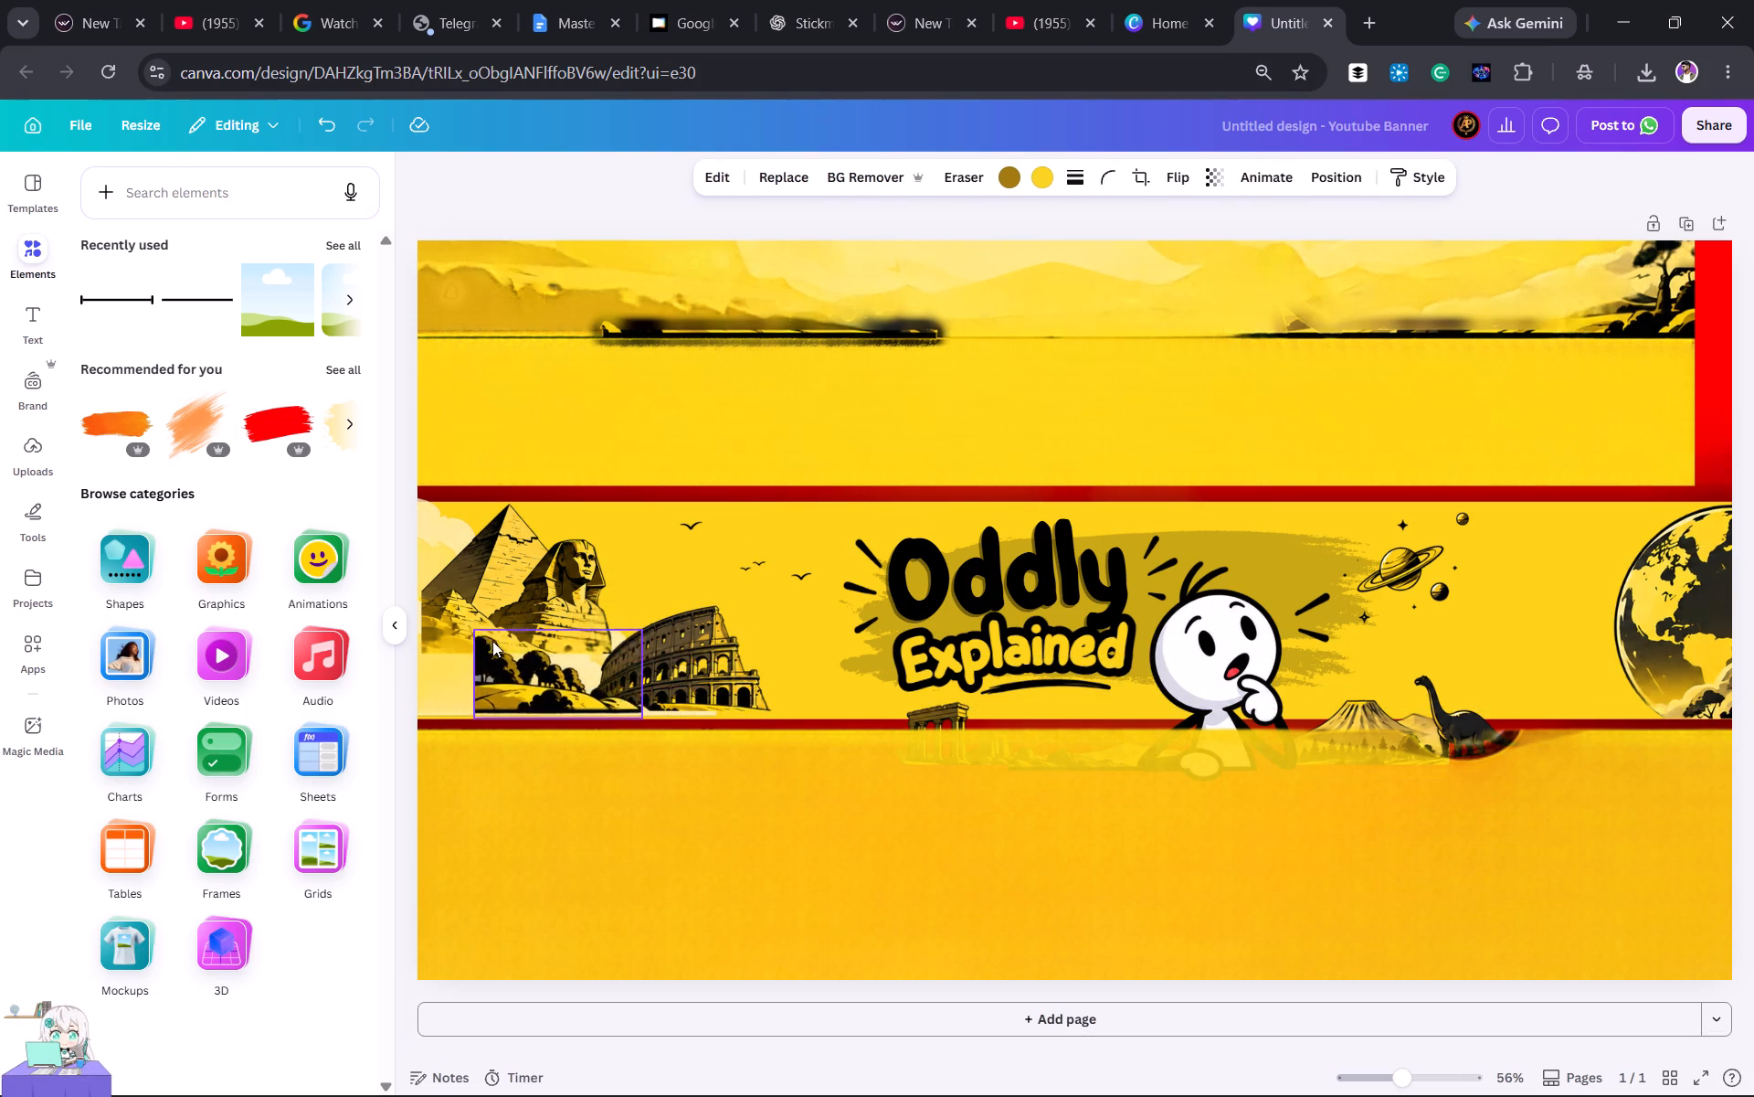
drag(492, 641, 438, 644)
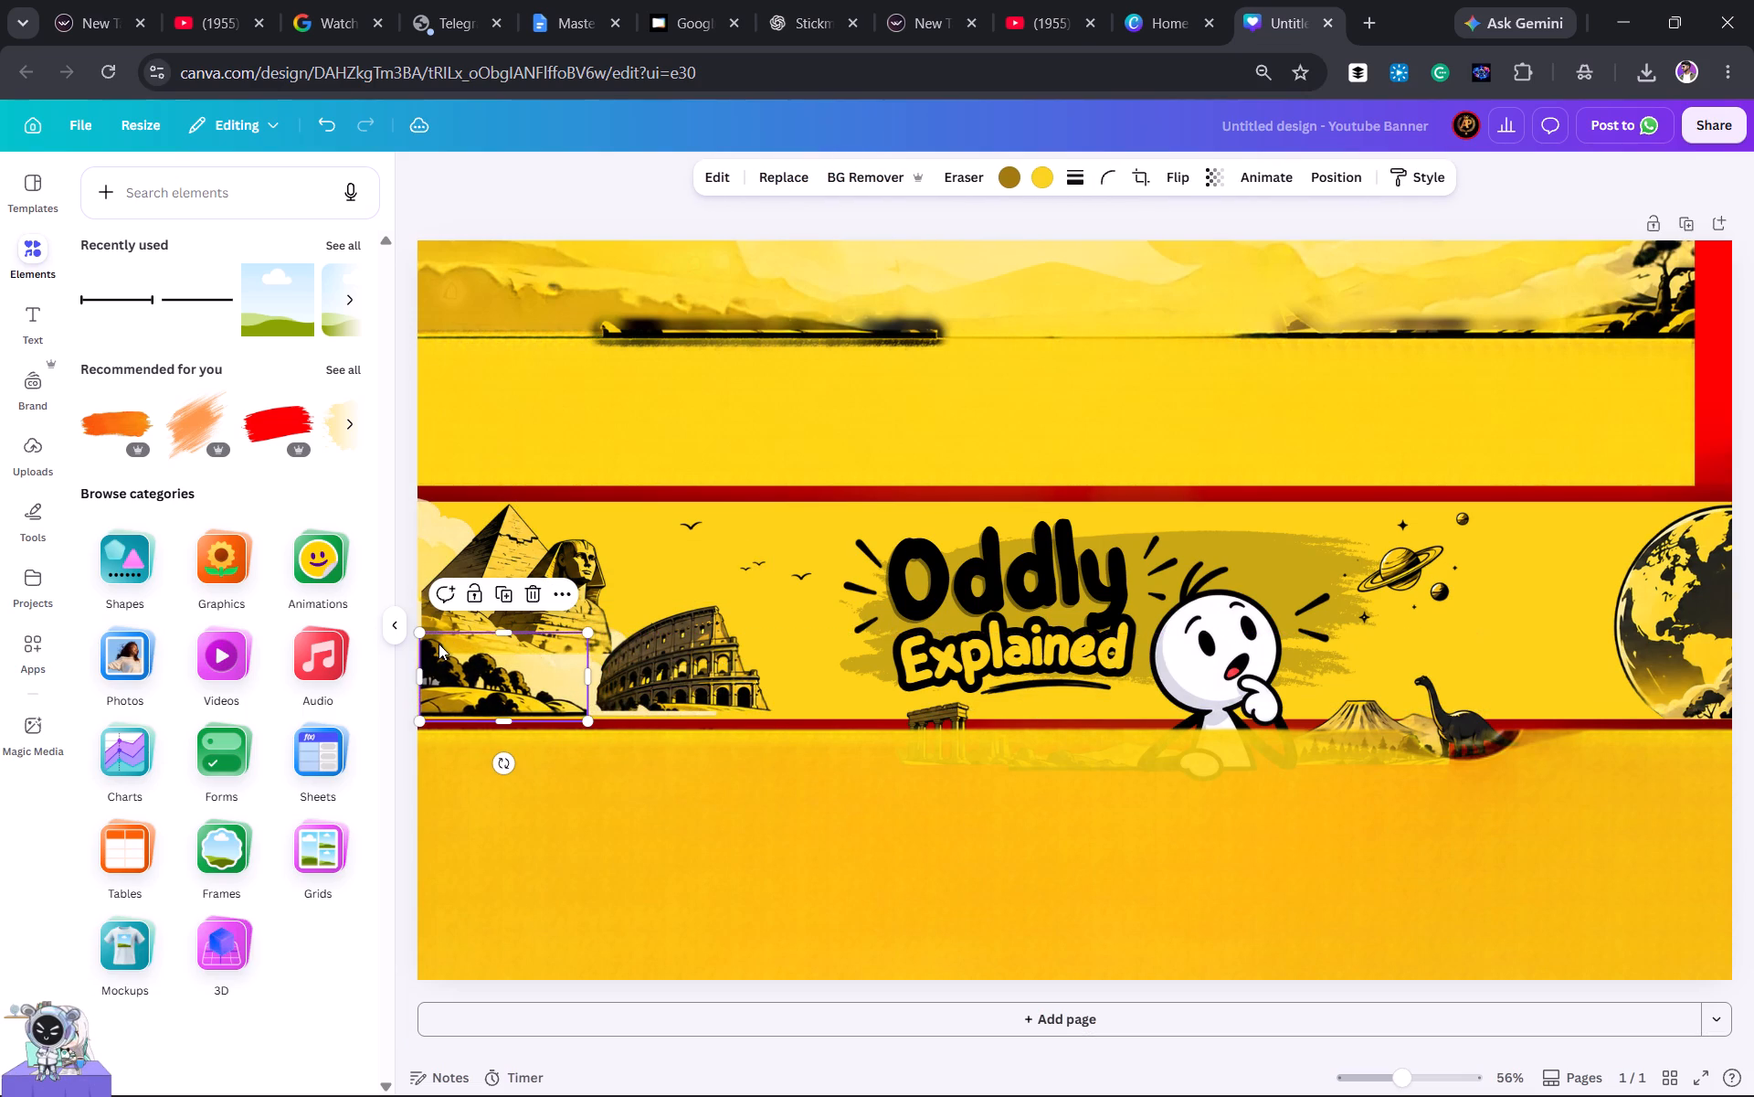
drag(667, 657, 547, 662)
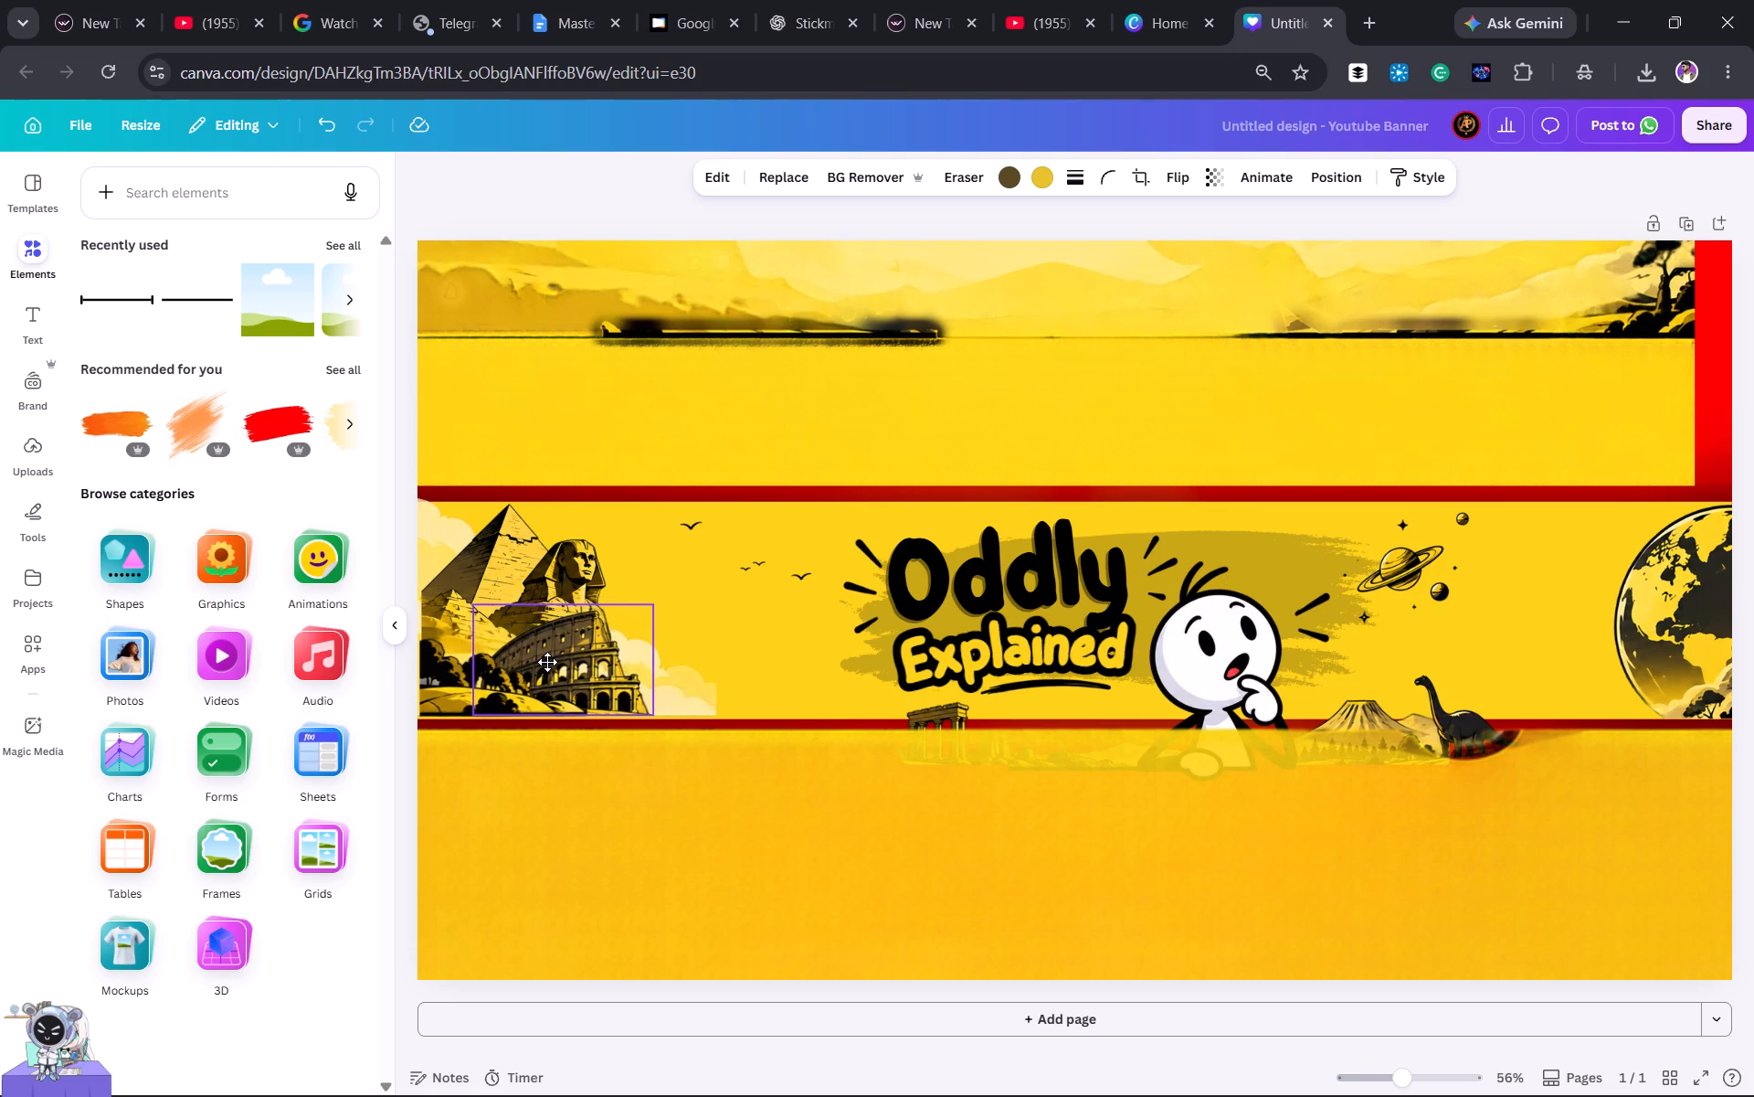
drag(547, 662, 550, 663)
Shift the words Oddly and Explained up and to the left, with Explained tucked closely under Oddly.
drag(1094, 588, 998, 559)
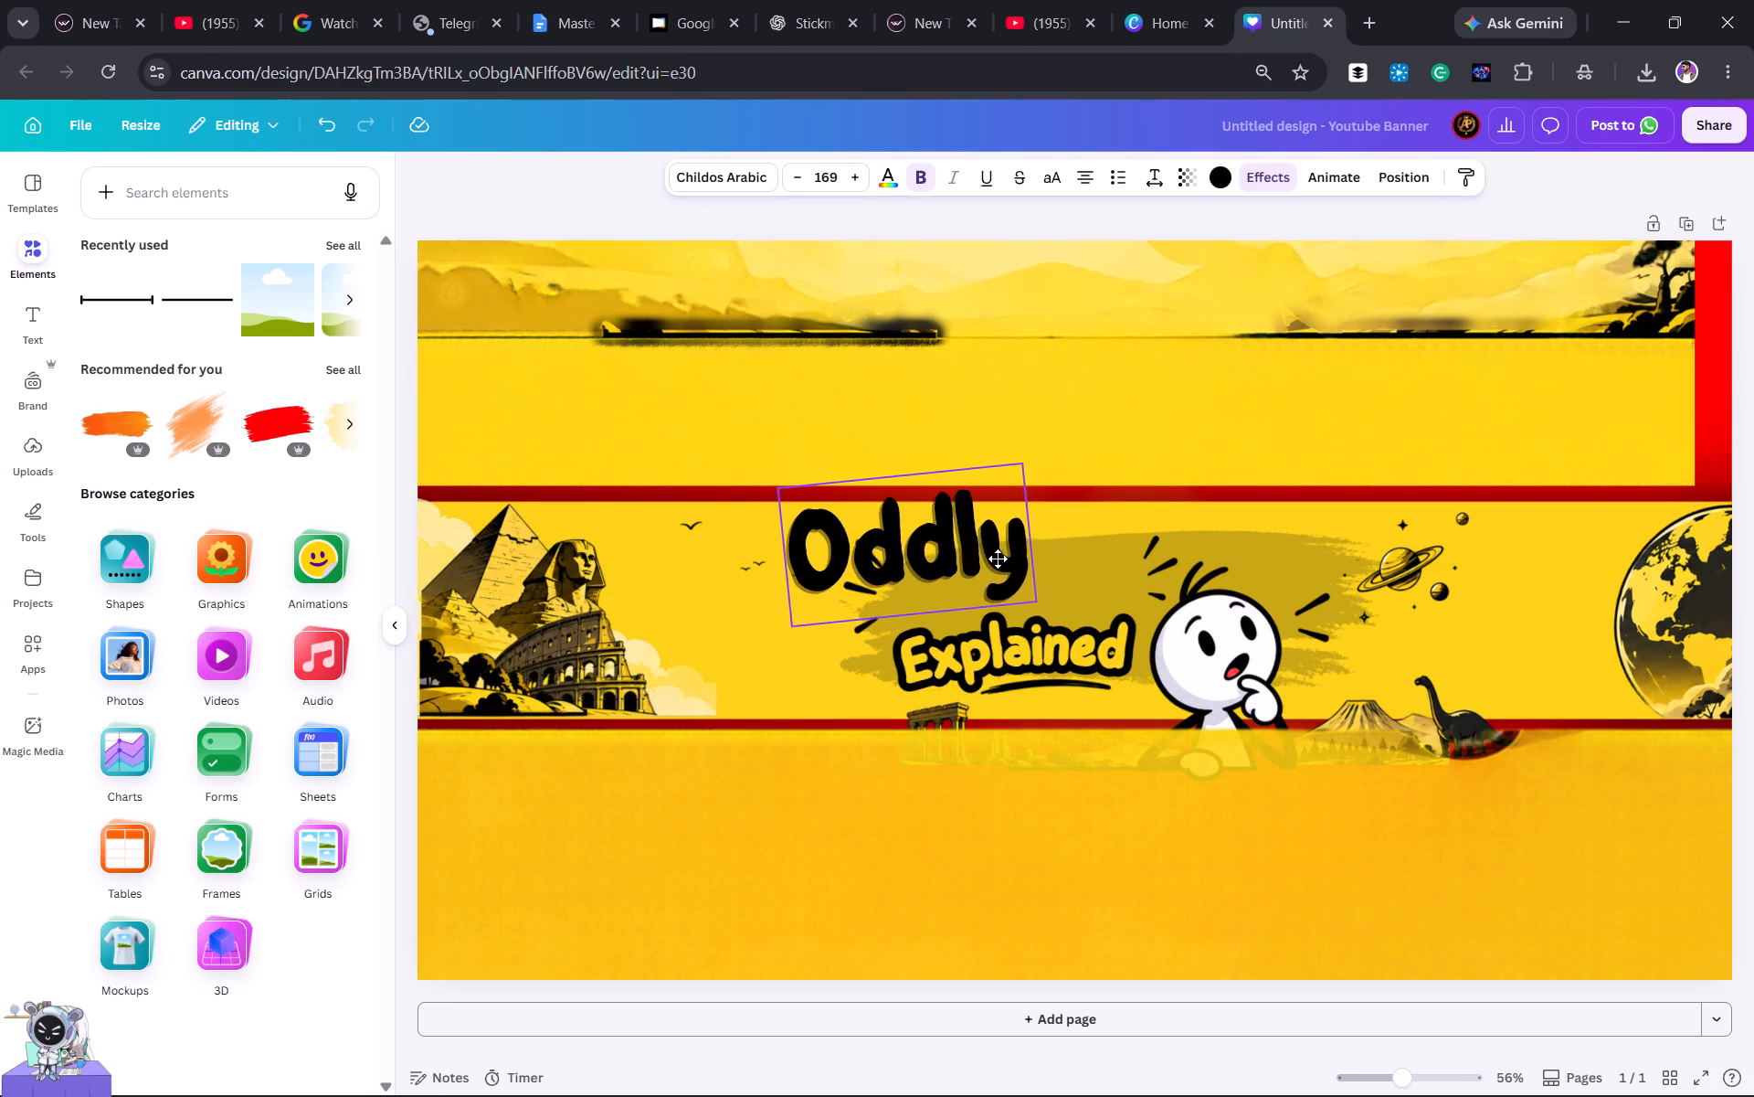
drag(998, 559, 1009, 559)
drag(1036, 654, 1006, 617)
drag(959, 538, 982, 555)
drag(869, 530, 894, 549)
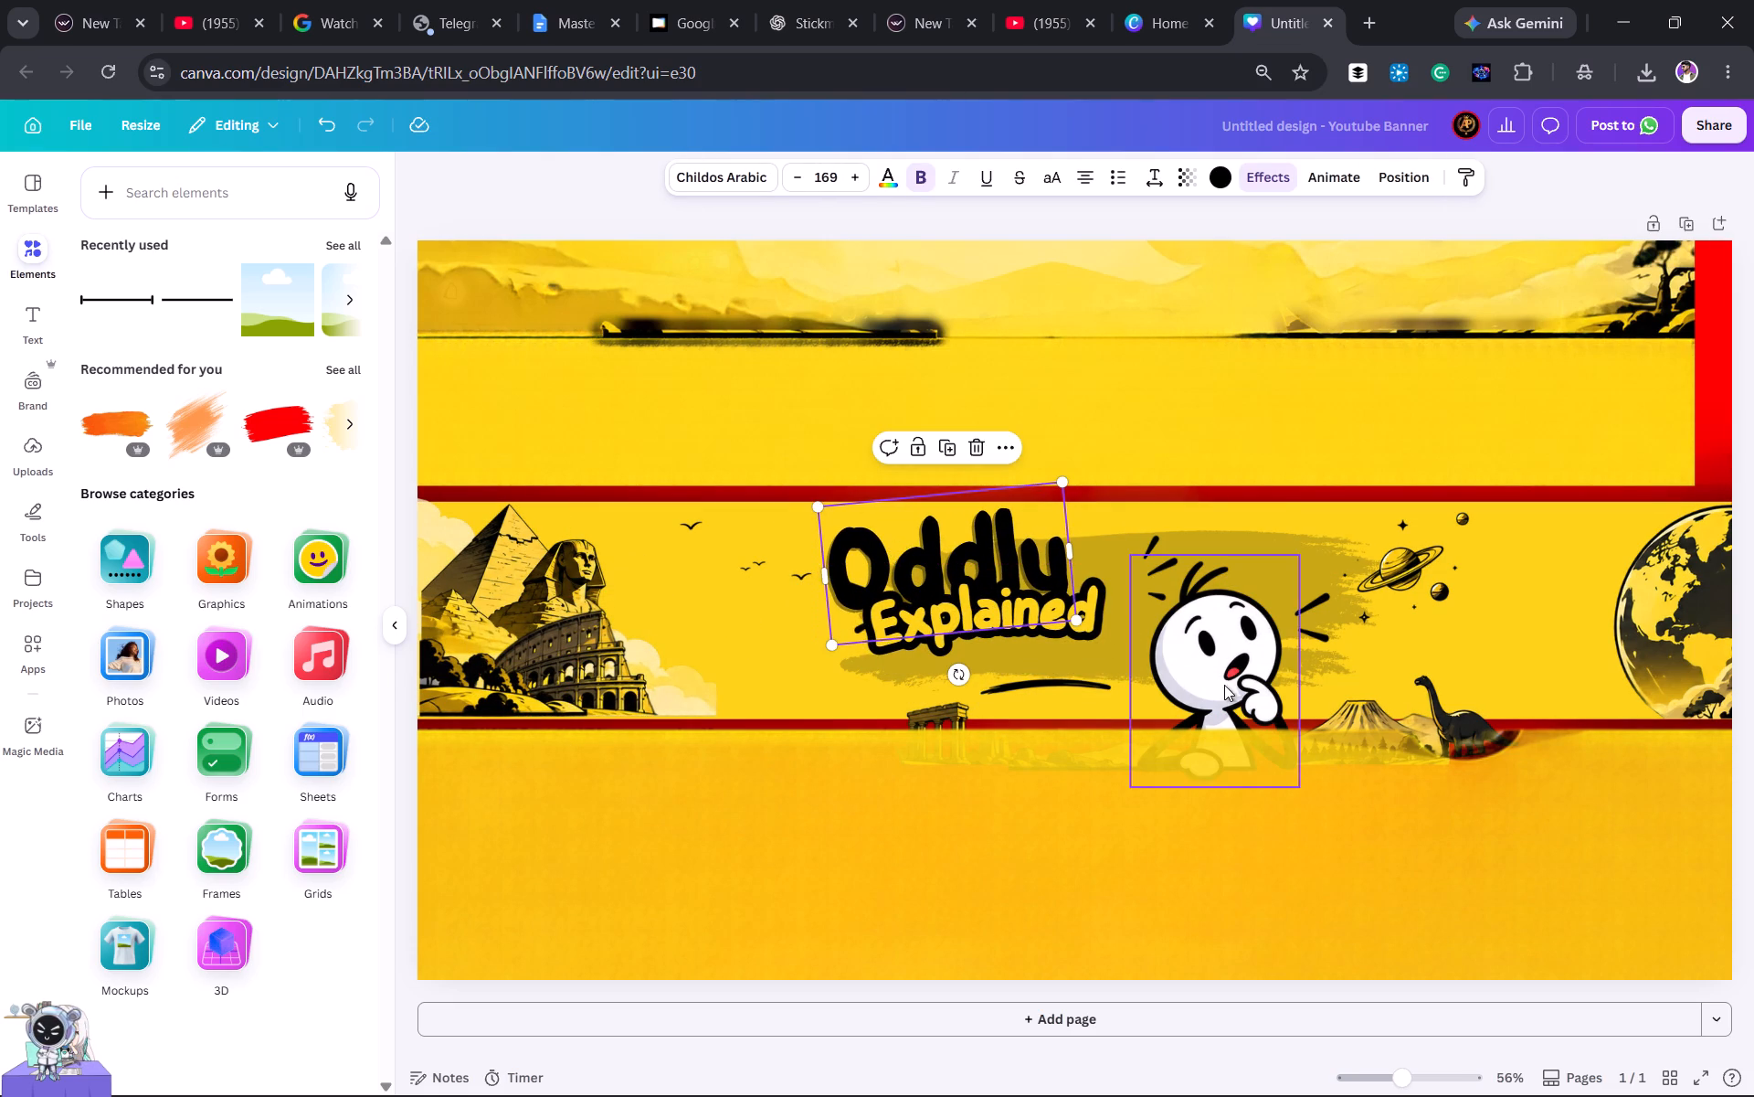
Raise the cartoon character so its arms rest on the central band's lower edge.
drag(1227, 685, 1242, 636)
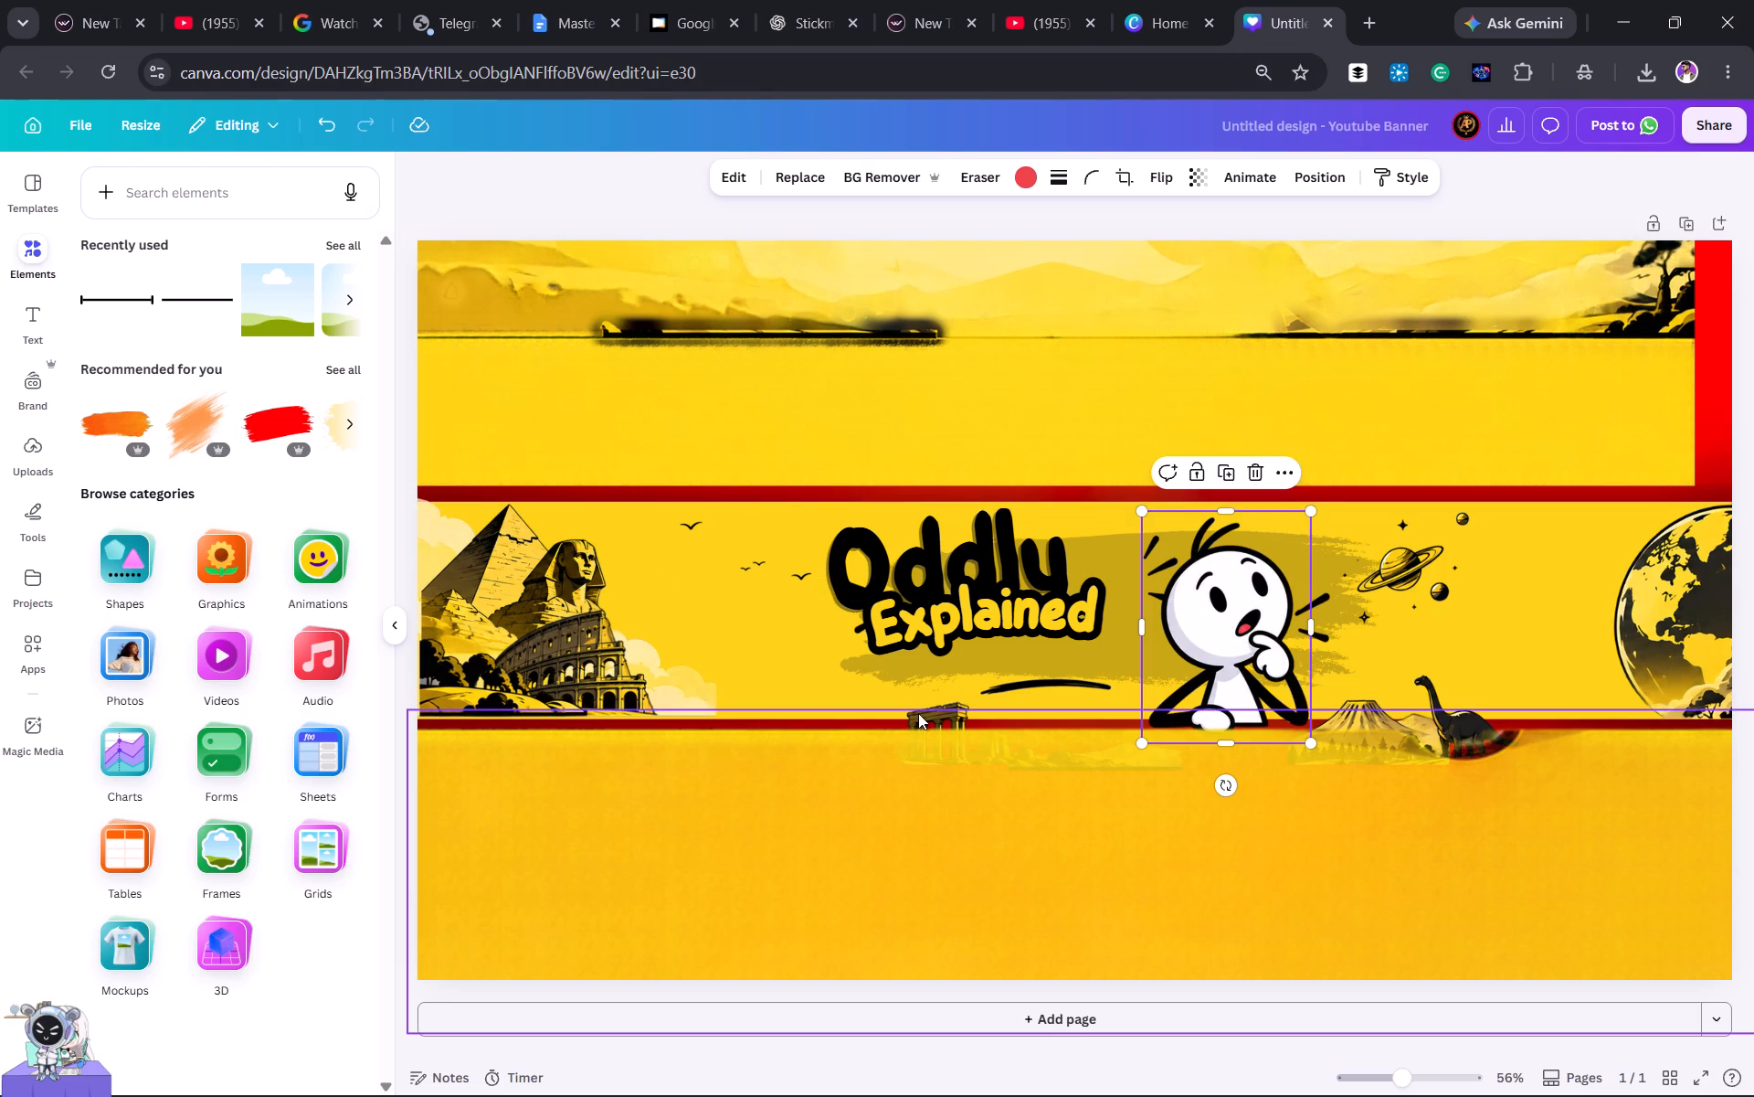
Place the volcano and the dinosaur side by side along the band's lower edge, between the character and the globe.
click(1467, 722)
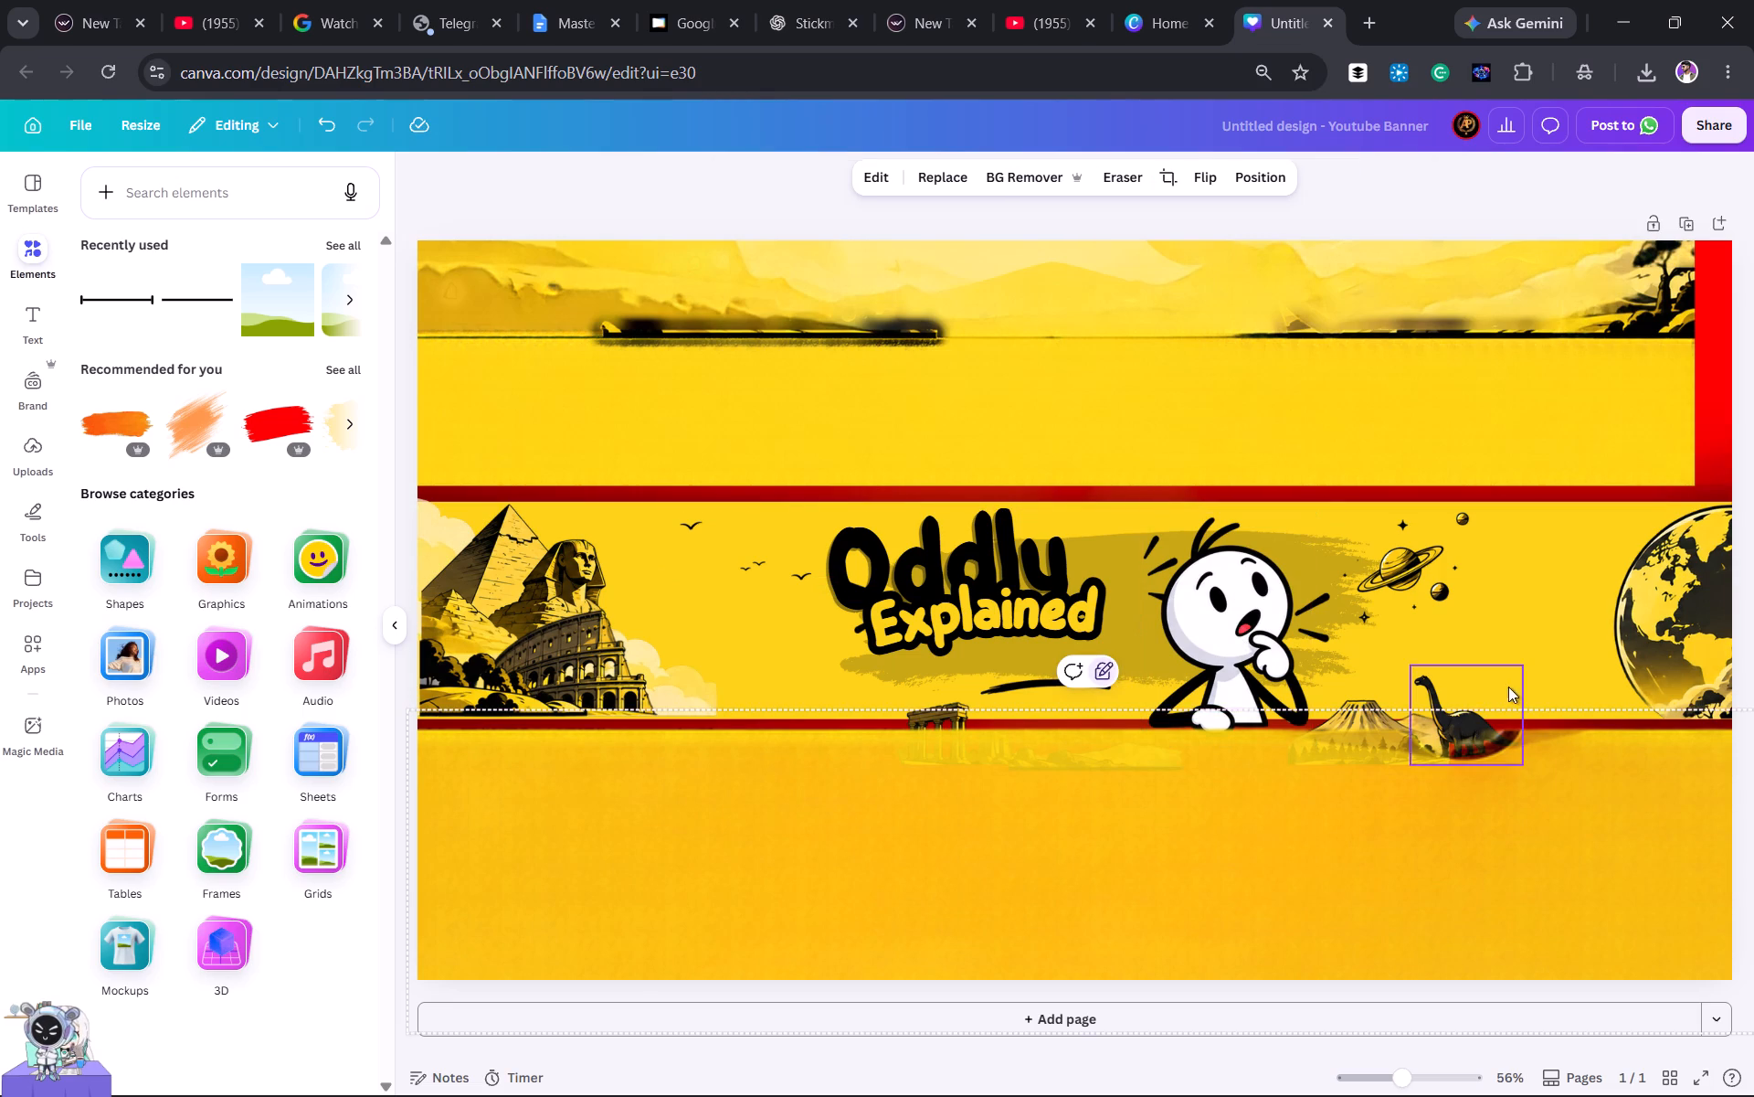
drag(1485, 697, 1527, 662)
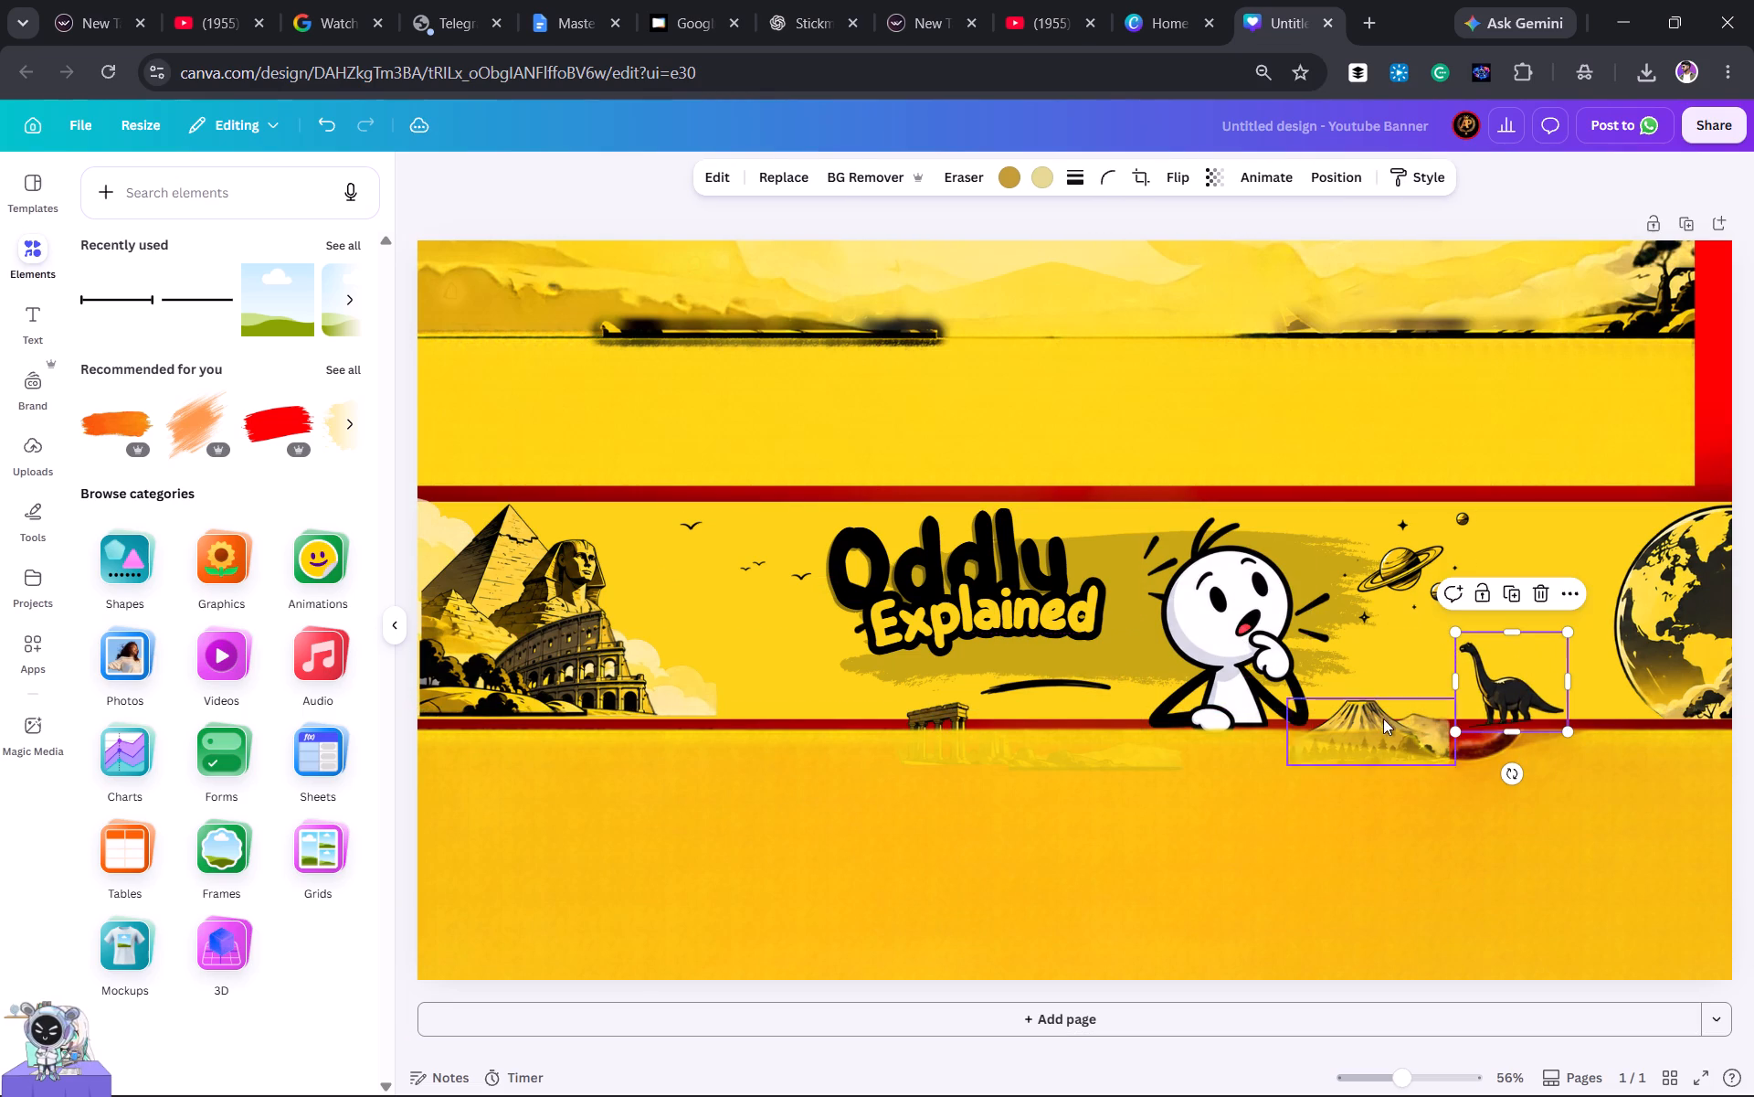
click(1385, 703)
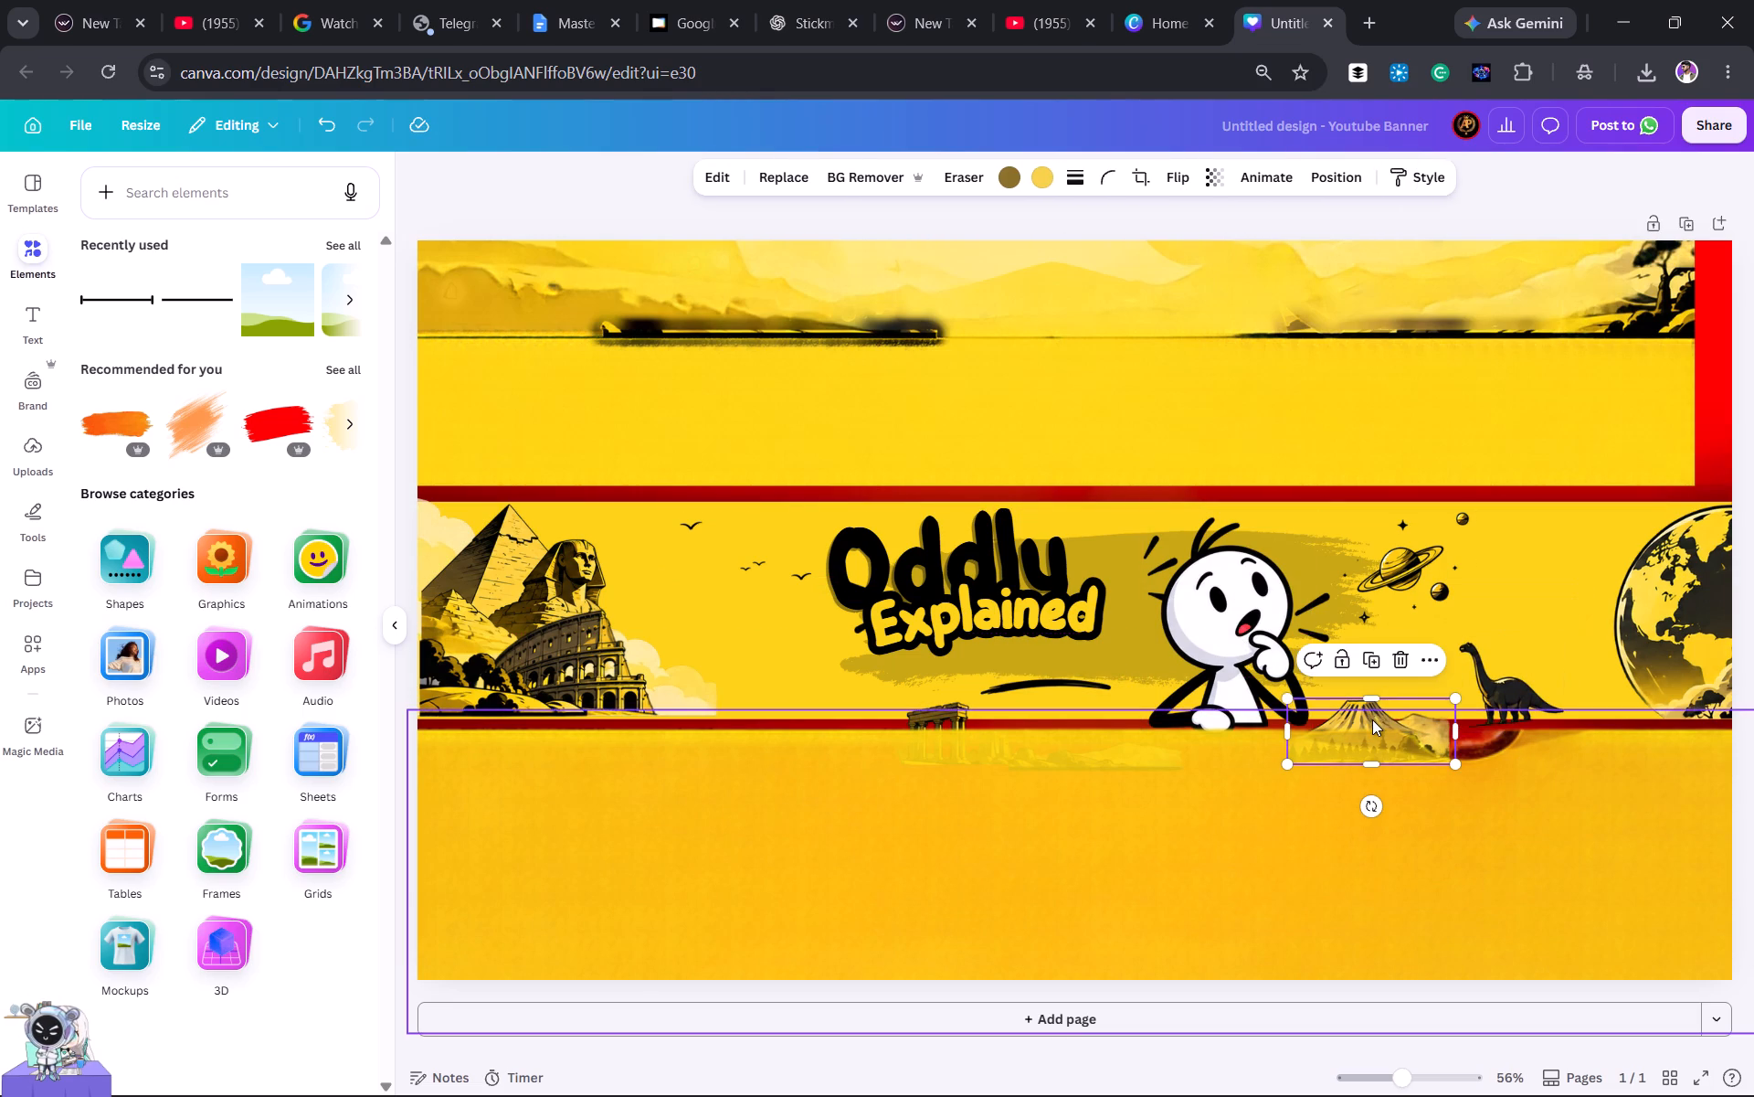
drag(1391, 719, 1411, 669)
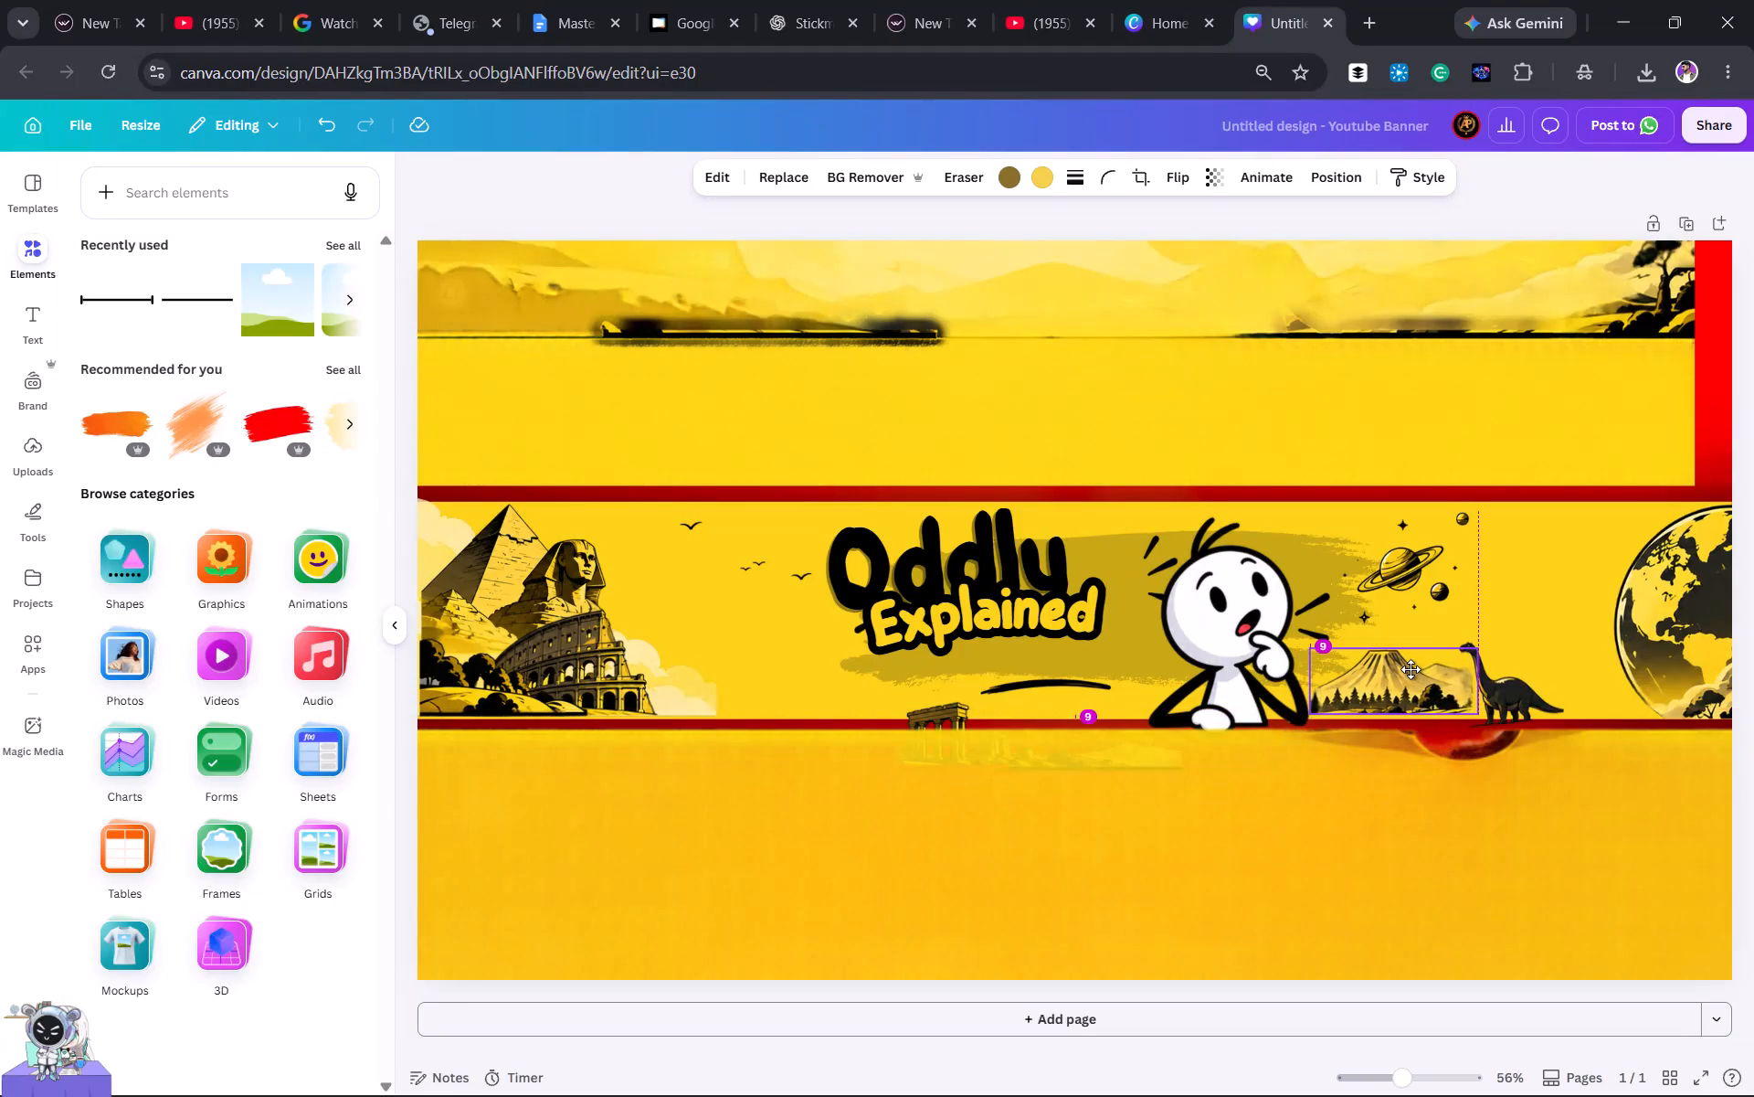
drag(1411, 669, 1404, 675)
drag(1524, 692, 1559, 692)
click(1473, 751)
Move the temple ruins onto the band's lower edge, just right of the Colosseum.
click(930, 700)
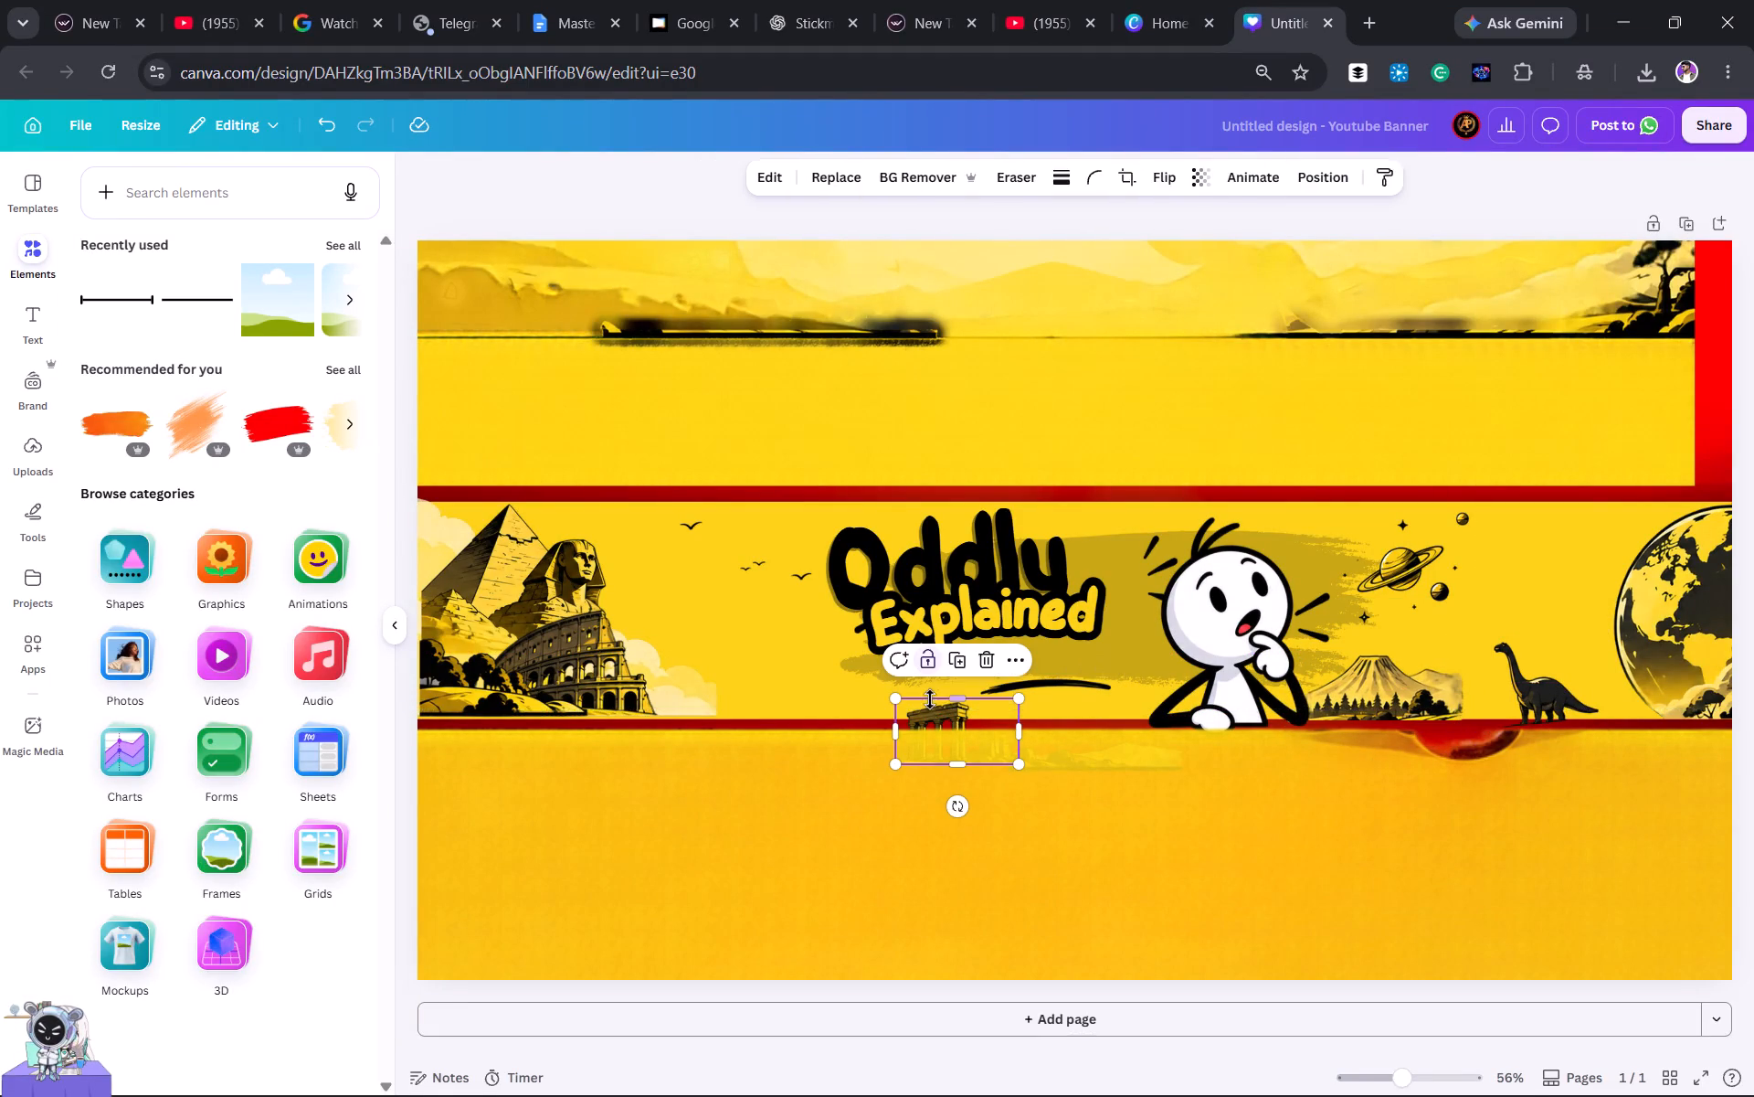
drag(958, 725, 788, 677)
click(1120, 764)
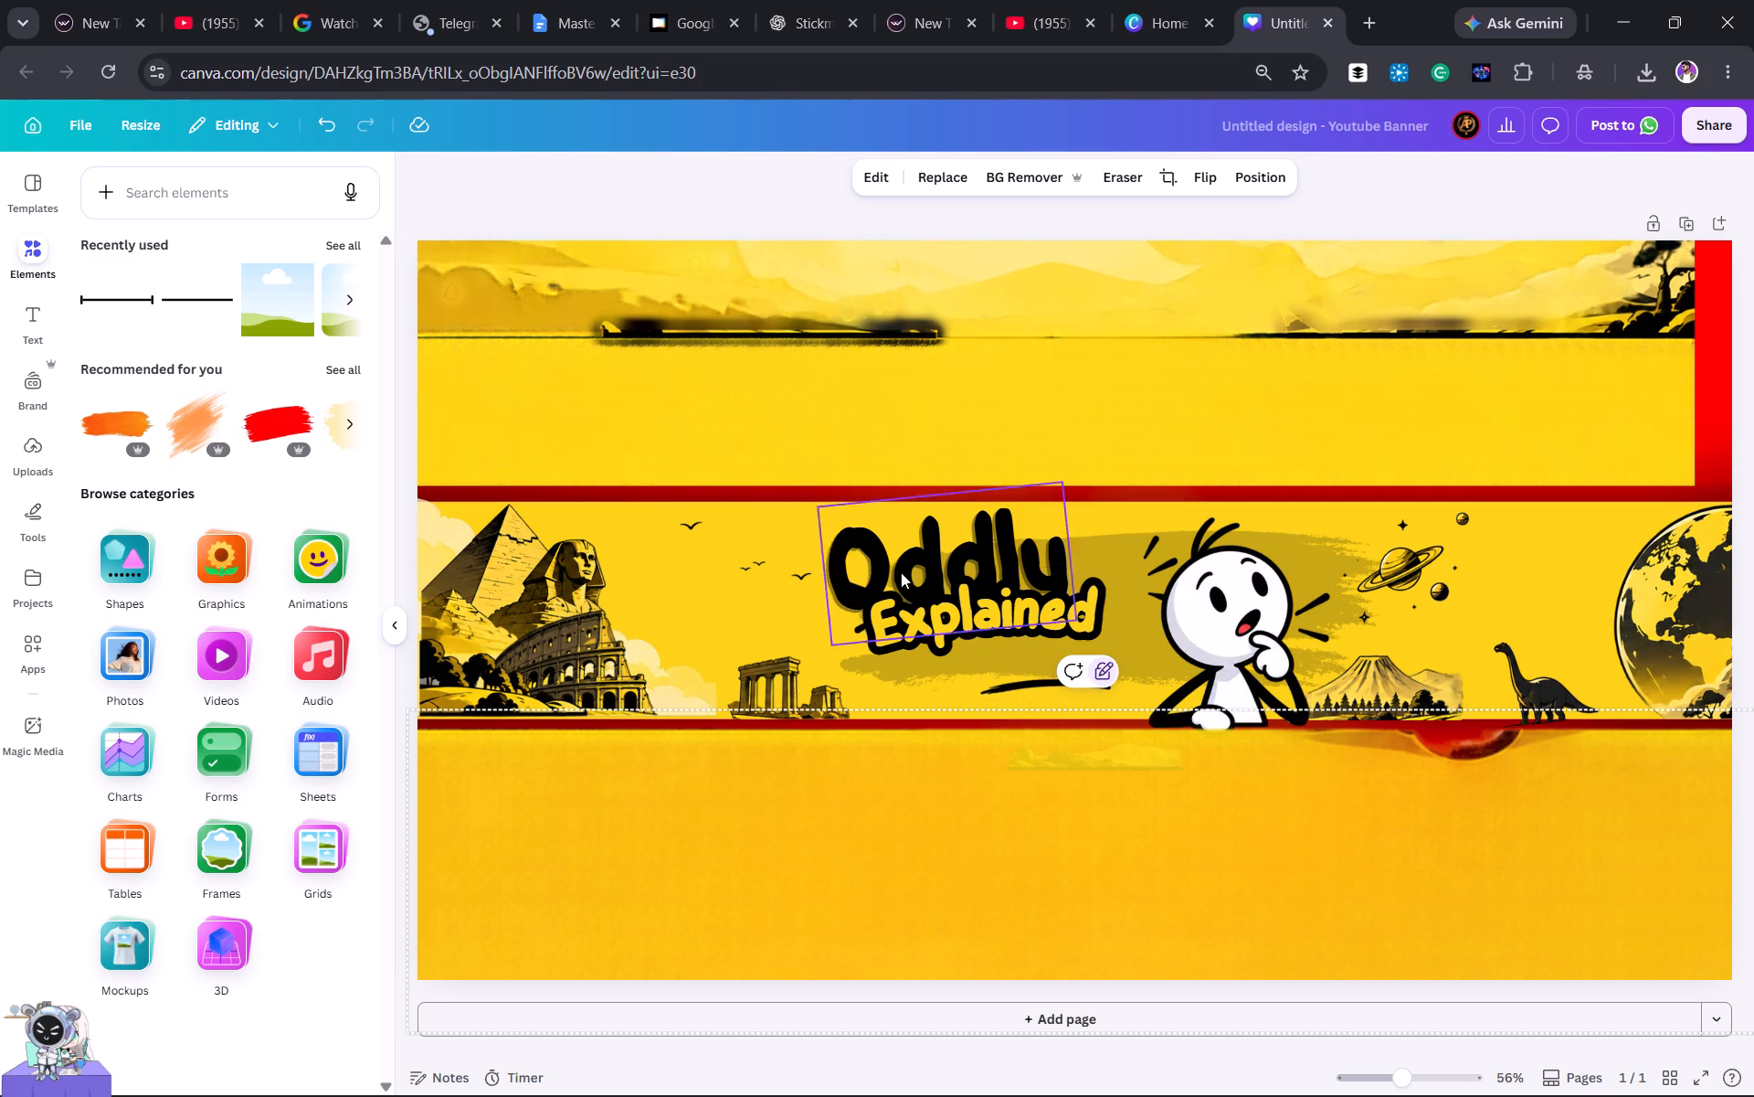
drag(775, 678, 704, 672)
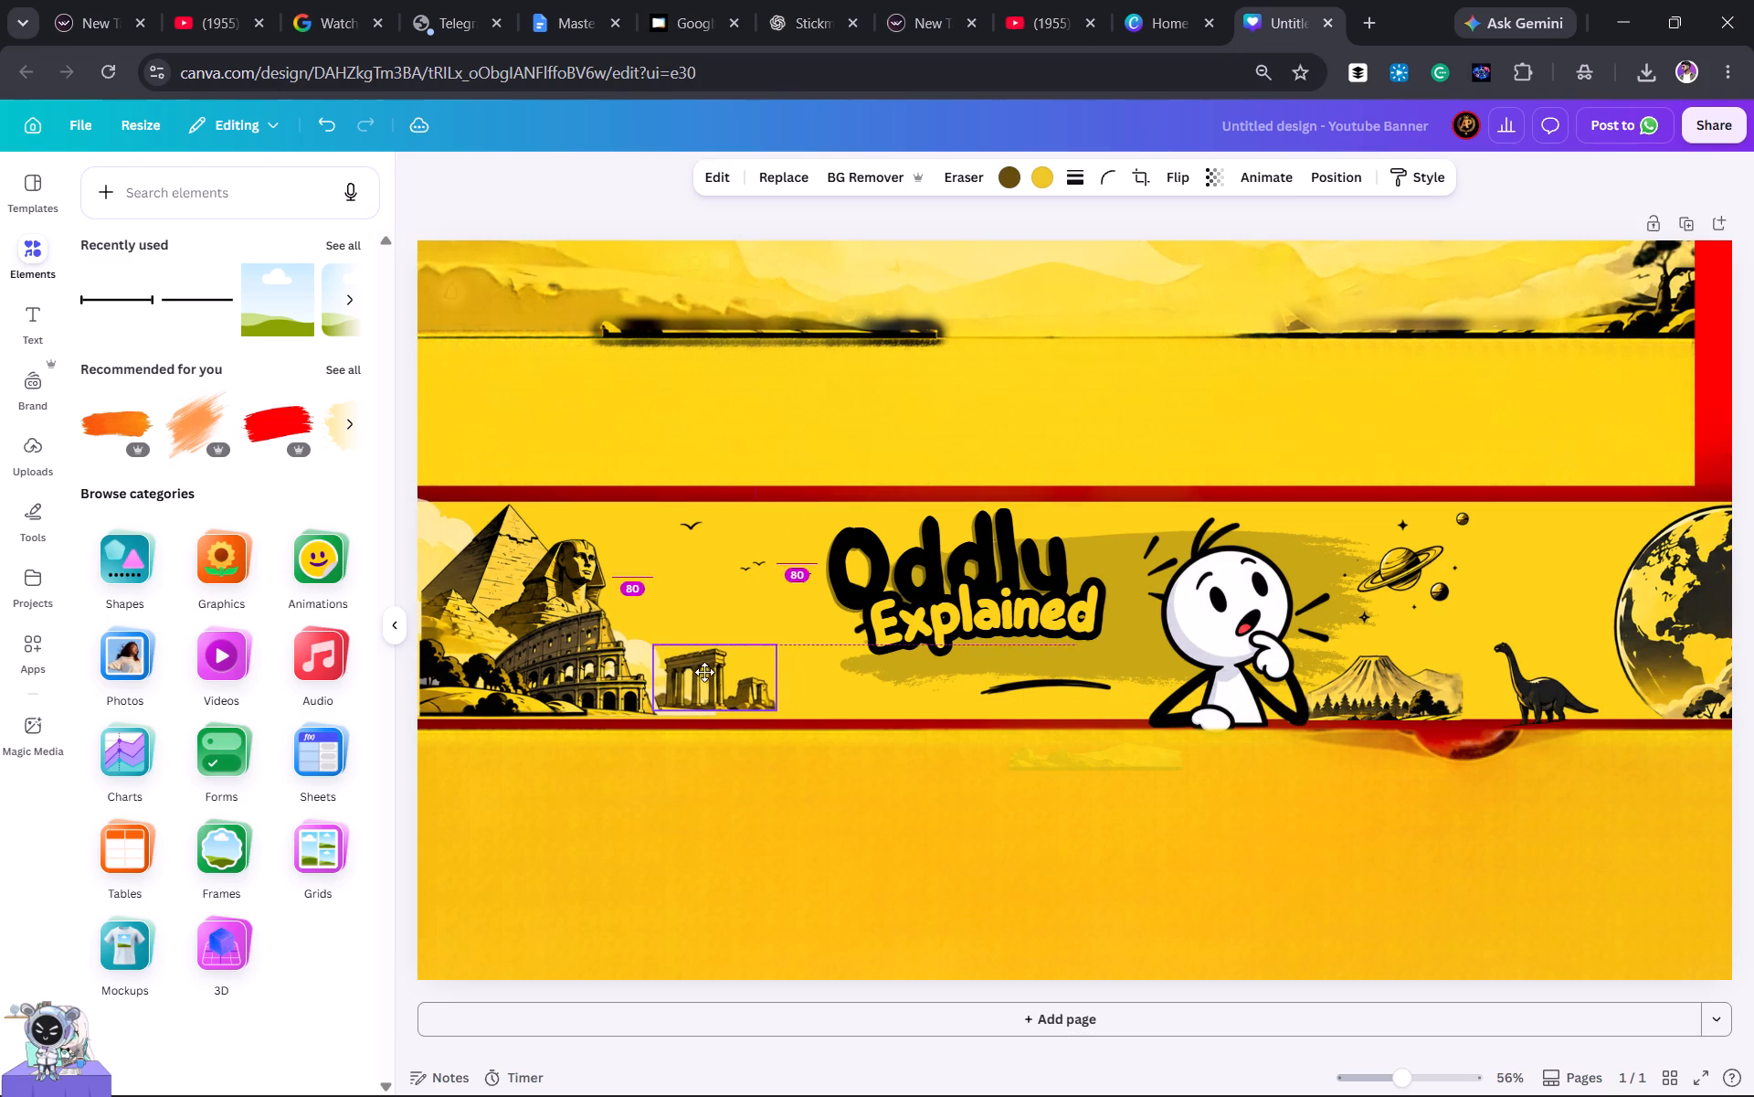
drag(704, 672, 714, 678)
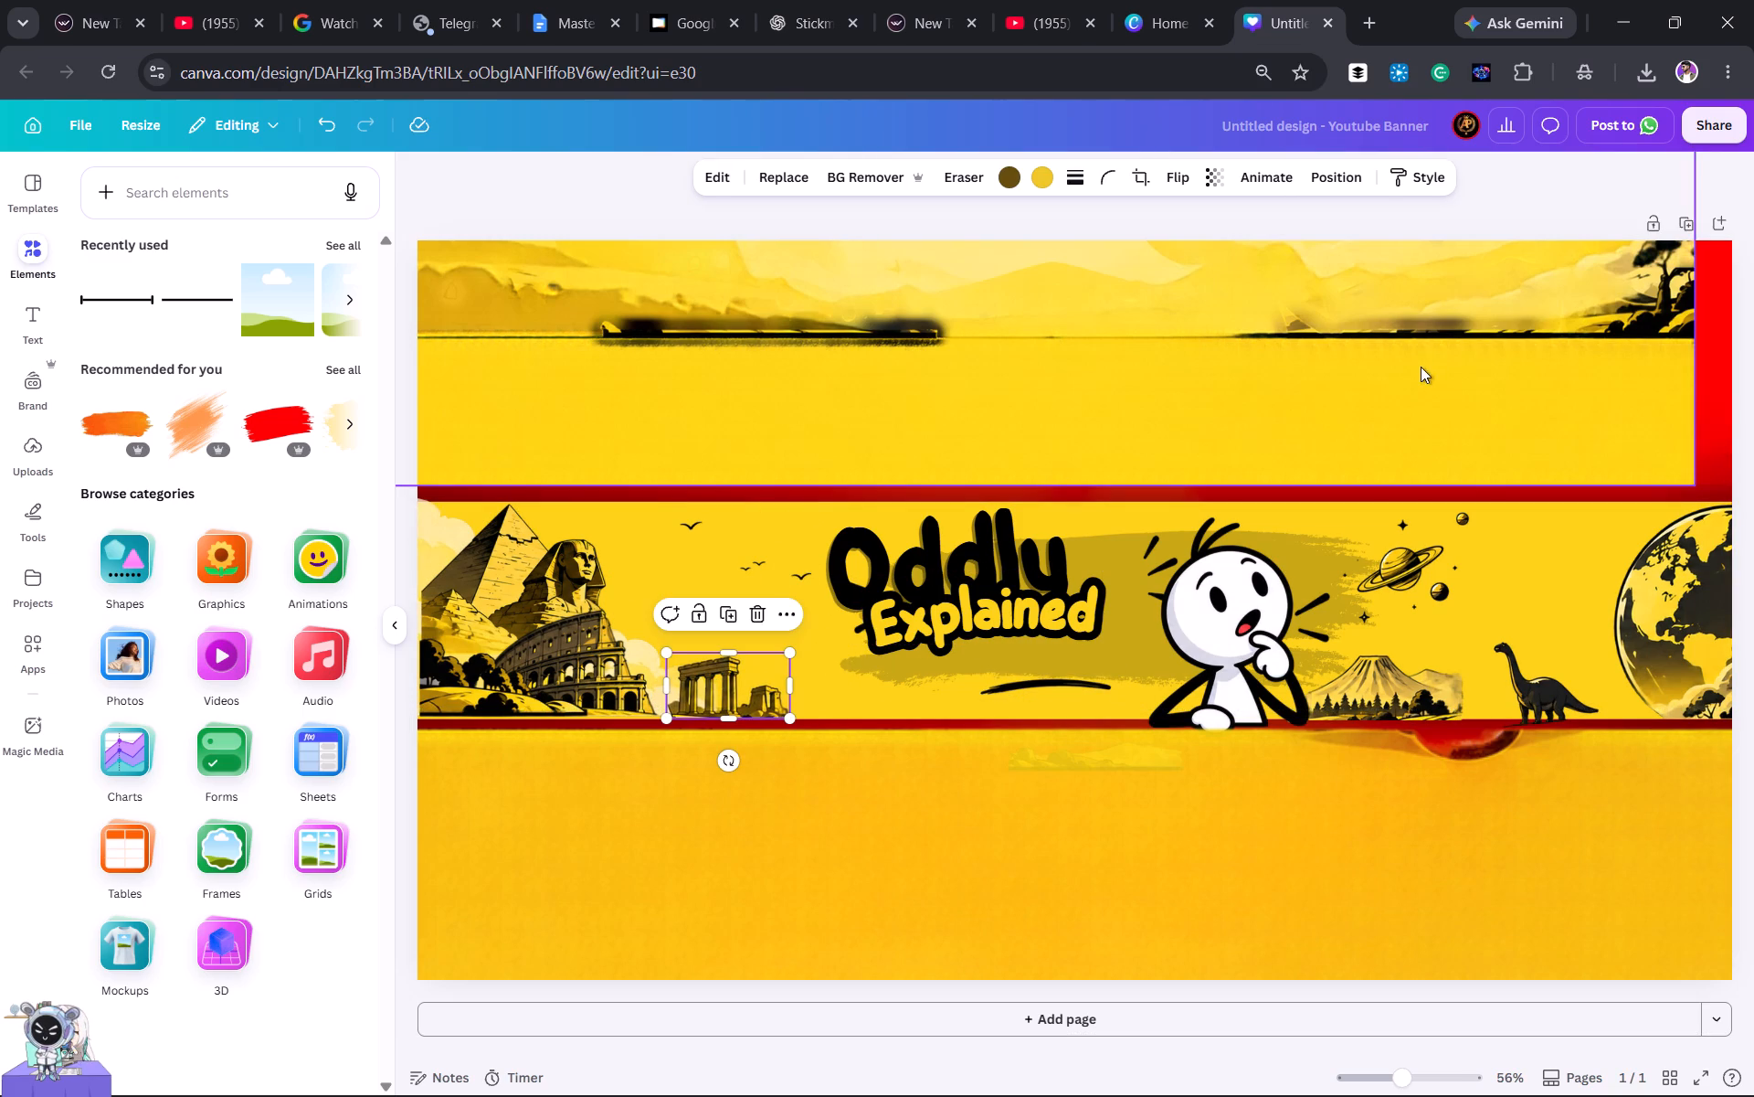
Move the sun-and-clouds background down so it fills the banner's top and extends below the central band.
click(1421, 367)
drag(1402, 386, 1446, 751)
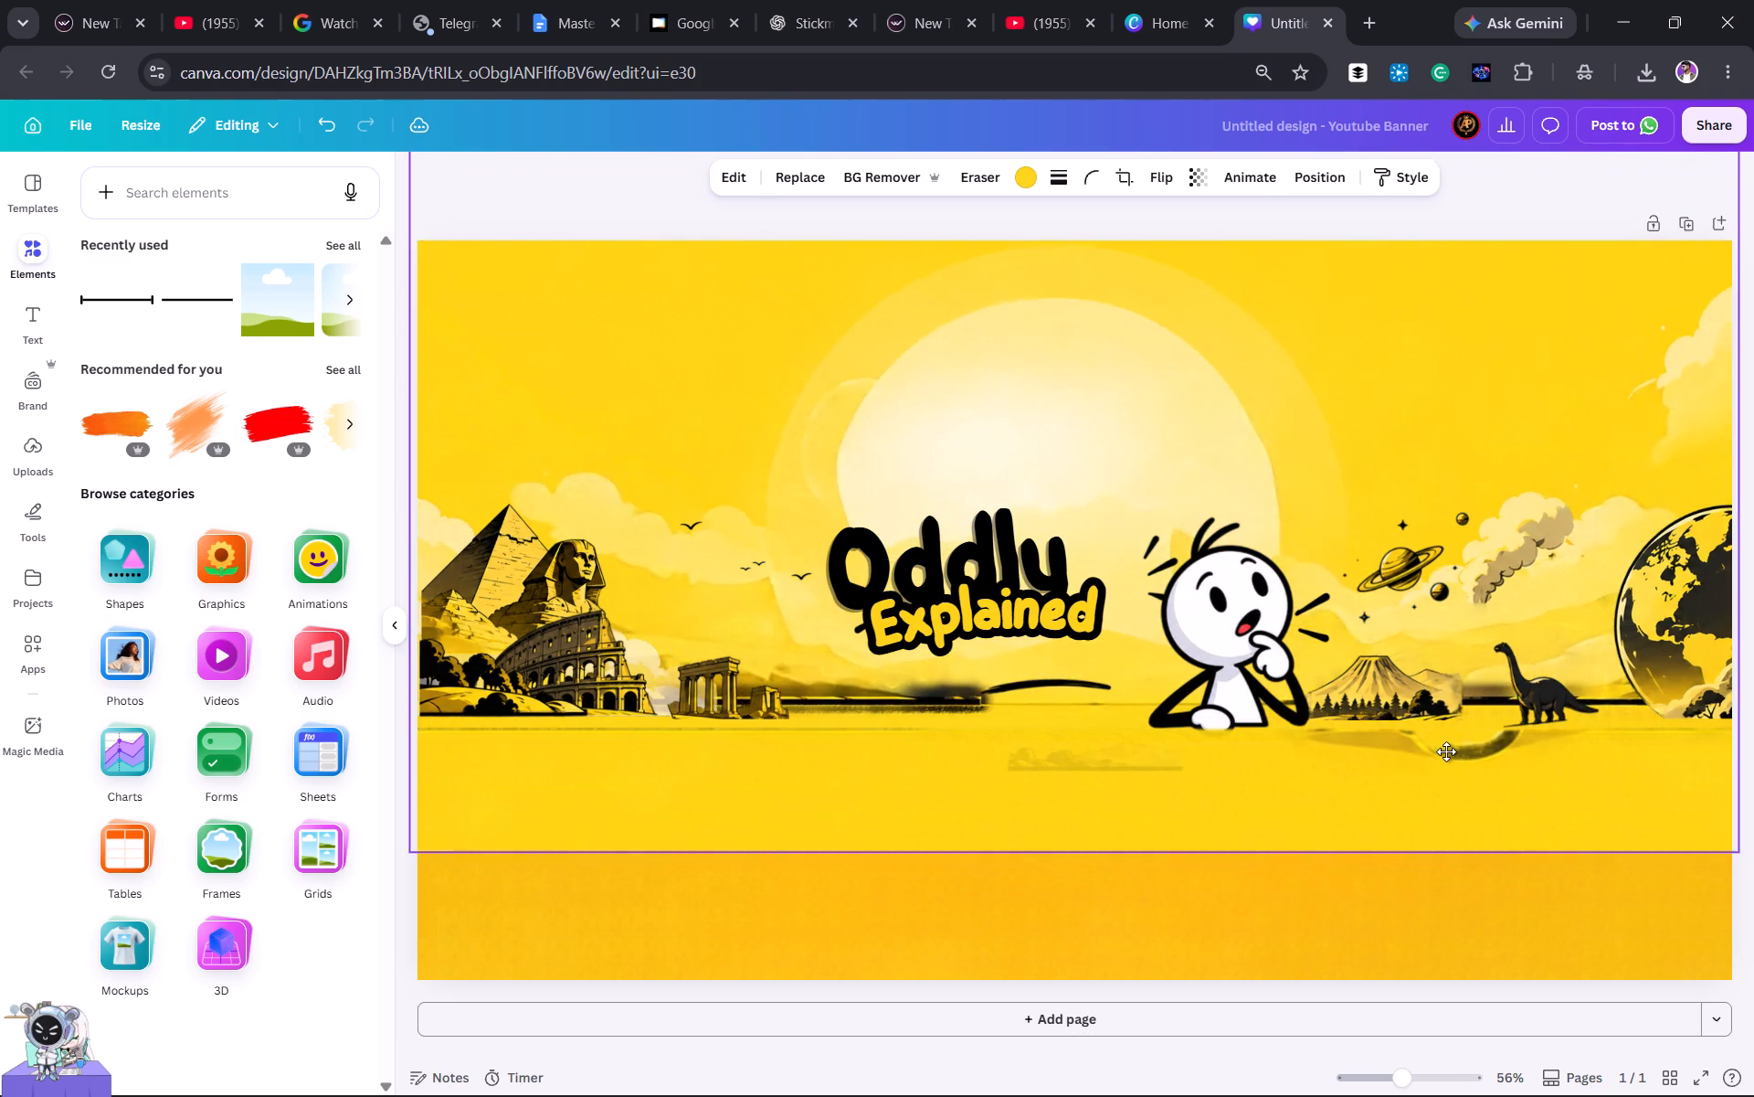
drag(1446, 751, 1449, 718)
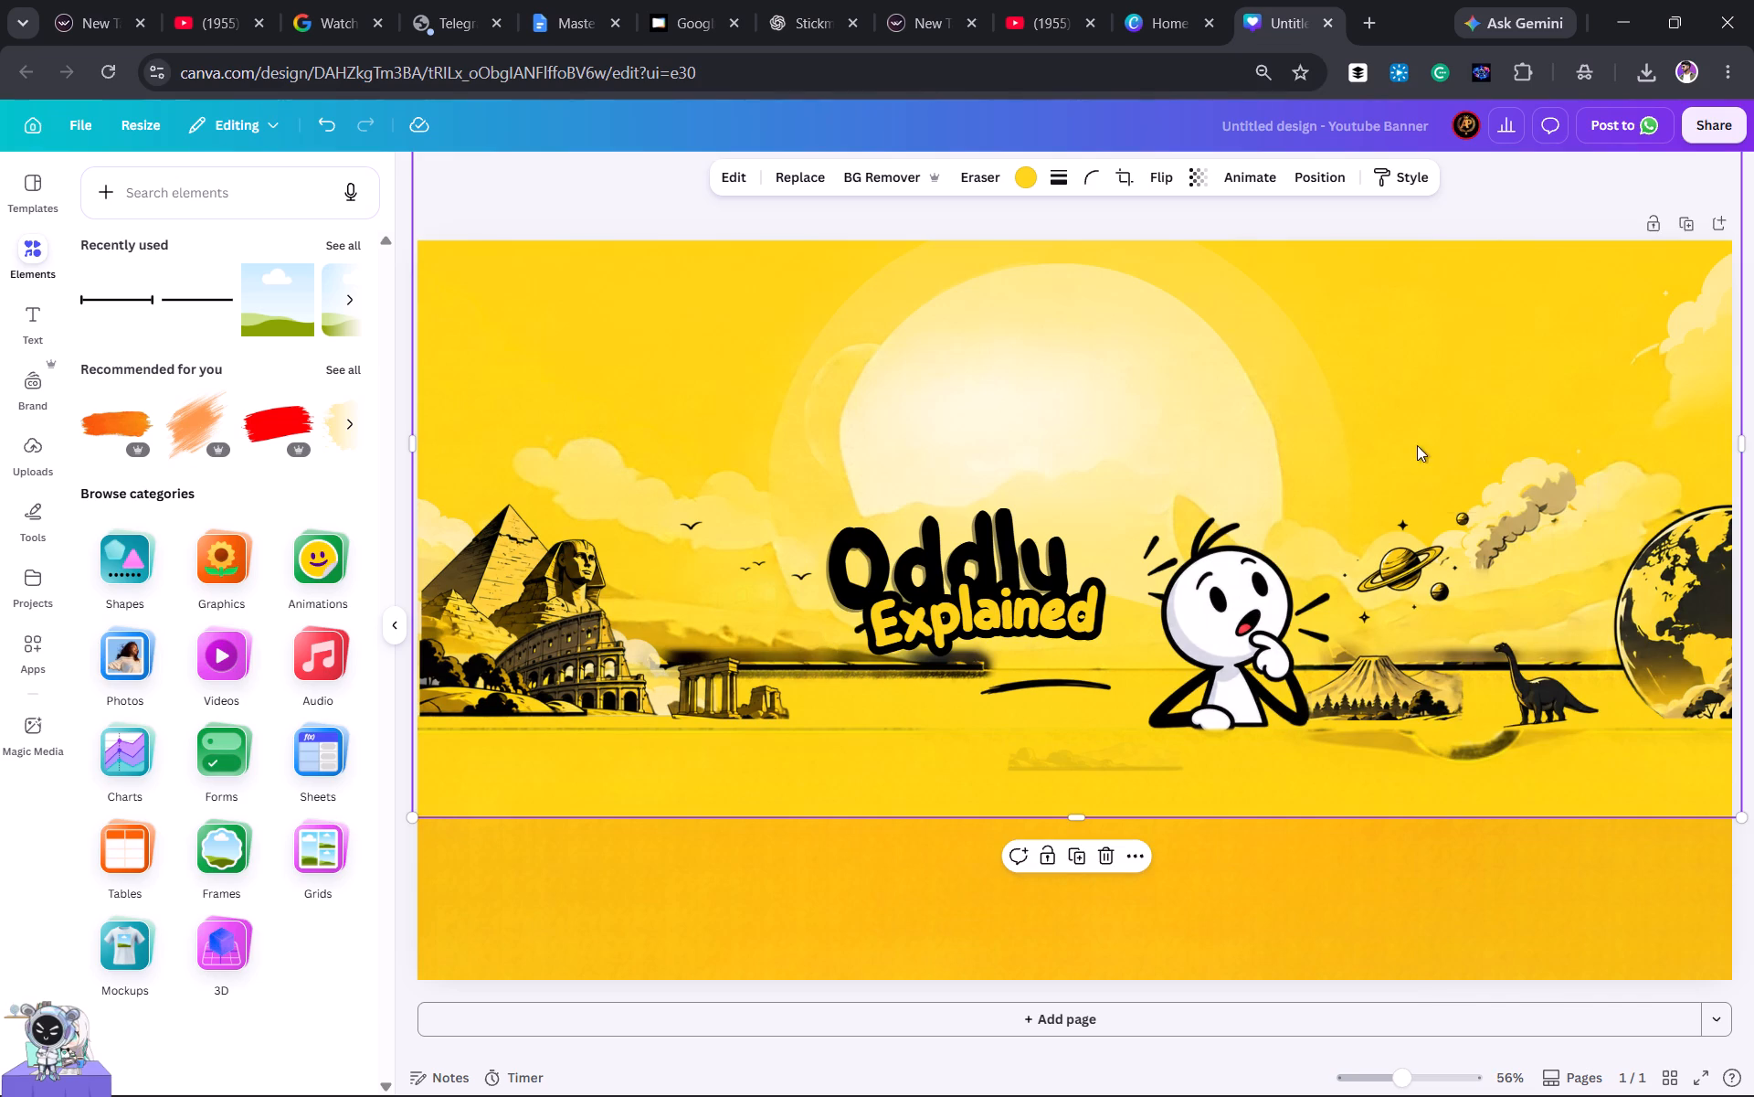
Send the sun-and-clouds background backward until it is the bottommost layer.
right_click(1417, 445)
click(1485, 630)
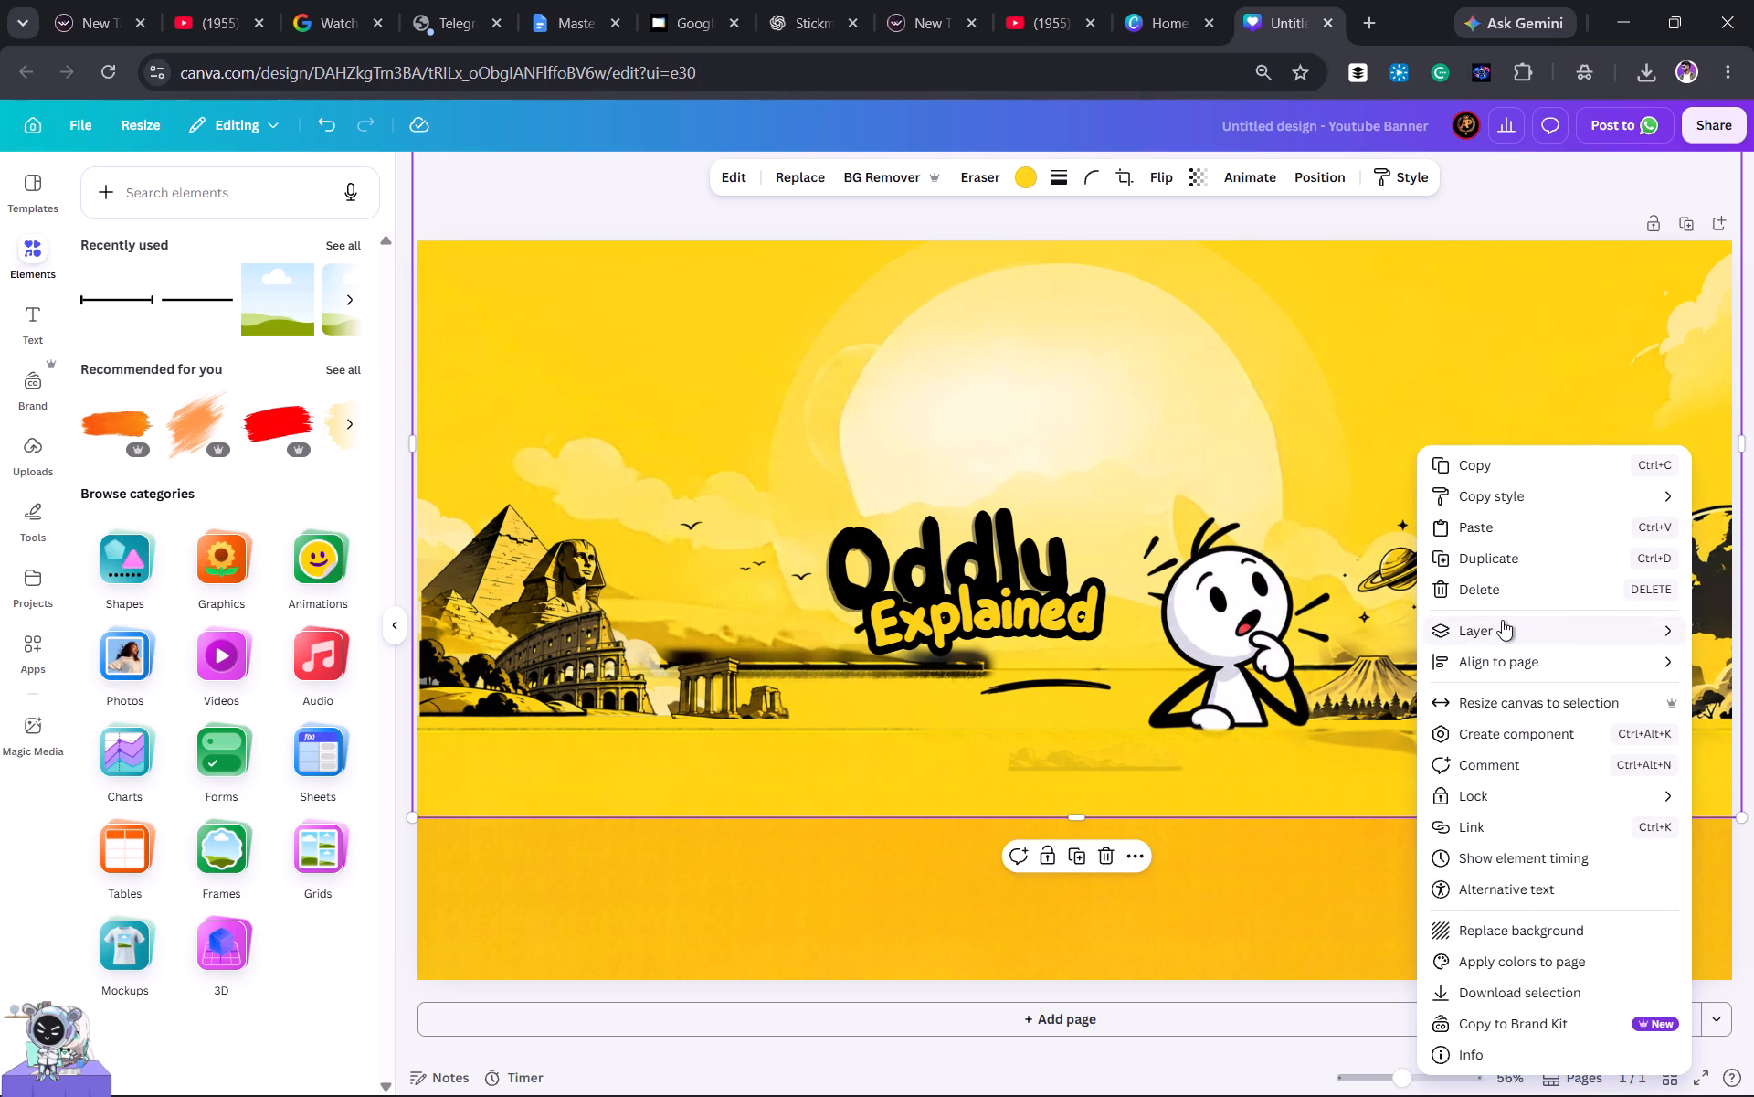
click(1502, 620)
click(1332, 687)
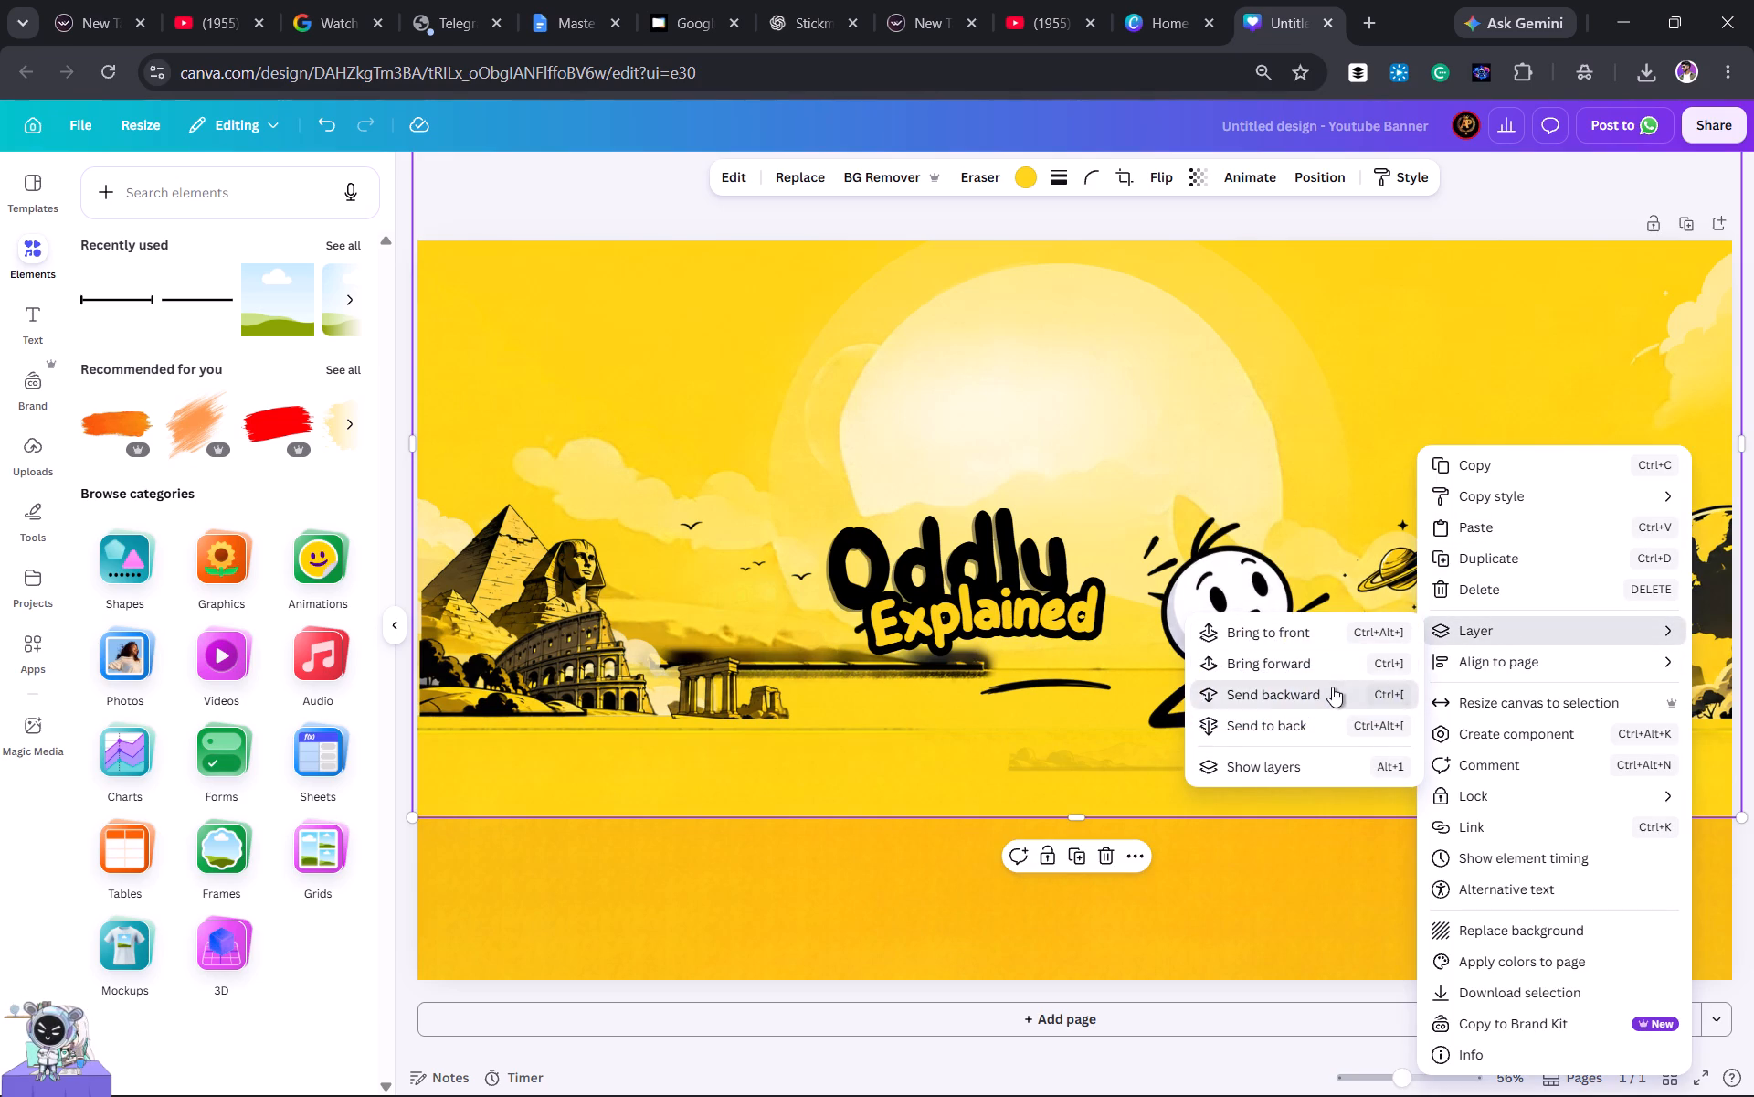
click(1337, 688)
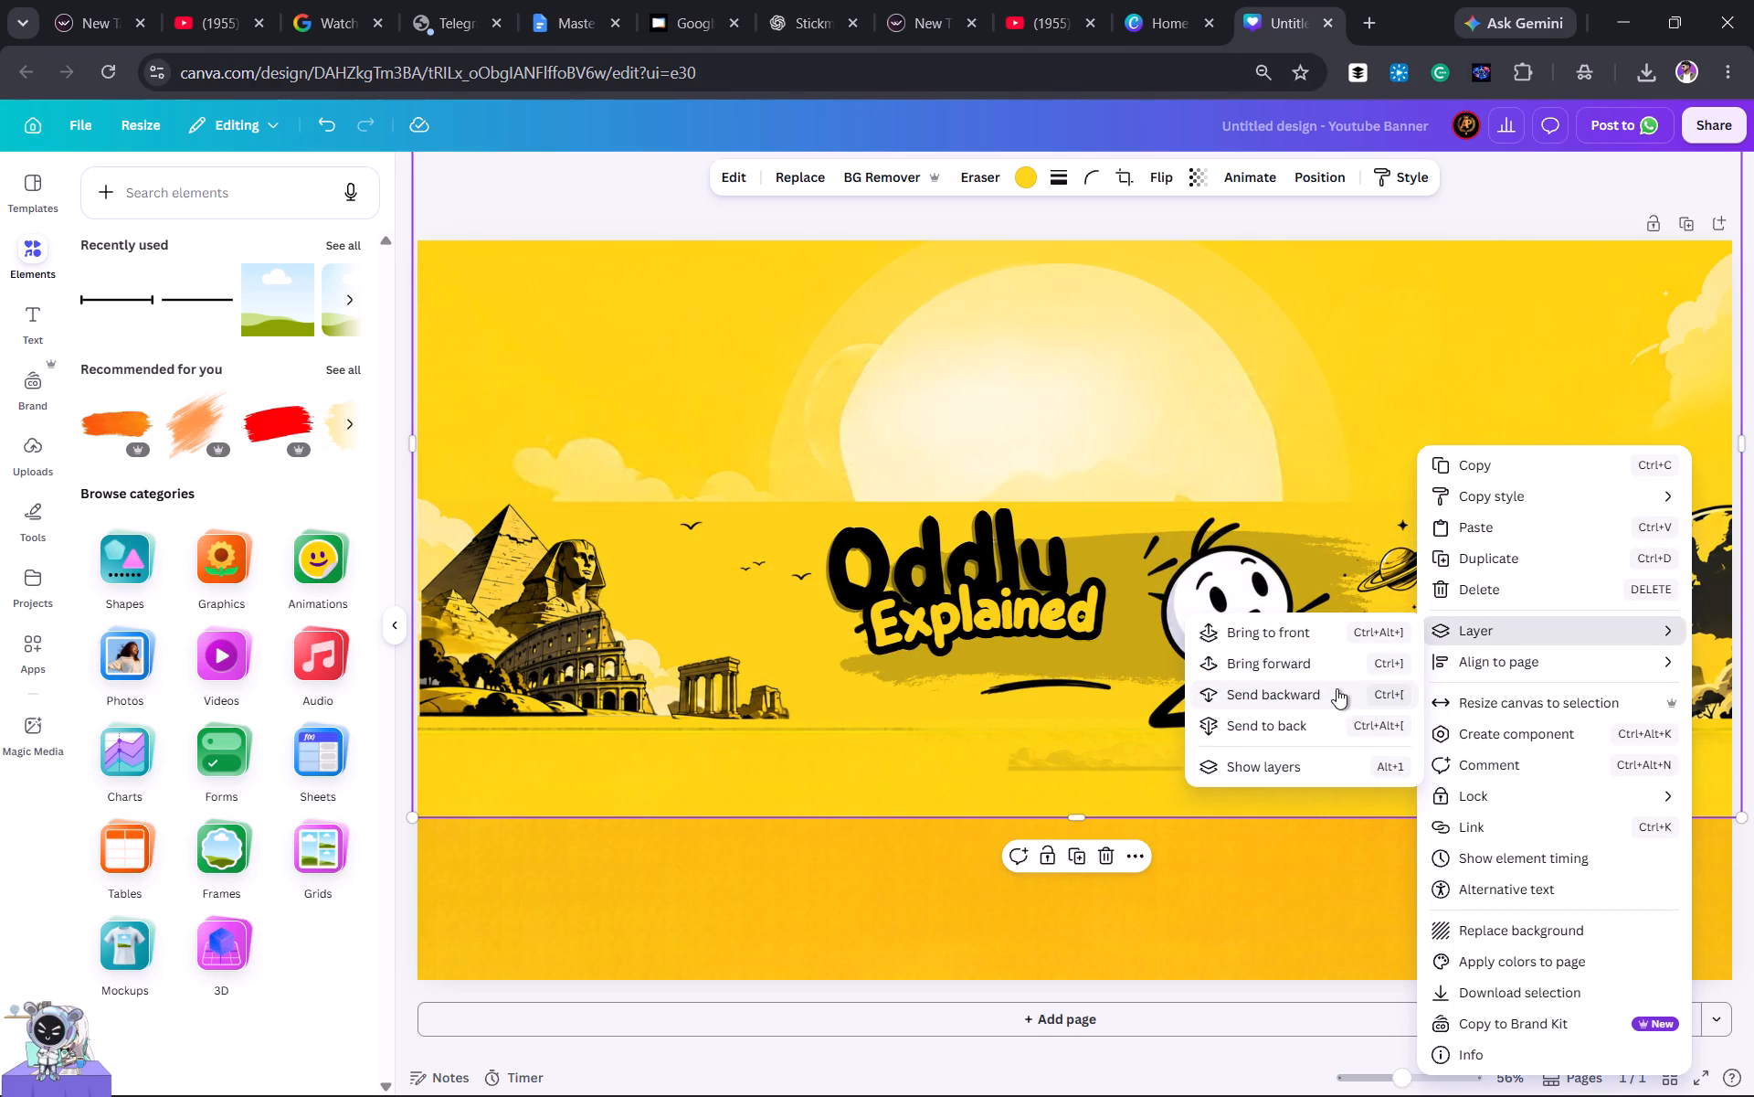
click(1337, 688)
click(1337, 688)
click(1337, 688)
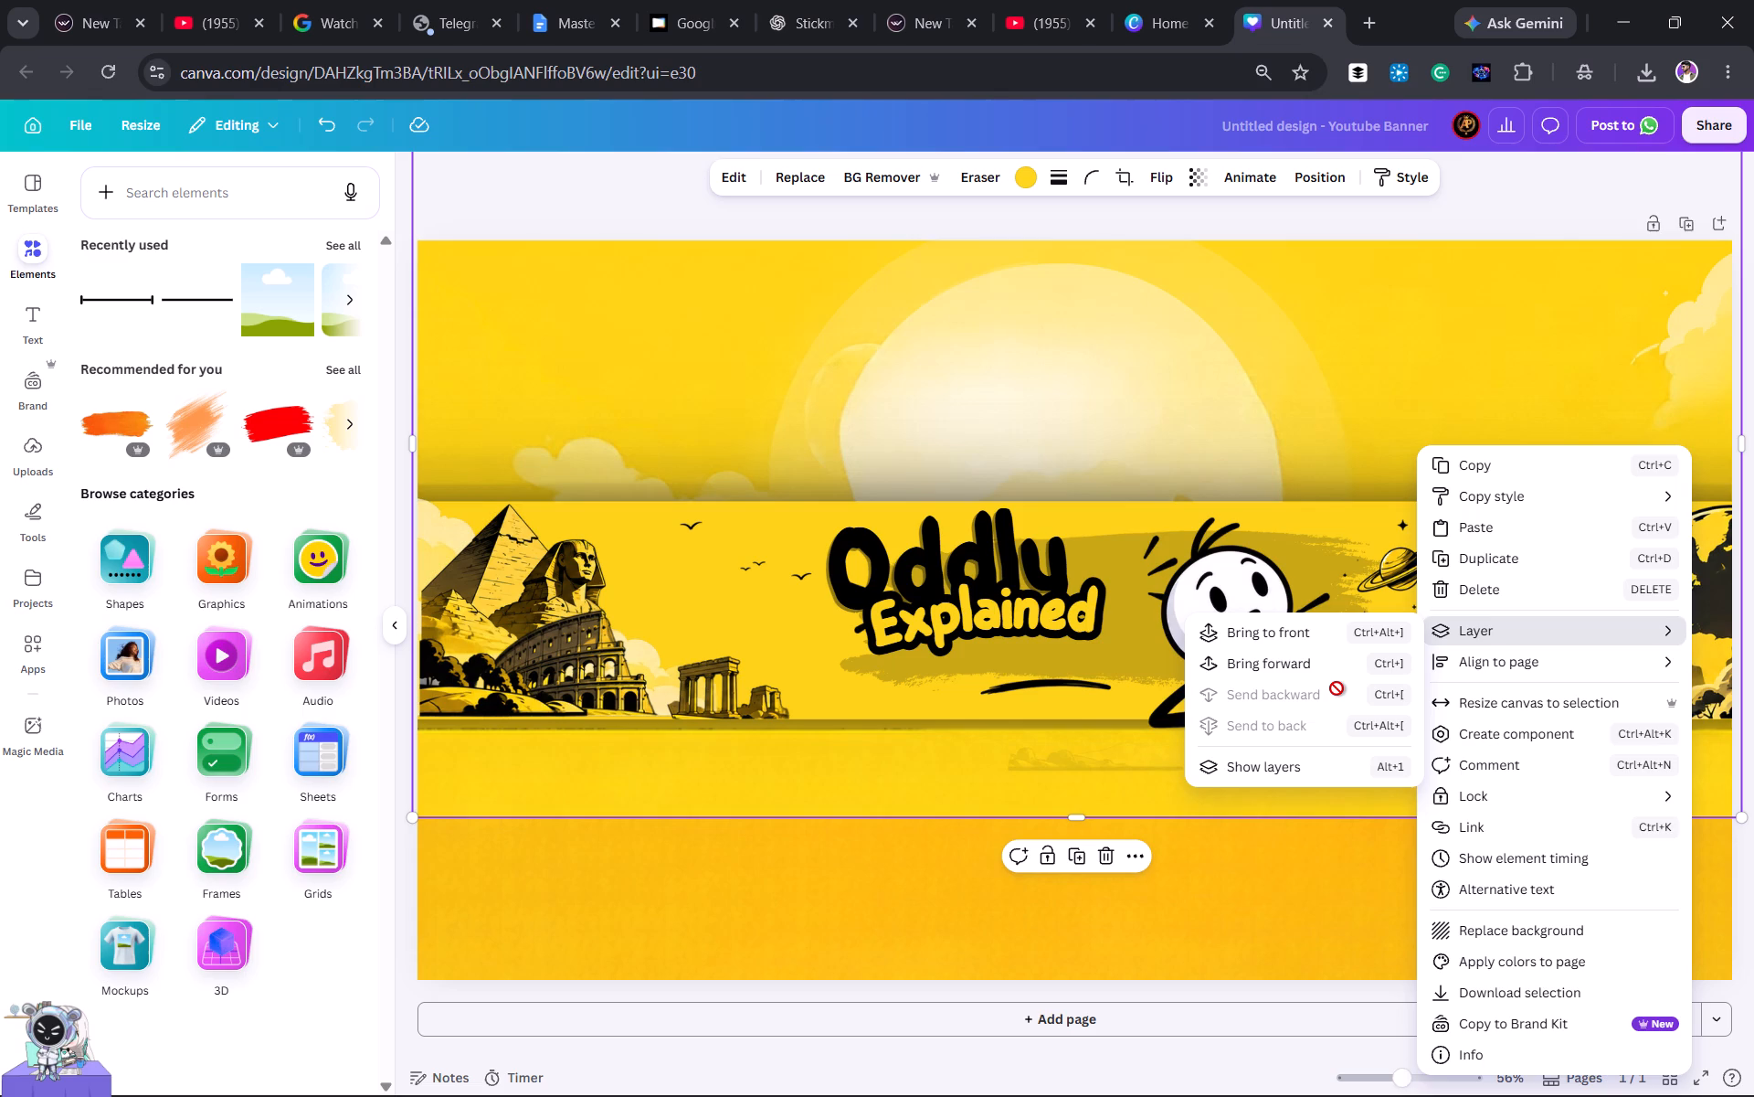
click(943, 891)
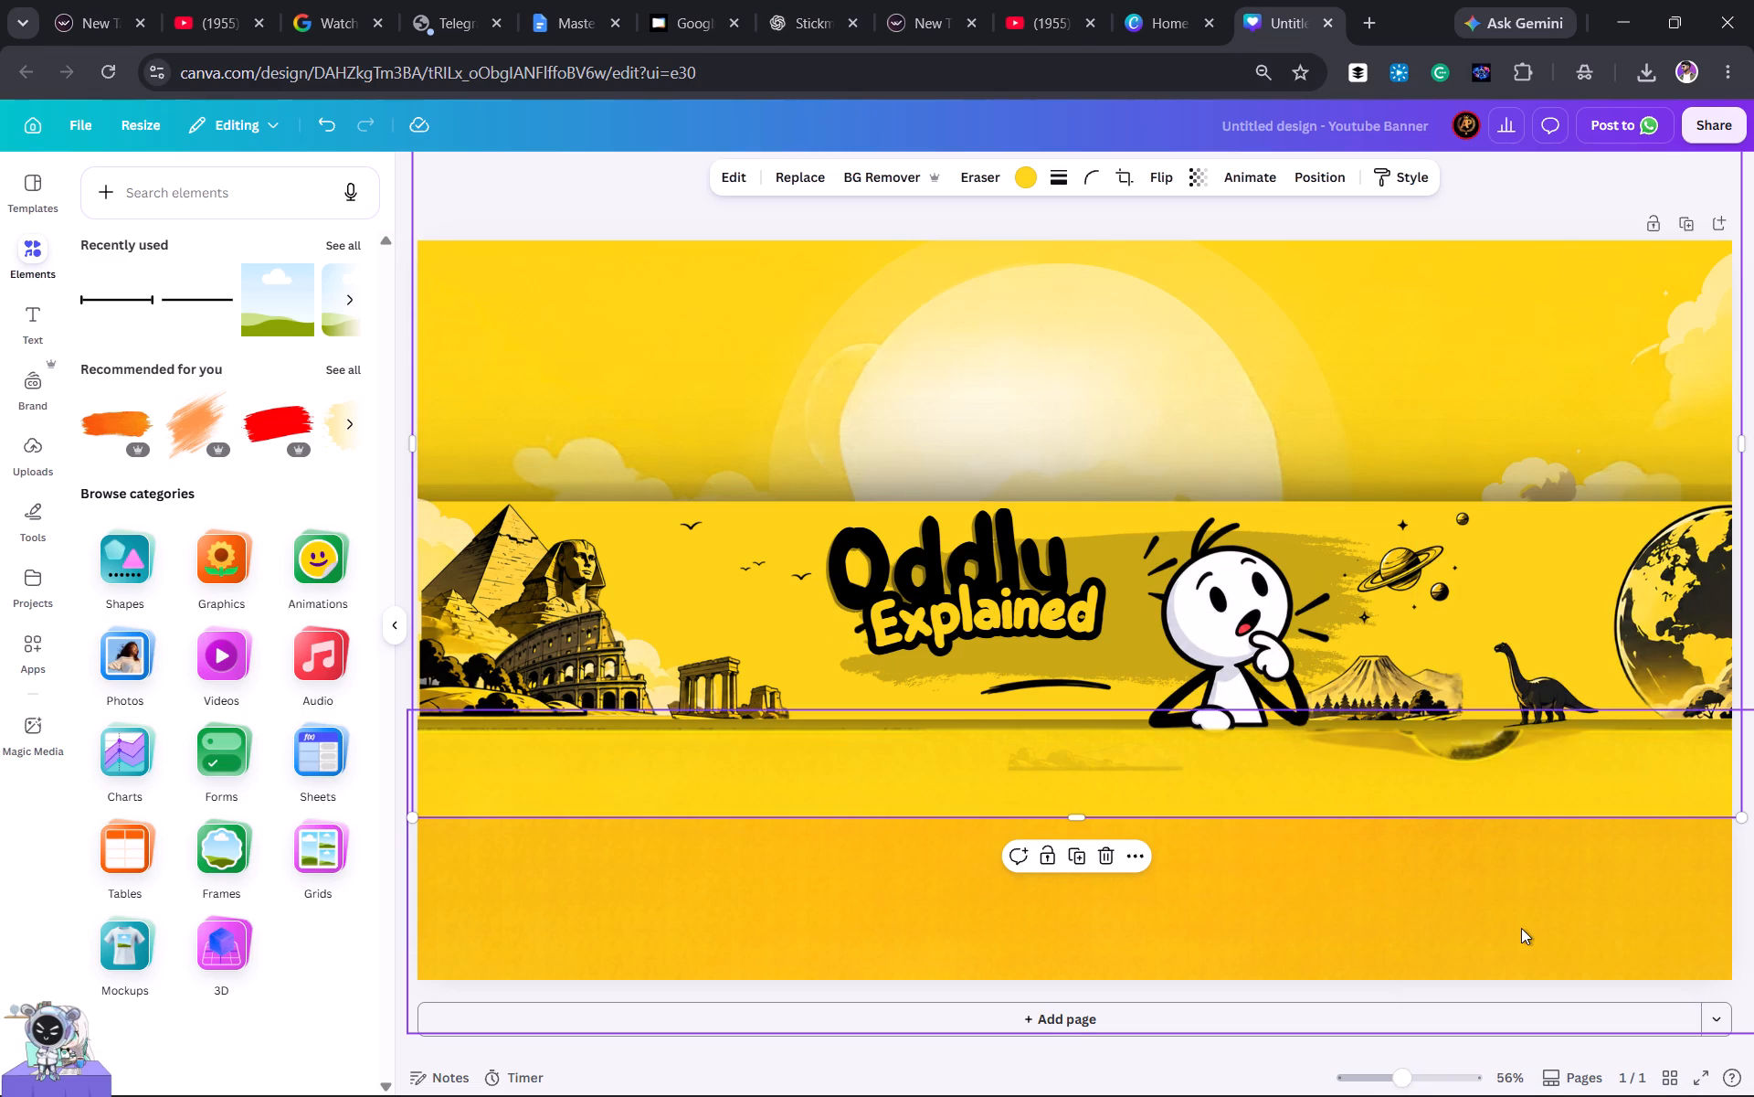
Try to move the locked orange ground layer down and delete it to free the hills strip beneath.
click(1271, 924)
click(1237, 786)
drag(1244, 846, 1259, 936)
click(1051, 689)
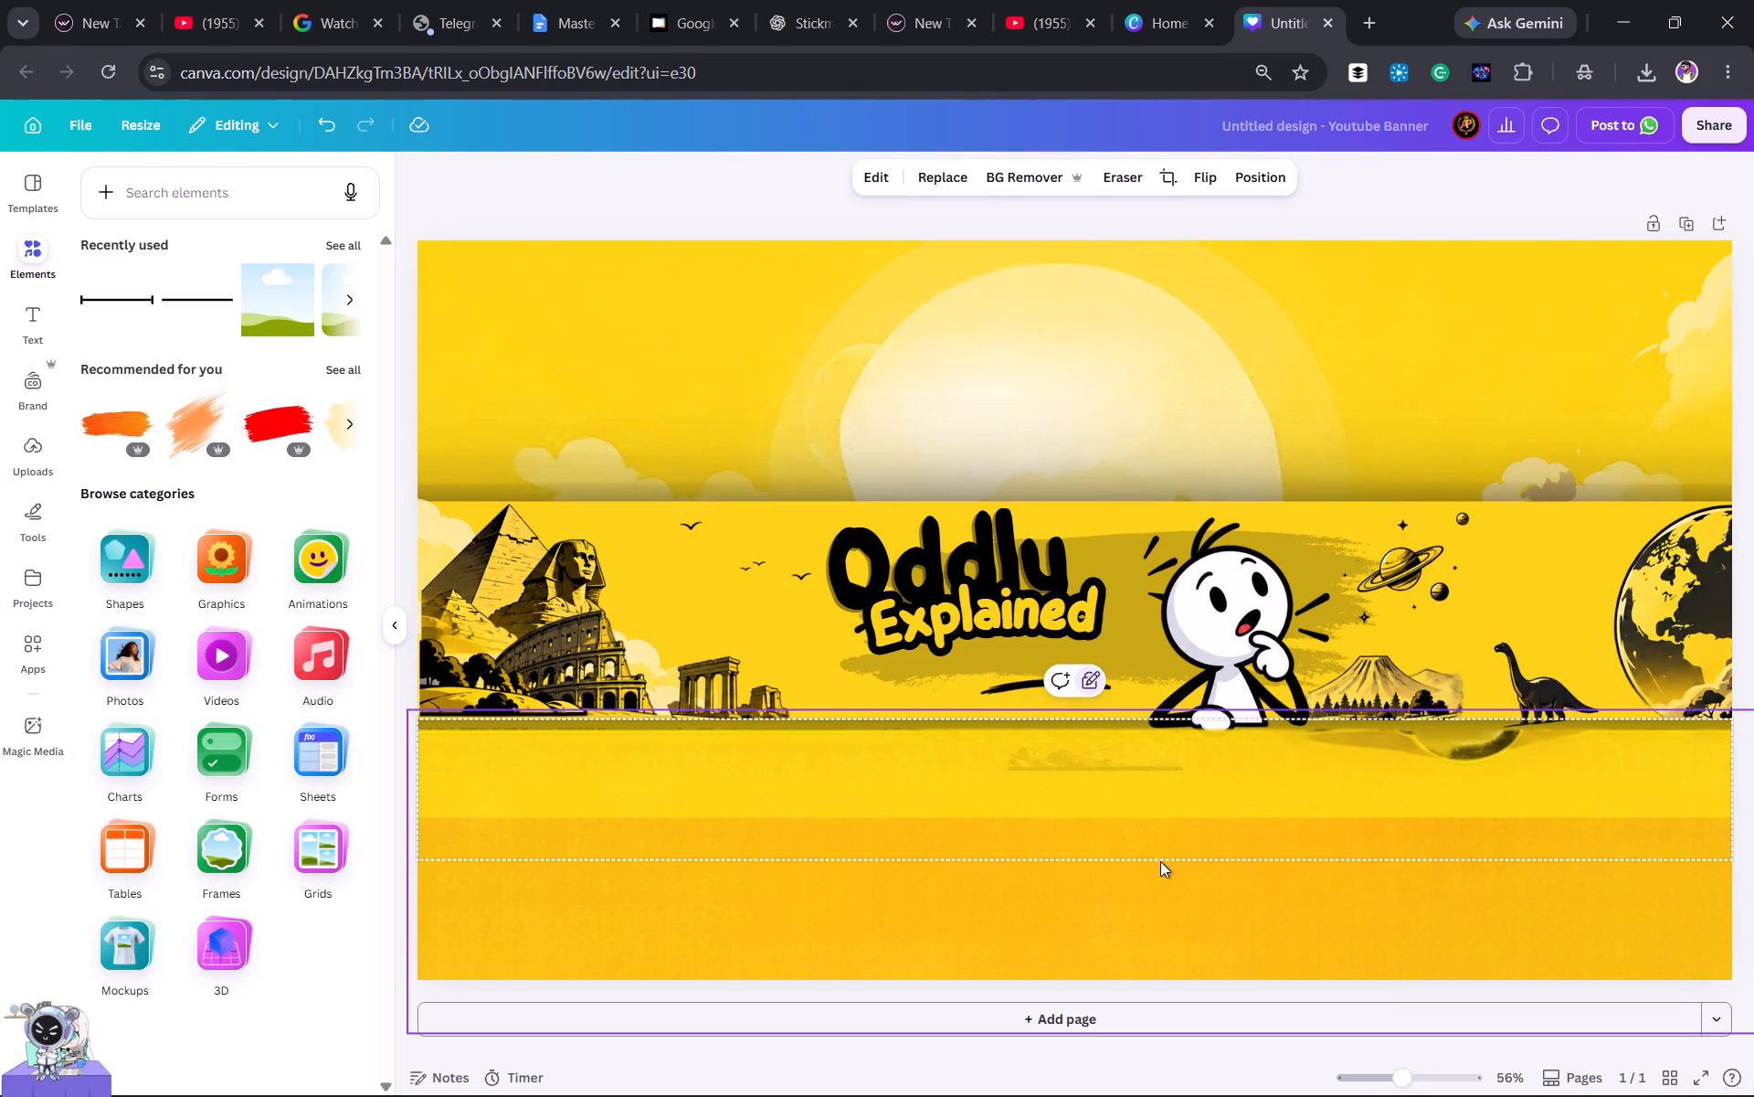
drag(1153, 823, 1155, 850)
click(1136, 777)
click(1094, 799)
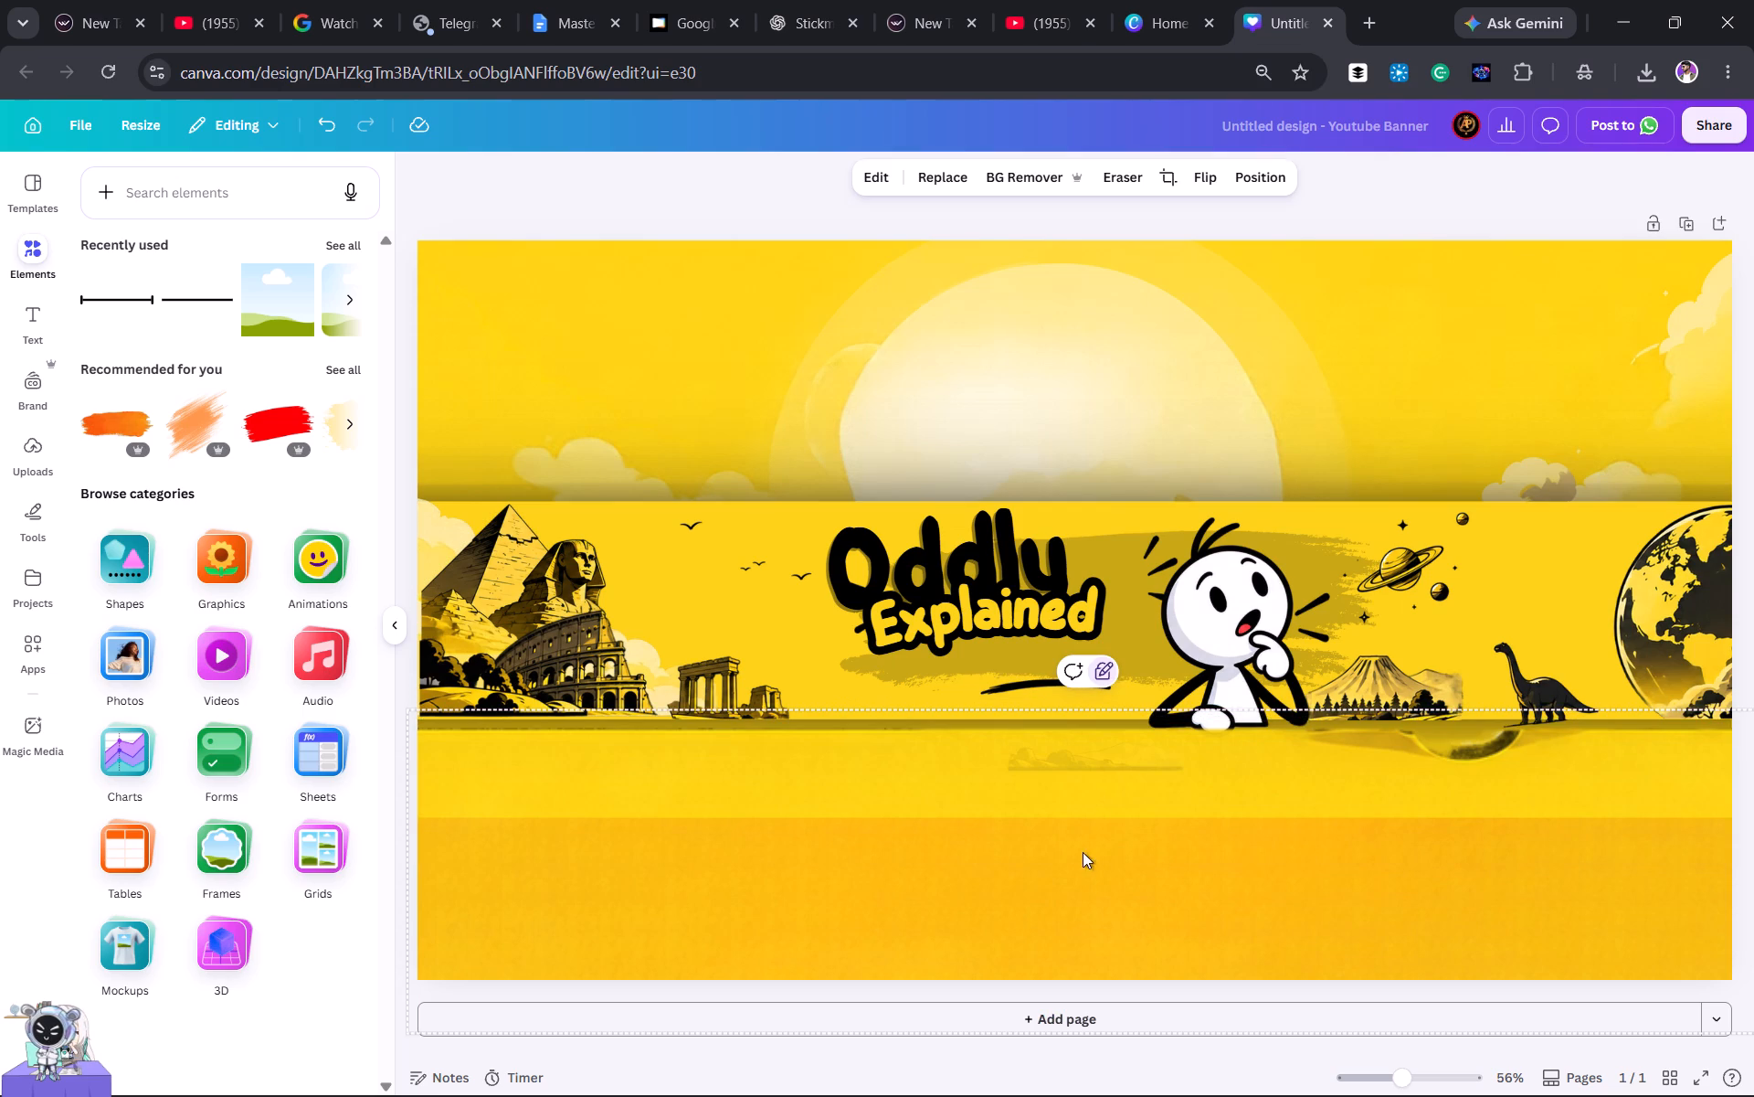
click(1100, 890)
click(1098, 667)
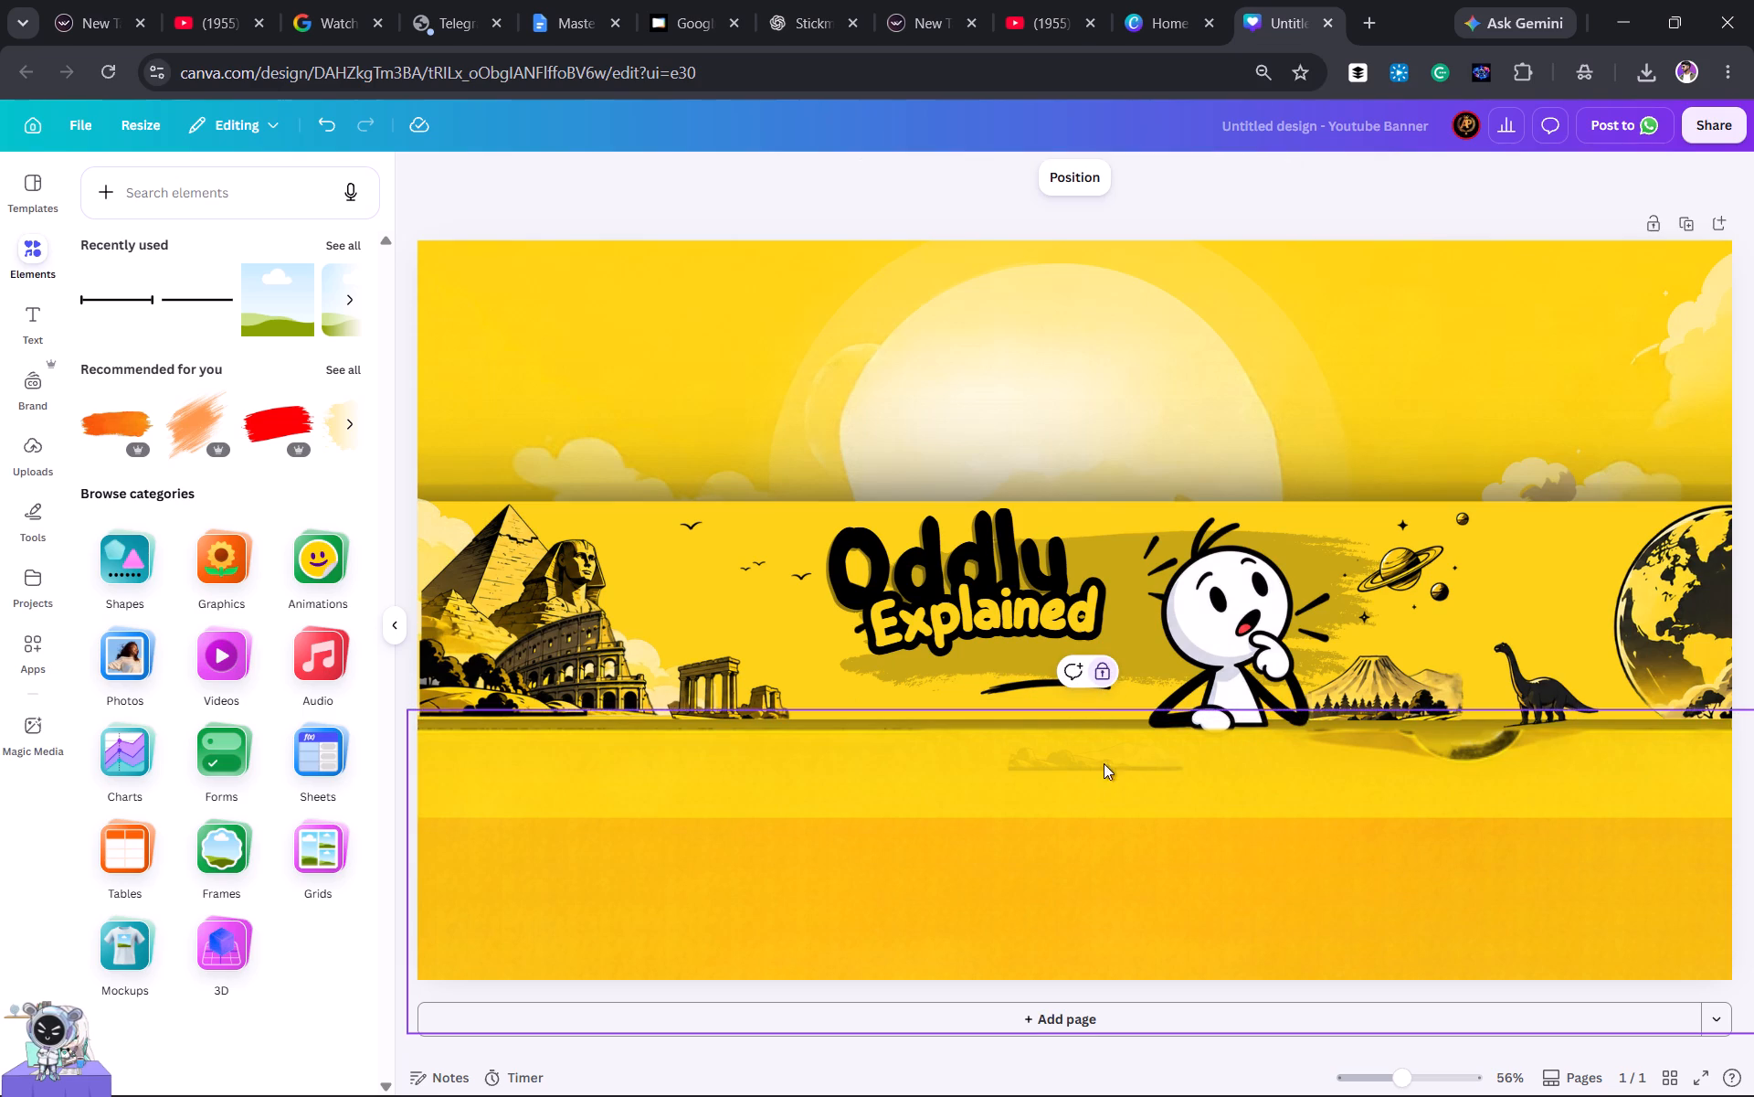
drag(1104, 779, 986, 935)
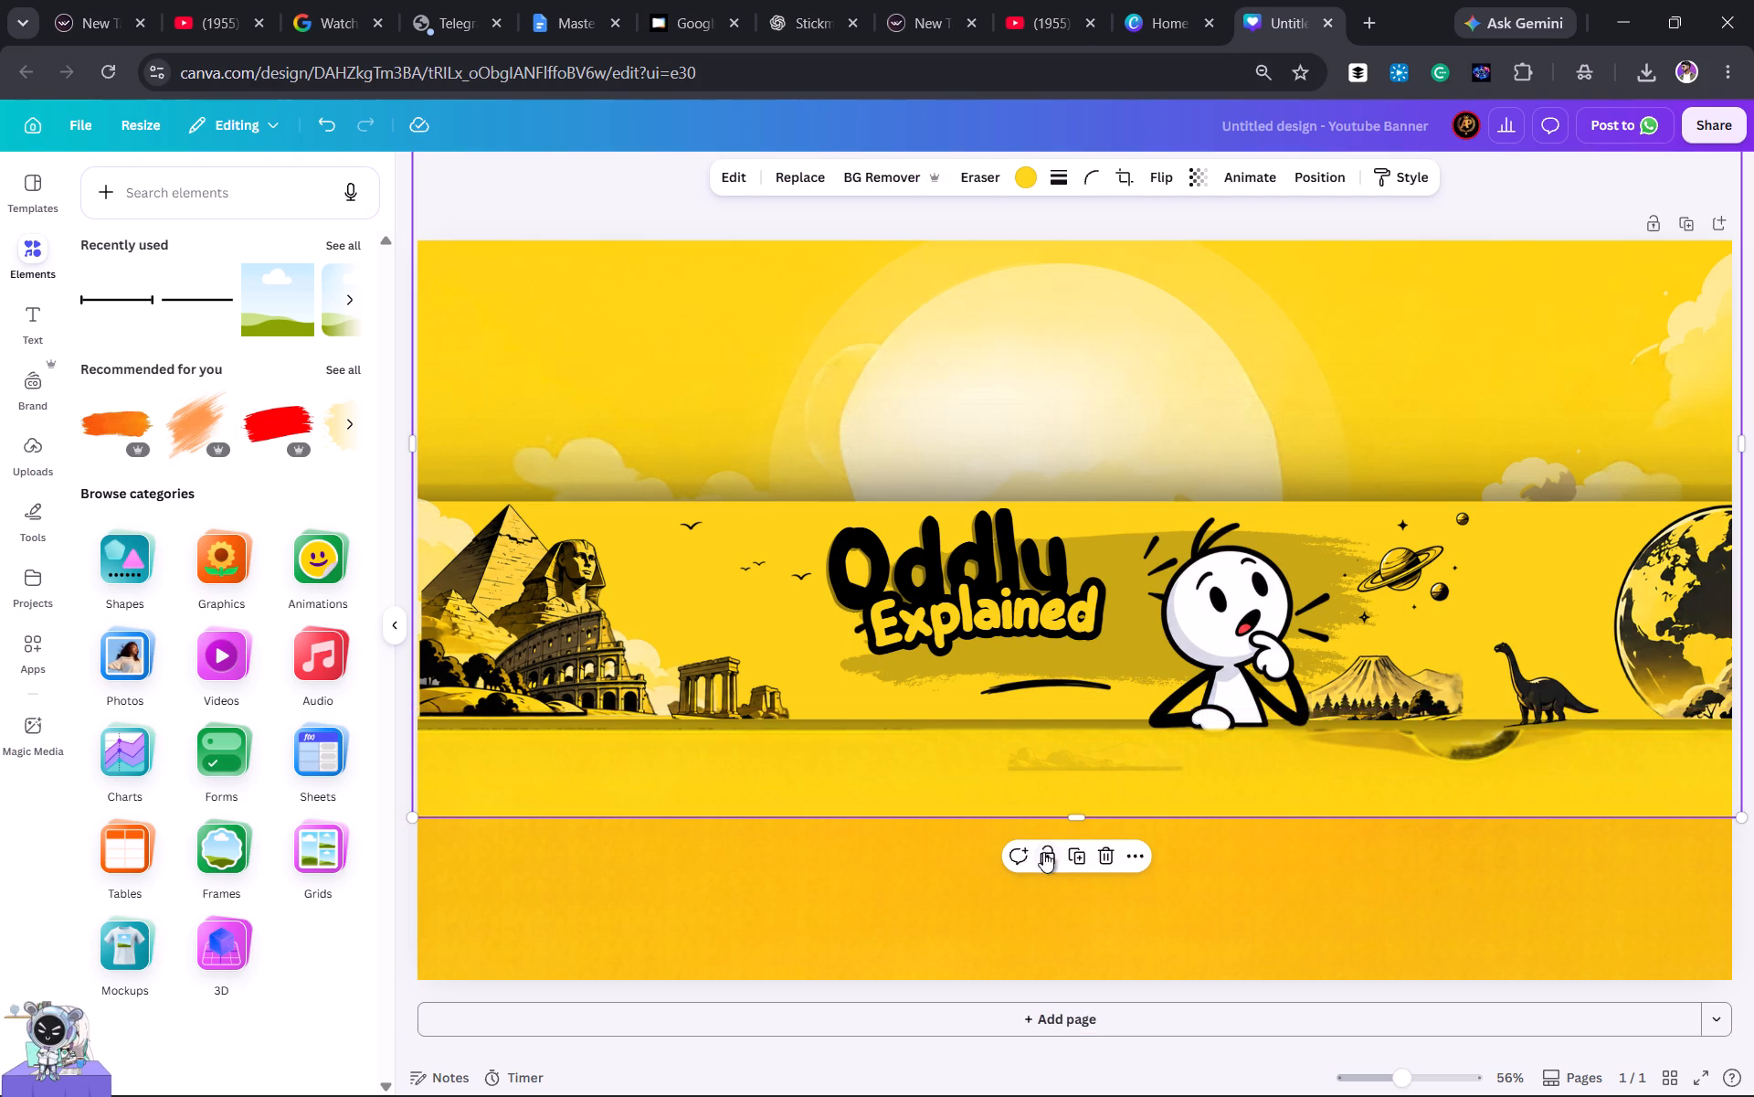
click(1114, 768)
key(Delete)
Unlock the large orange ground layer and move it down, clear of the hills strip.
click(1103, 767)
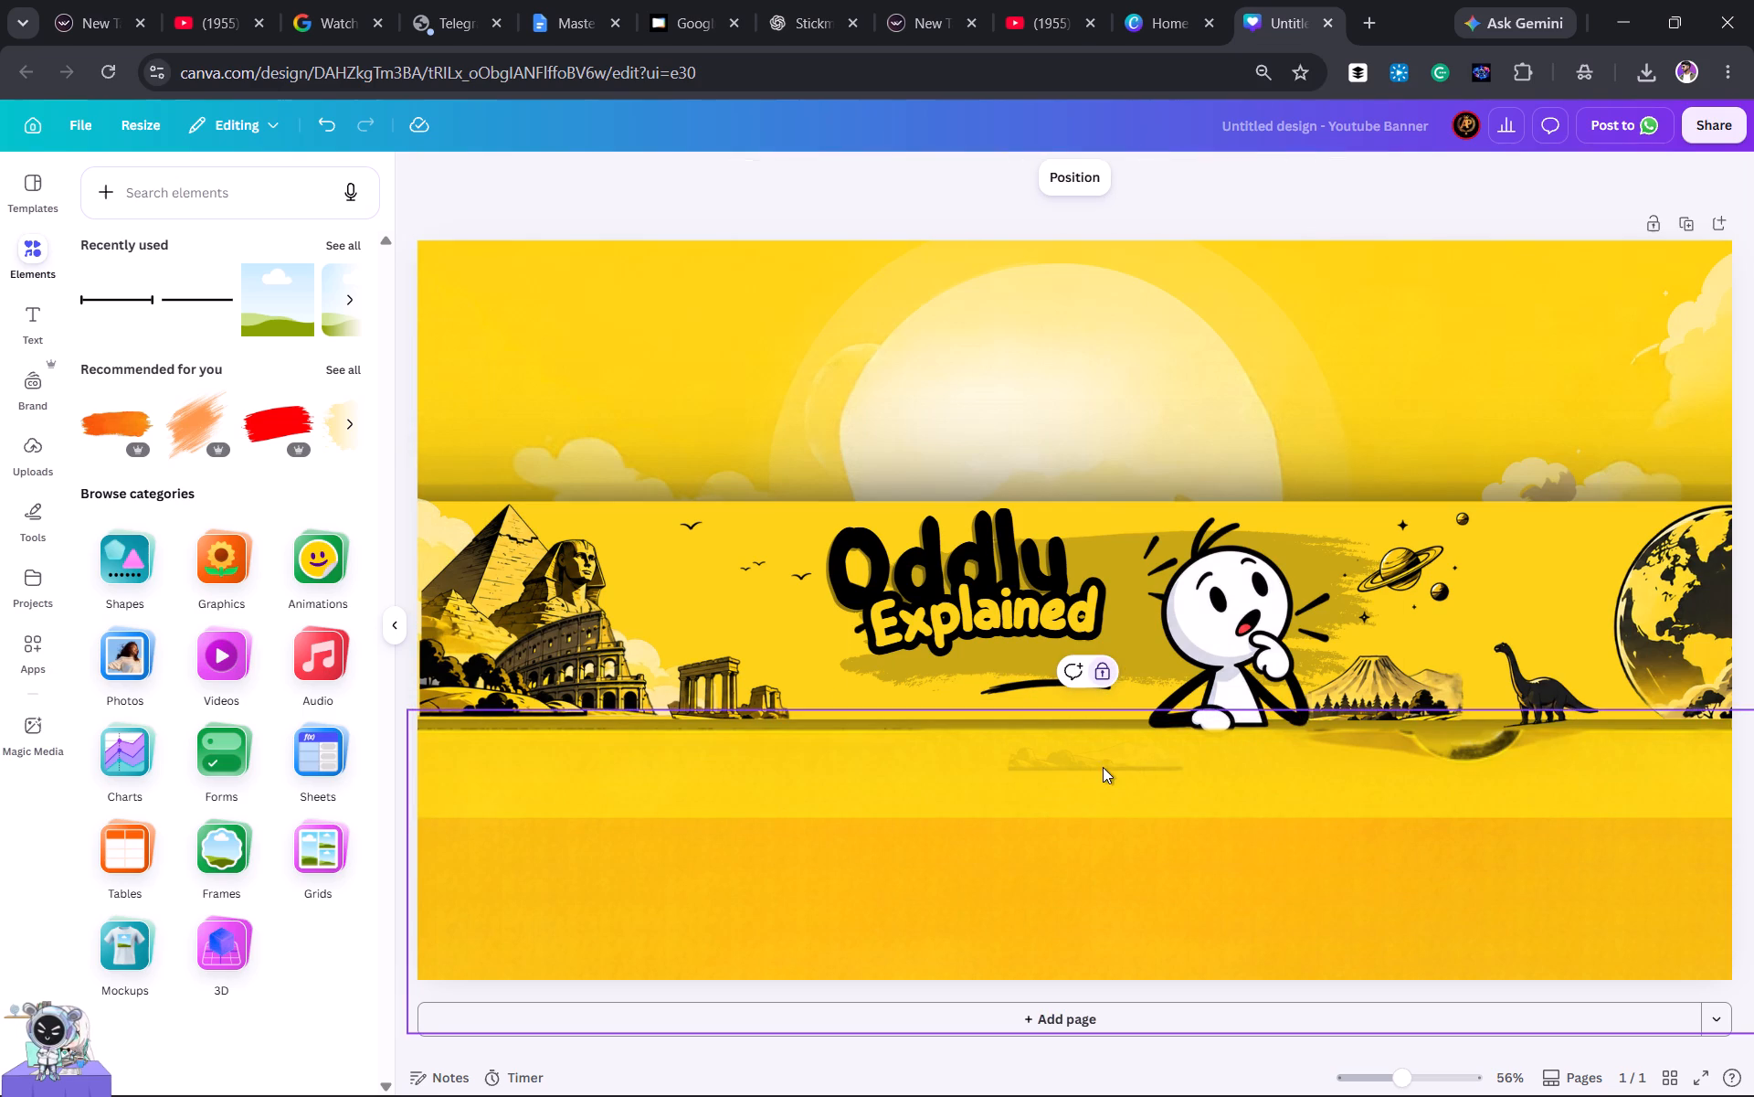
click(1097, 732)
click(1094, 669)
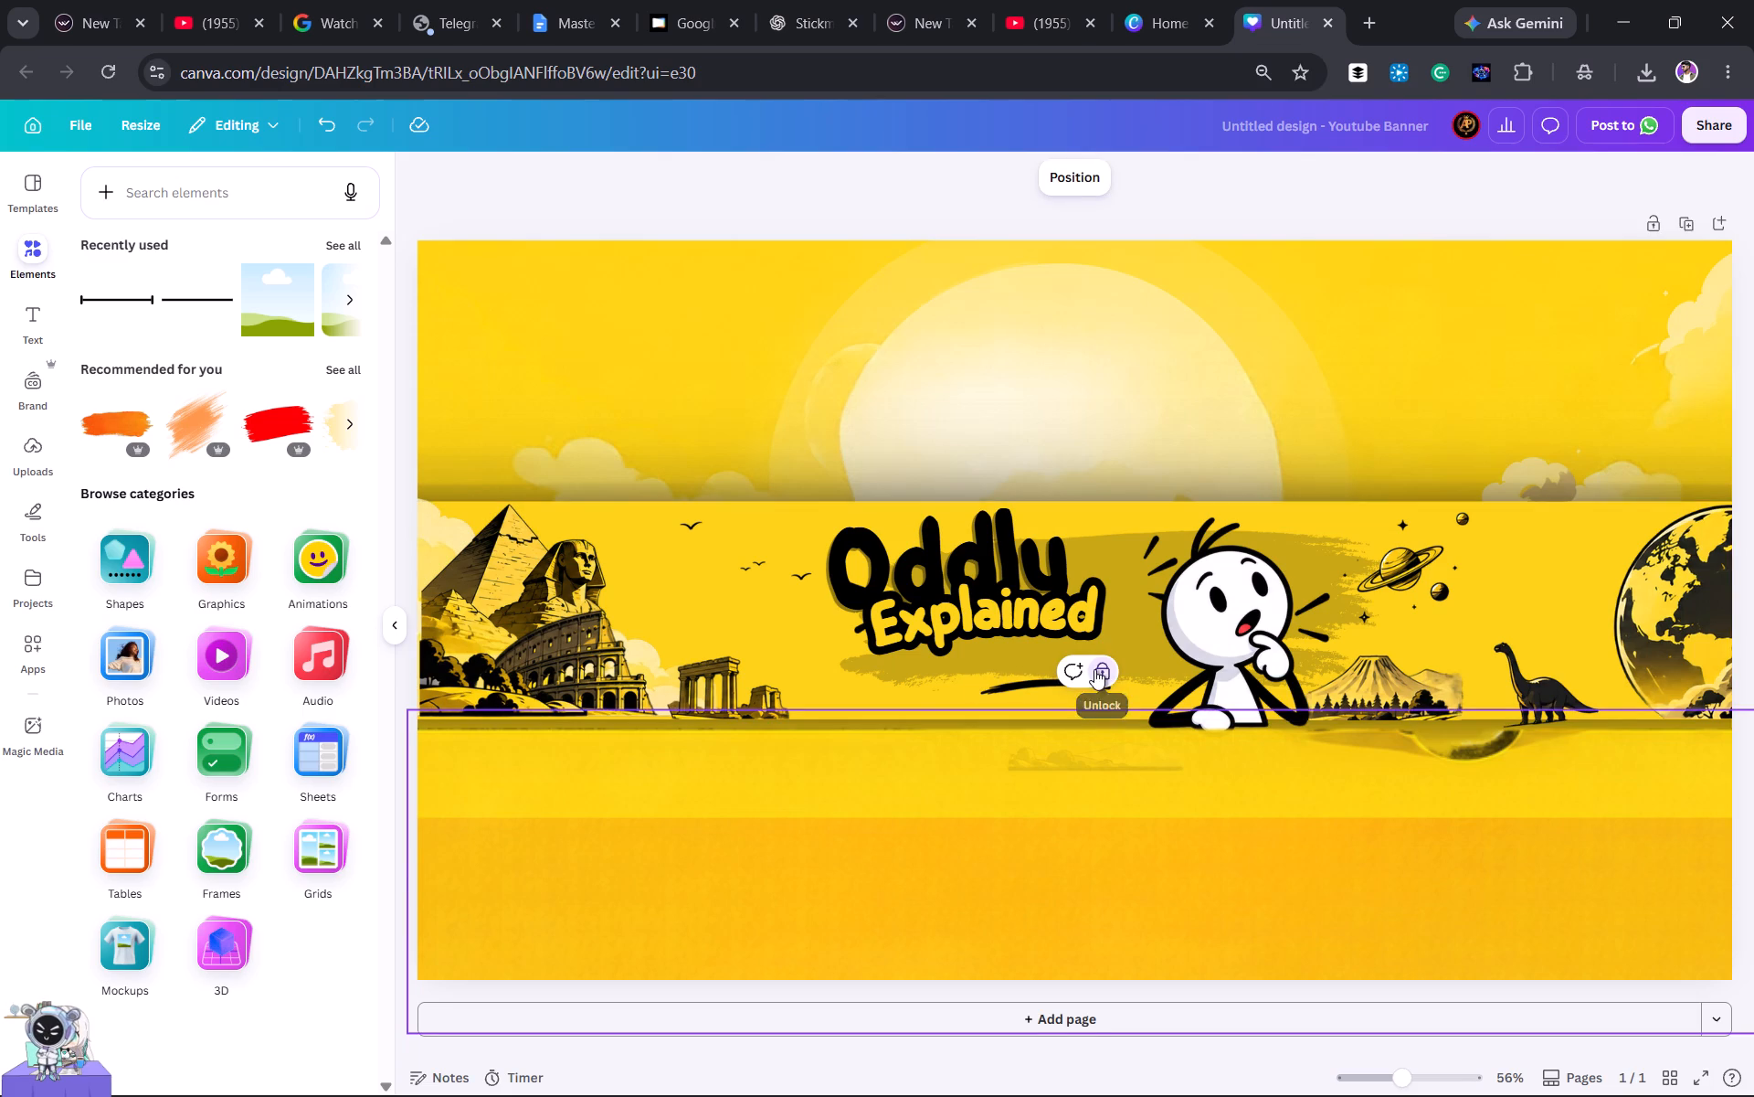
drag(1099, 756, 1094, 940)
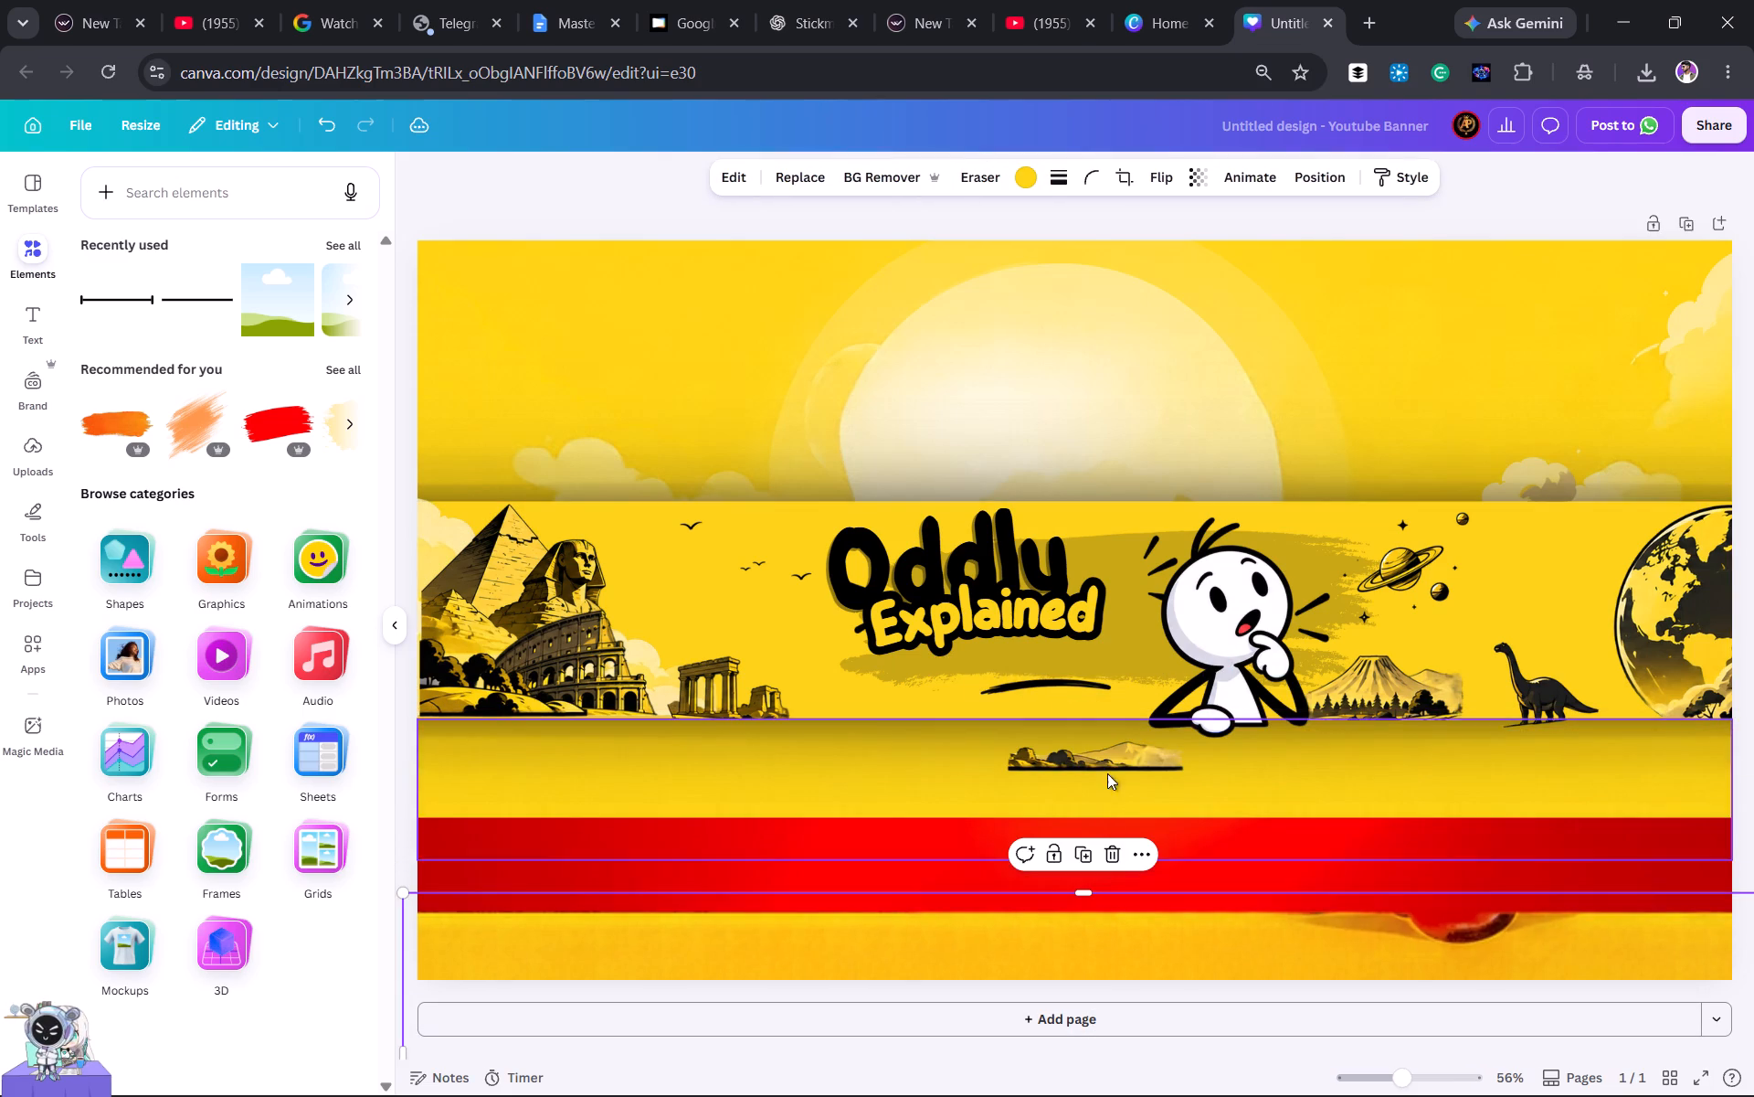
Move the hills strip up into the central band, beneath the Oddly Explained title.
drag(1104, 751, 1013, 697)
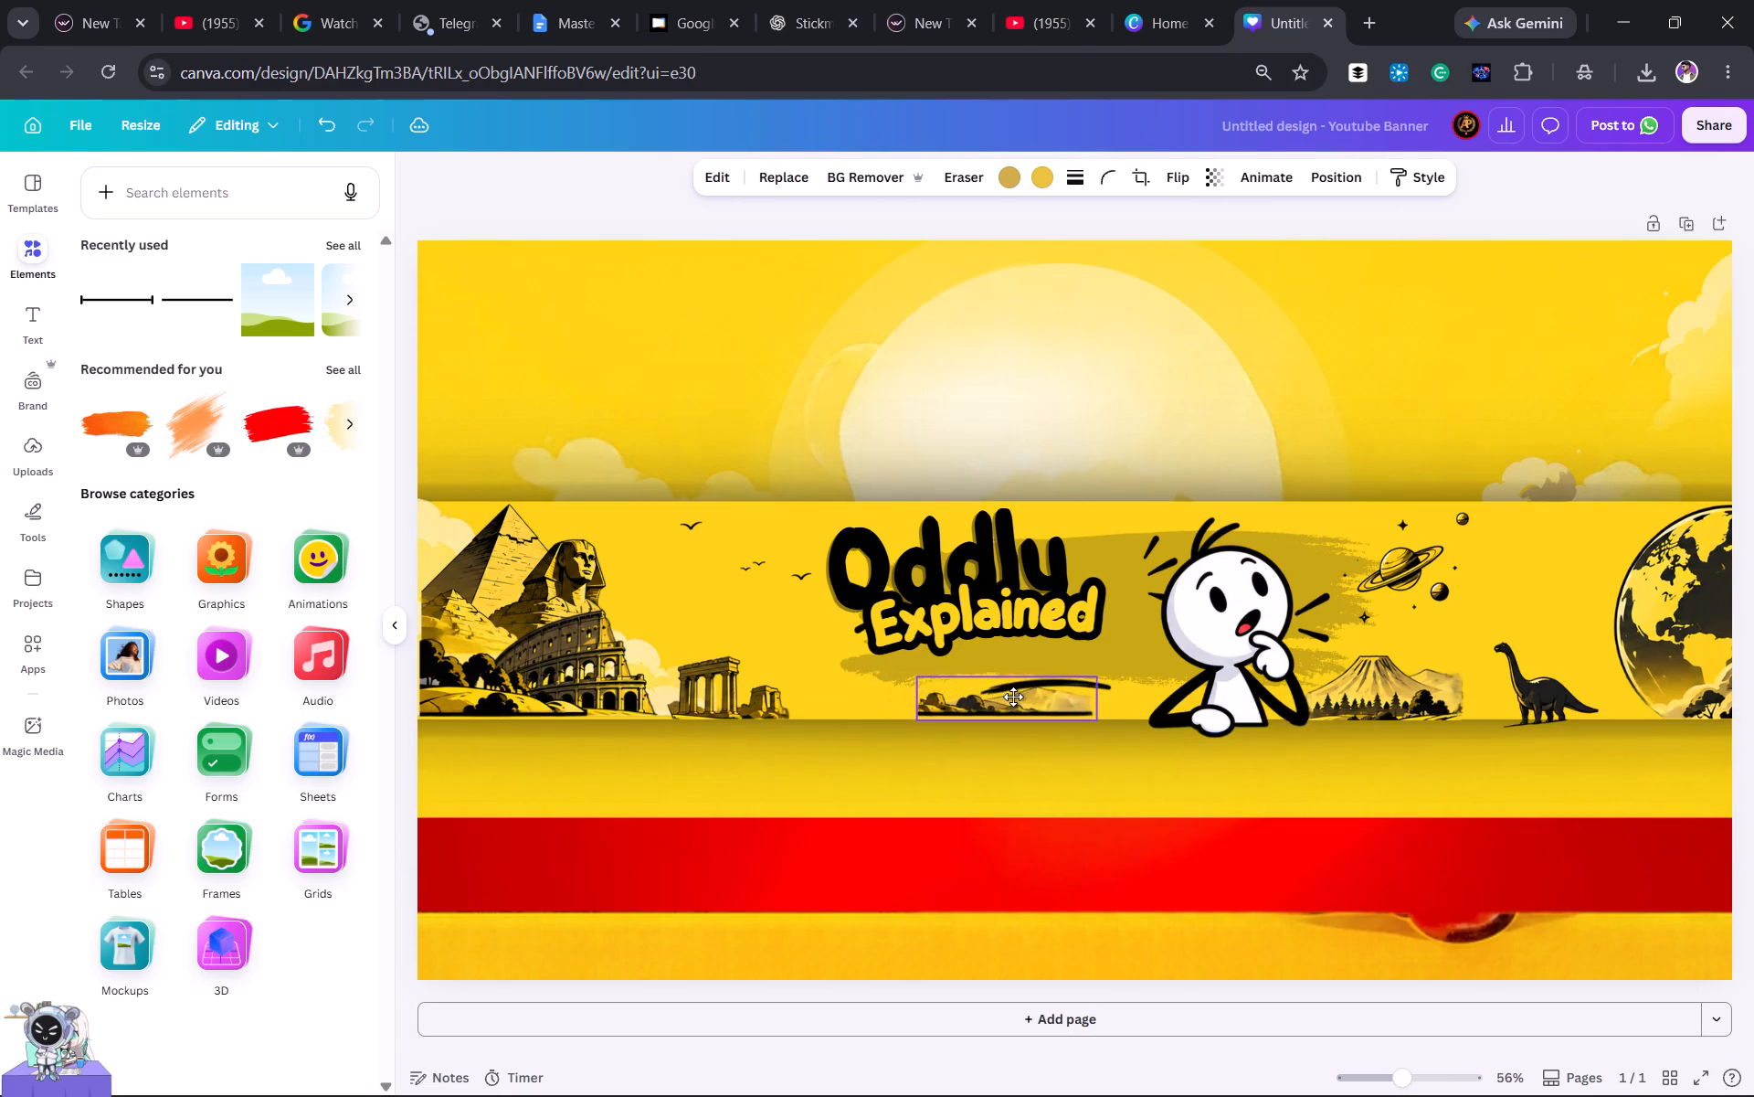
drag(1013, 697, 1031, 699)
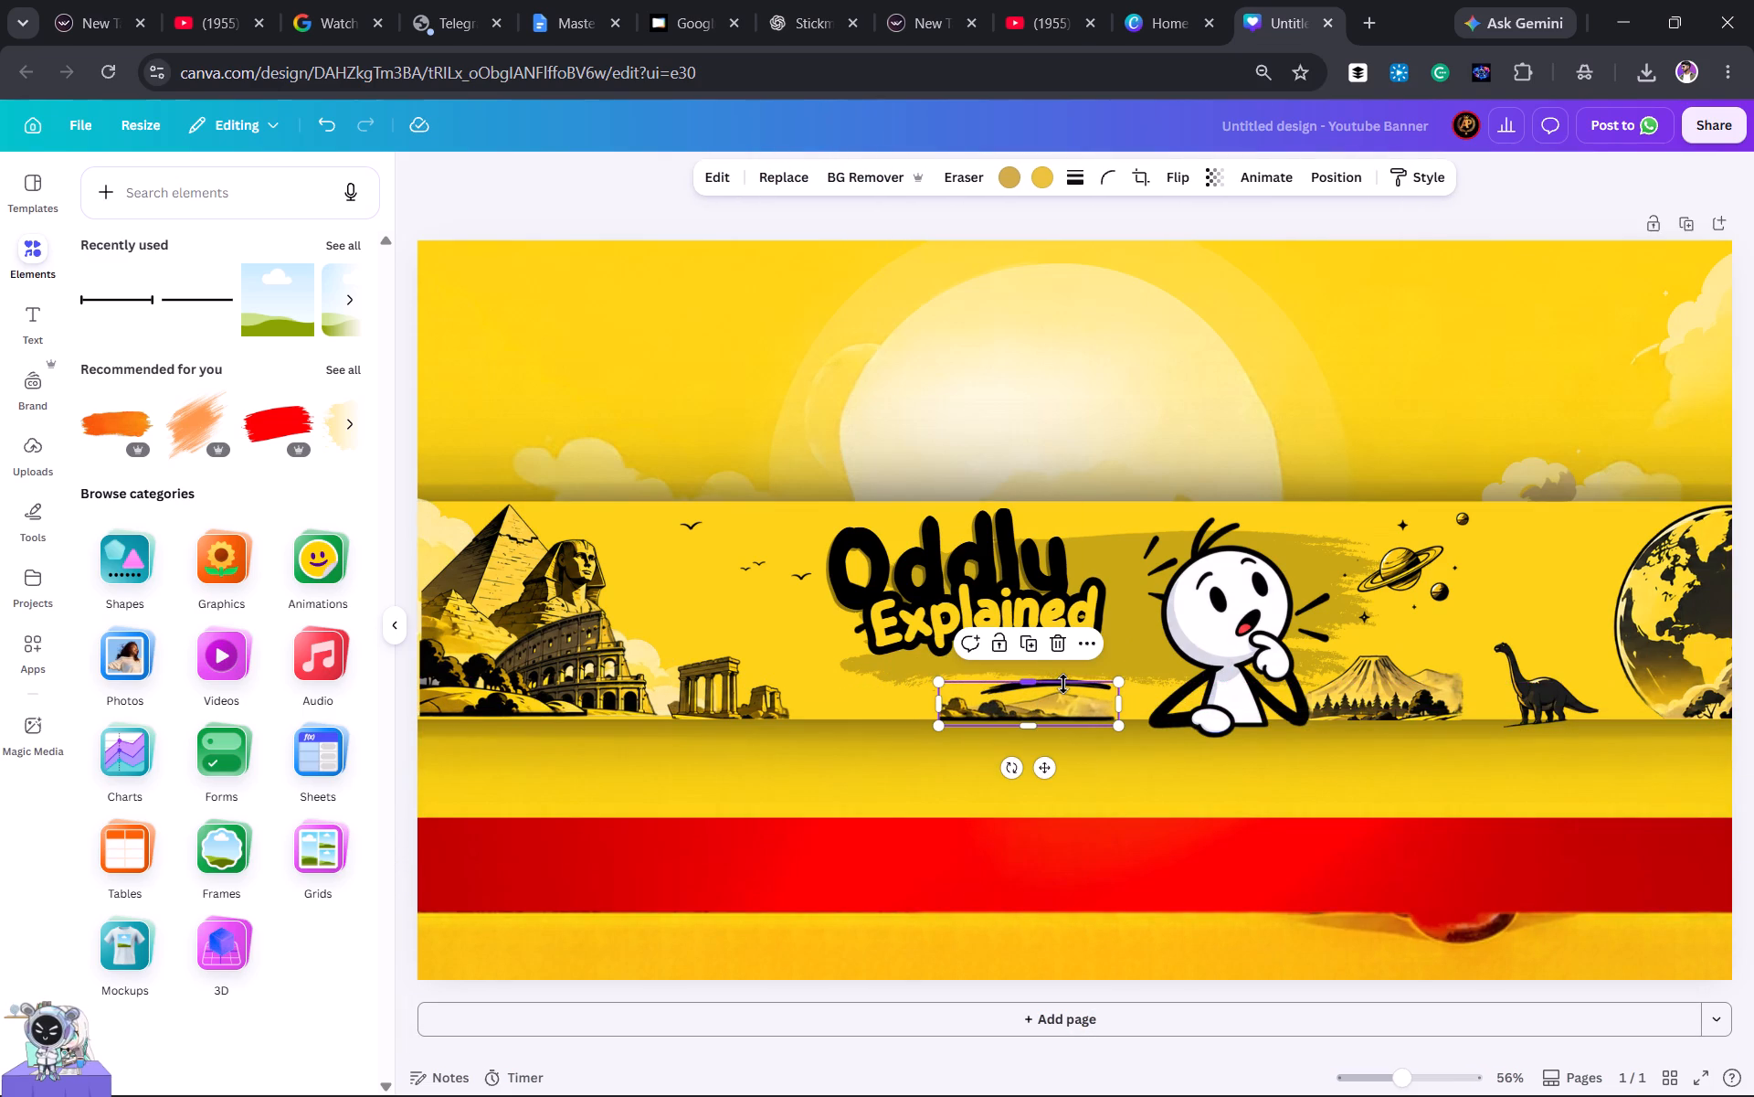
click(1164, 821)
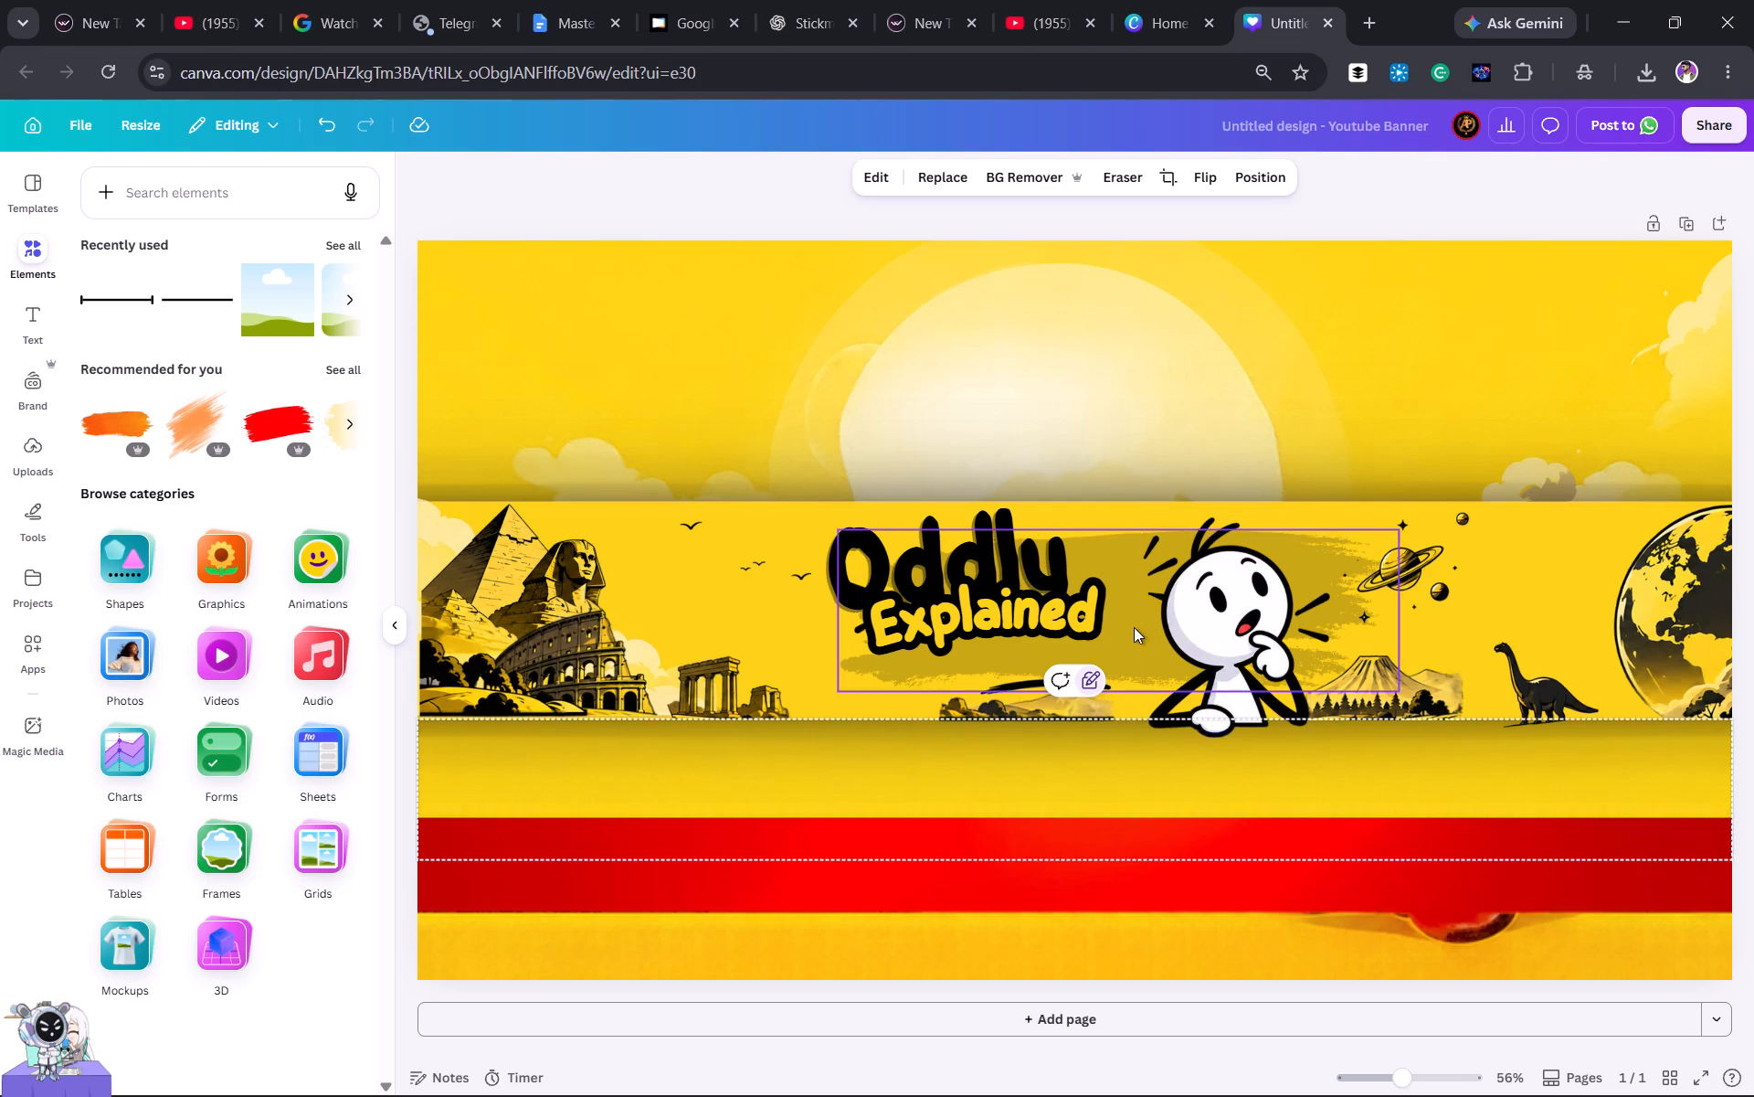
Move the dark yellow brush stroke behind the Oddly Explained title and shrink it so it ends near the character.
drag(1131, 627, 1070, 608)
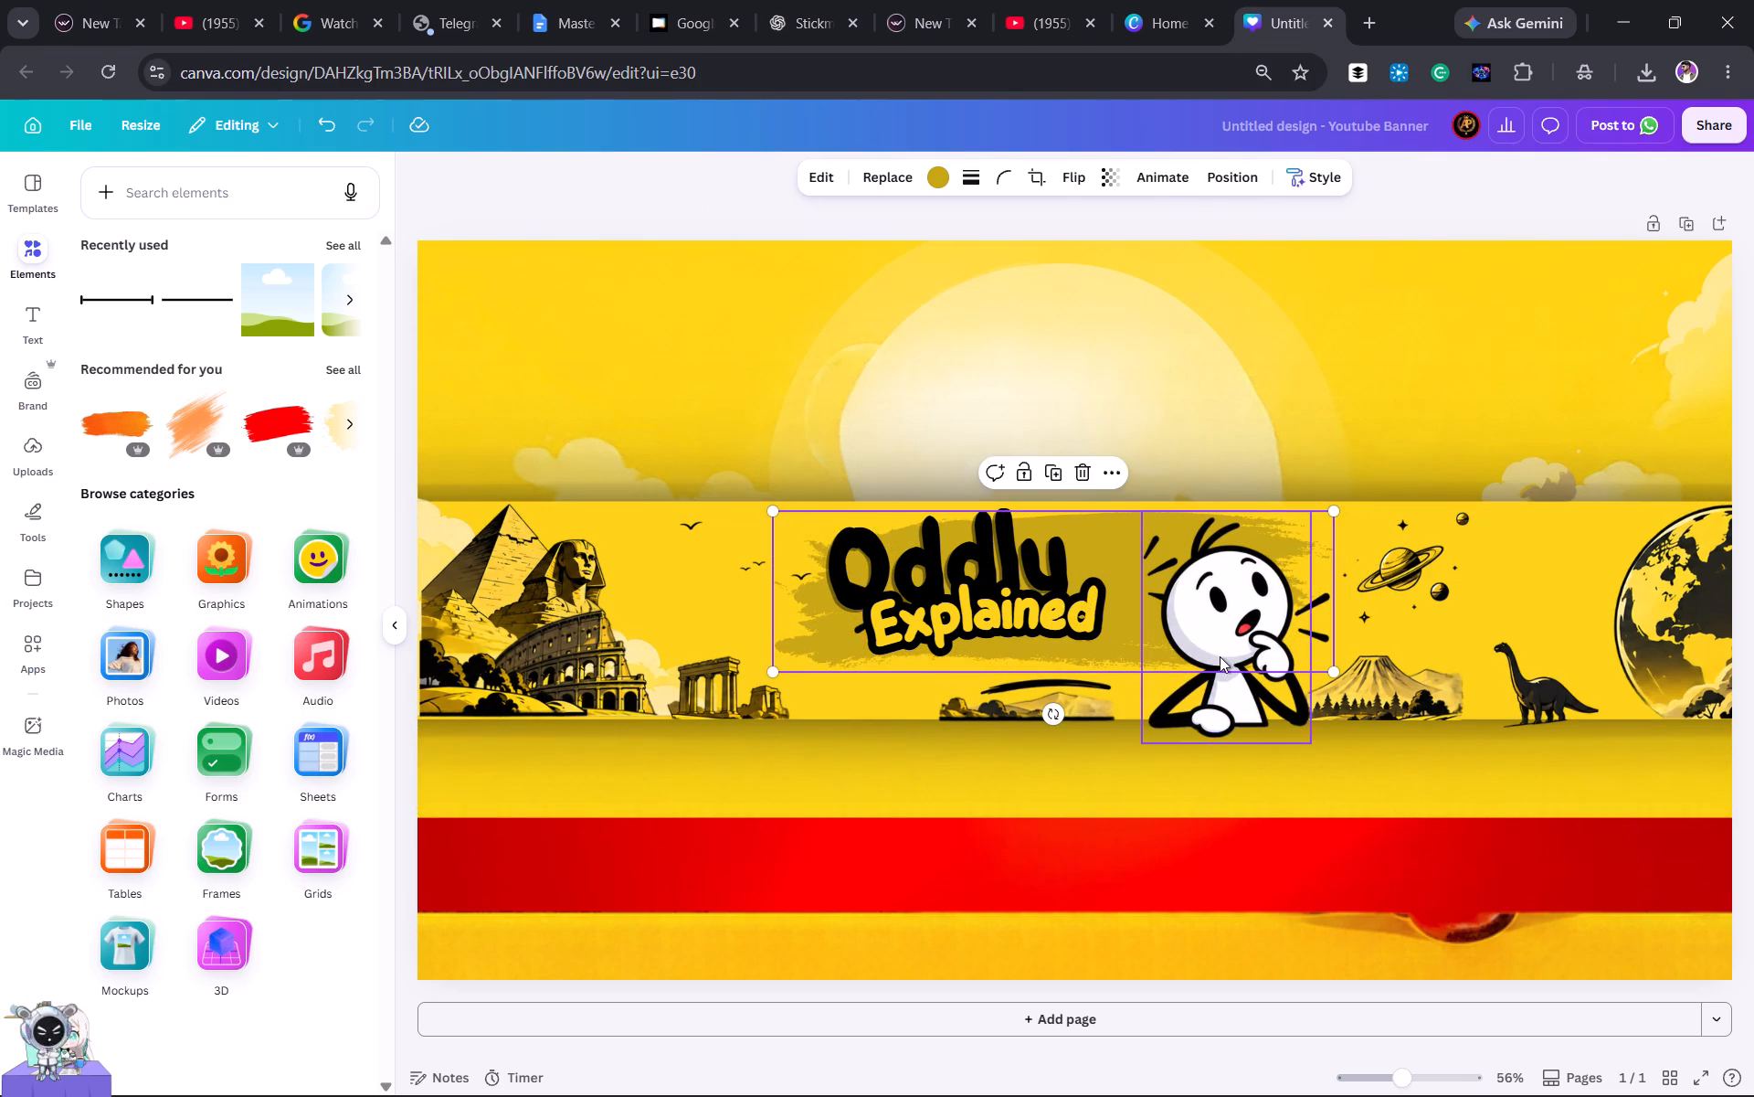
drag(1231, 656, 1220, 648)
drag(1326, 667, 1205, 602)
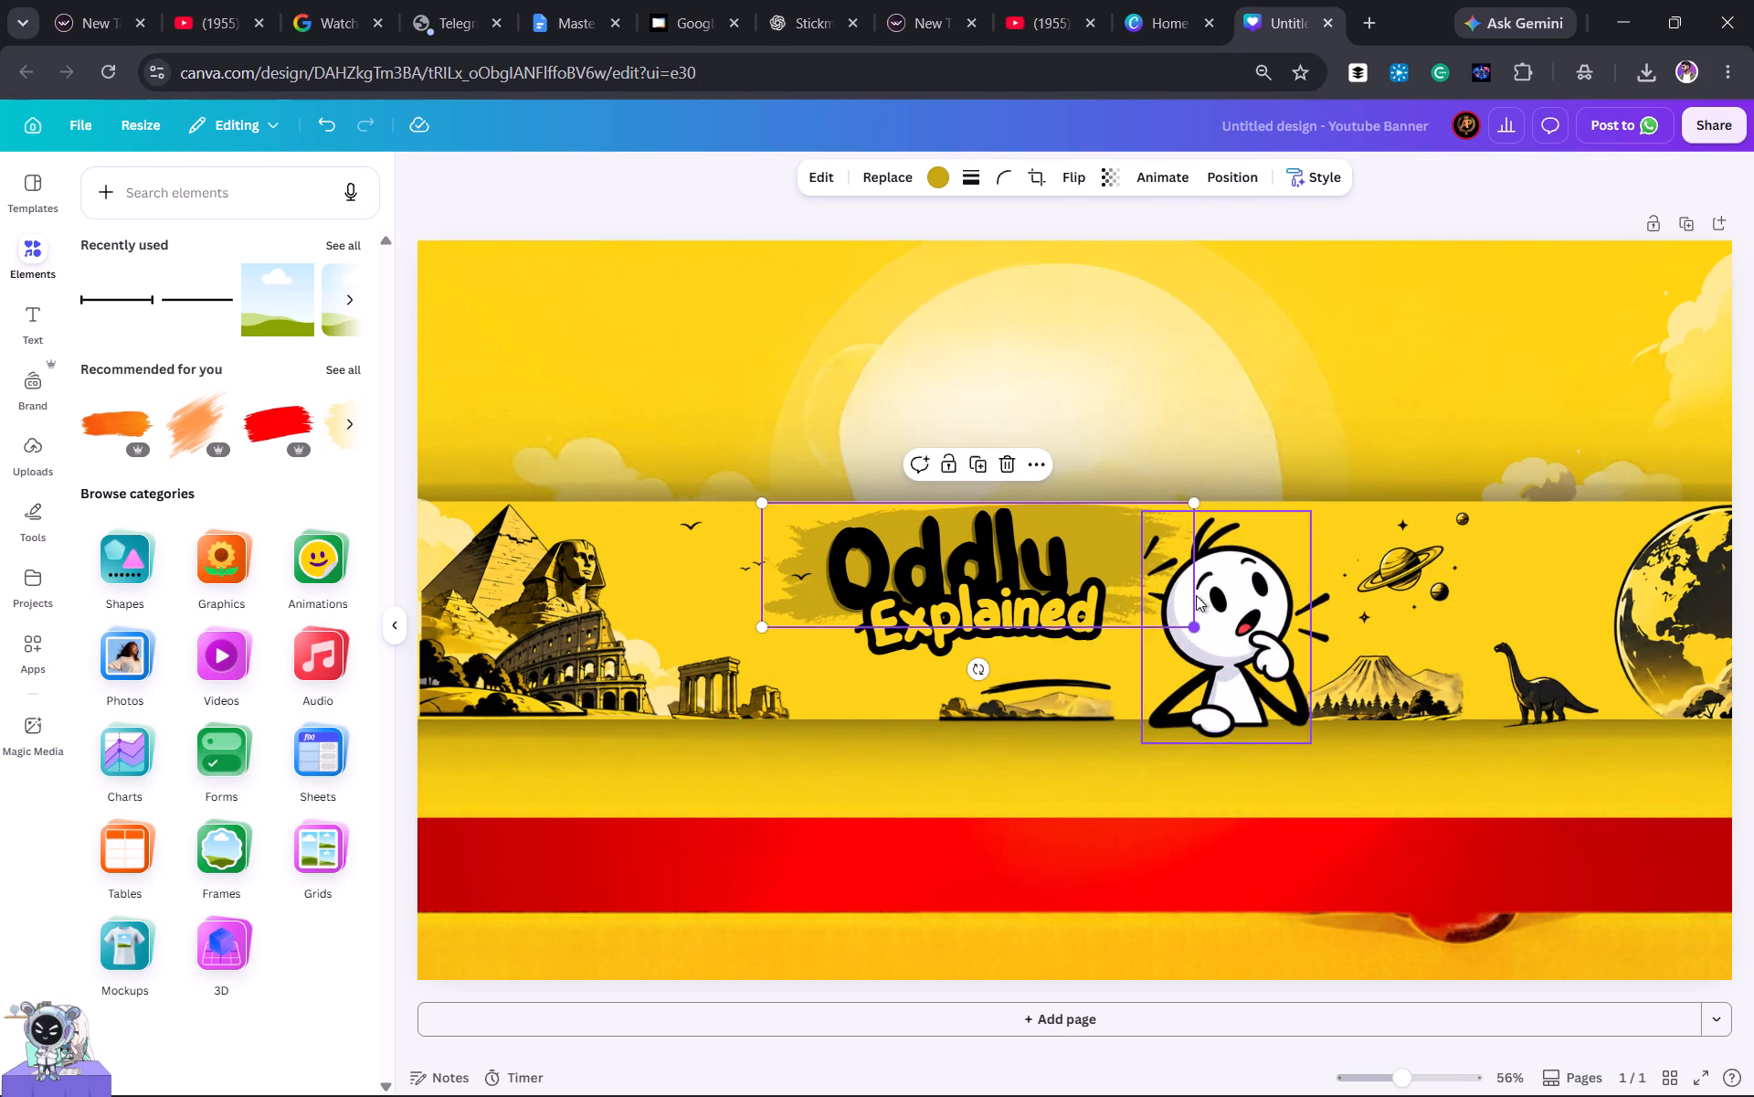
drag(1096, 536, 1094, 549)
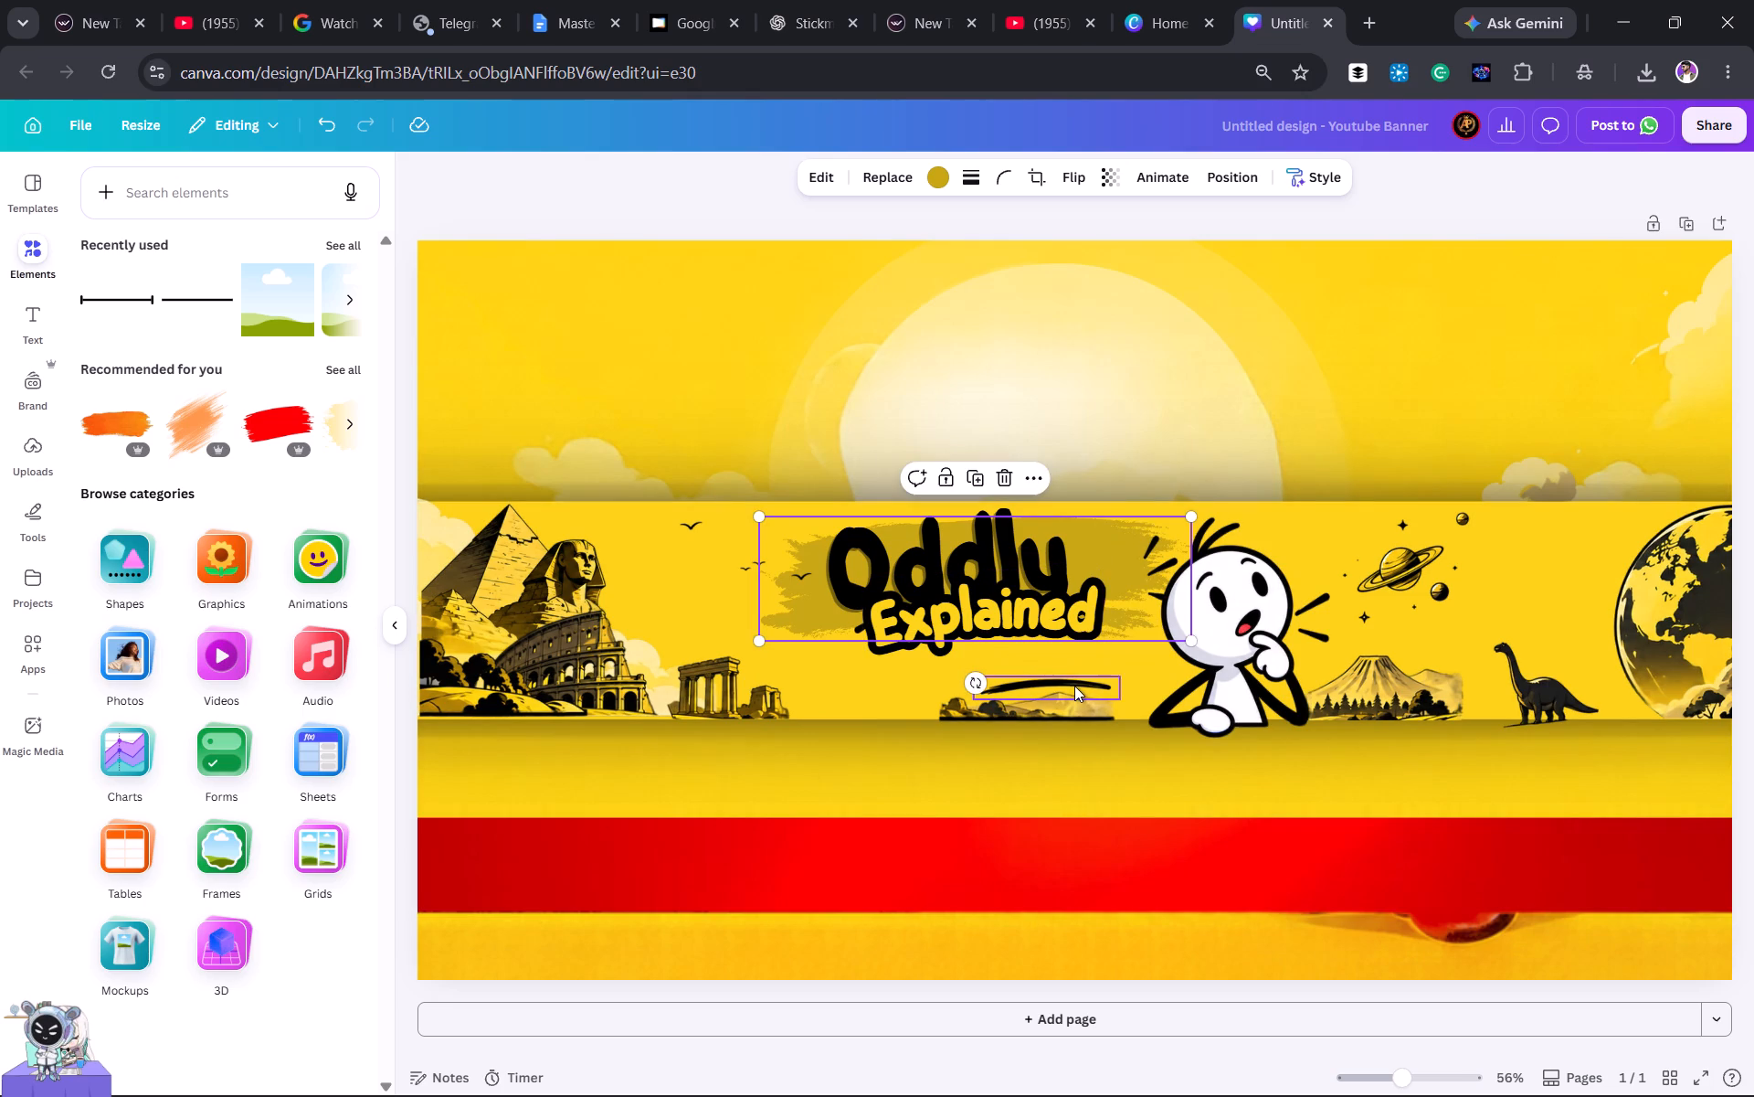
Move the black underline stroke up so it sits directly beneath the Oddly Explained title.
drag(1074, 686, 1051, 654)
Place the hills strip at the base of the central band, against the character's left arm.
drag(1070, 701, 1035, 676)
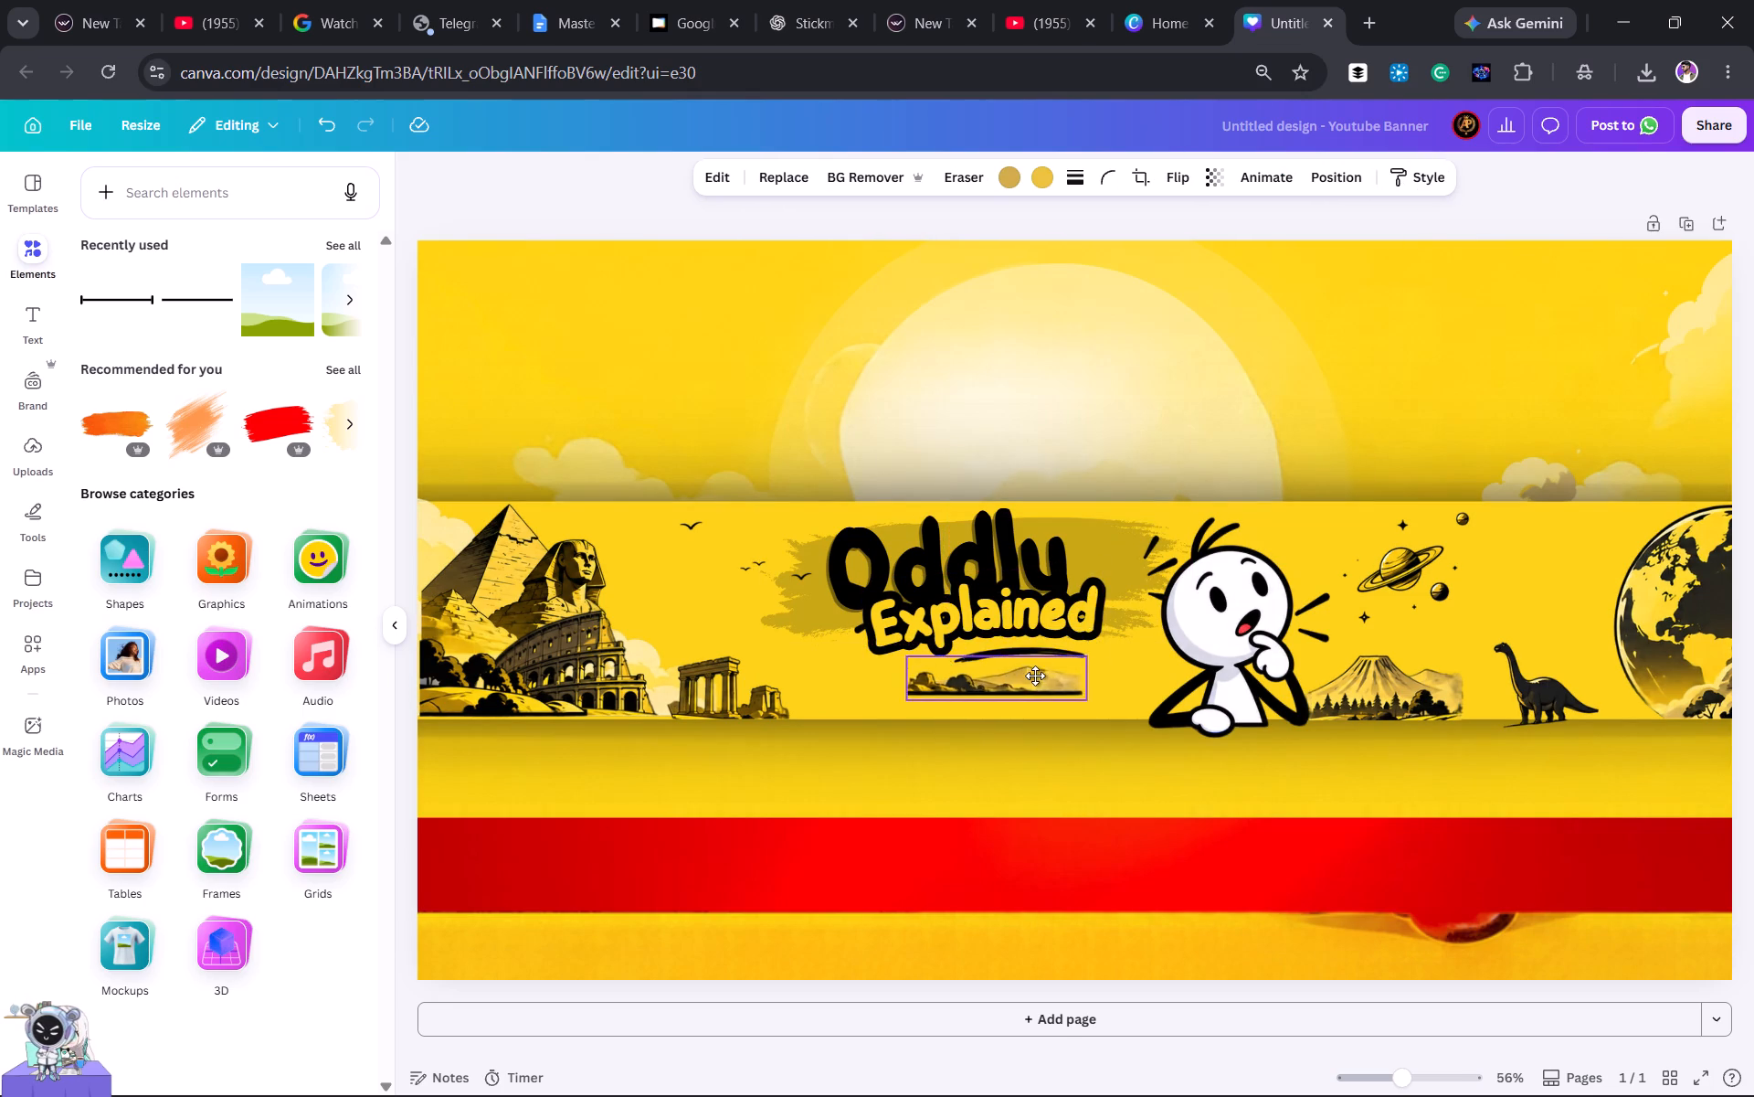
drag(1035, 676, 1102, 702)
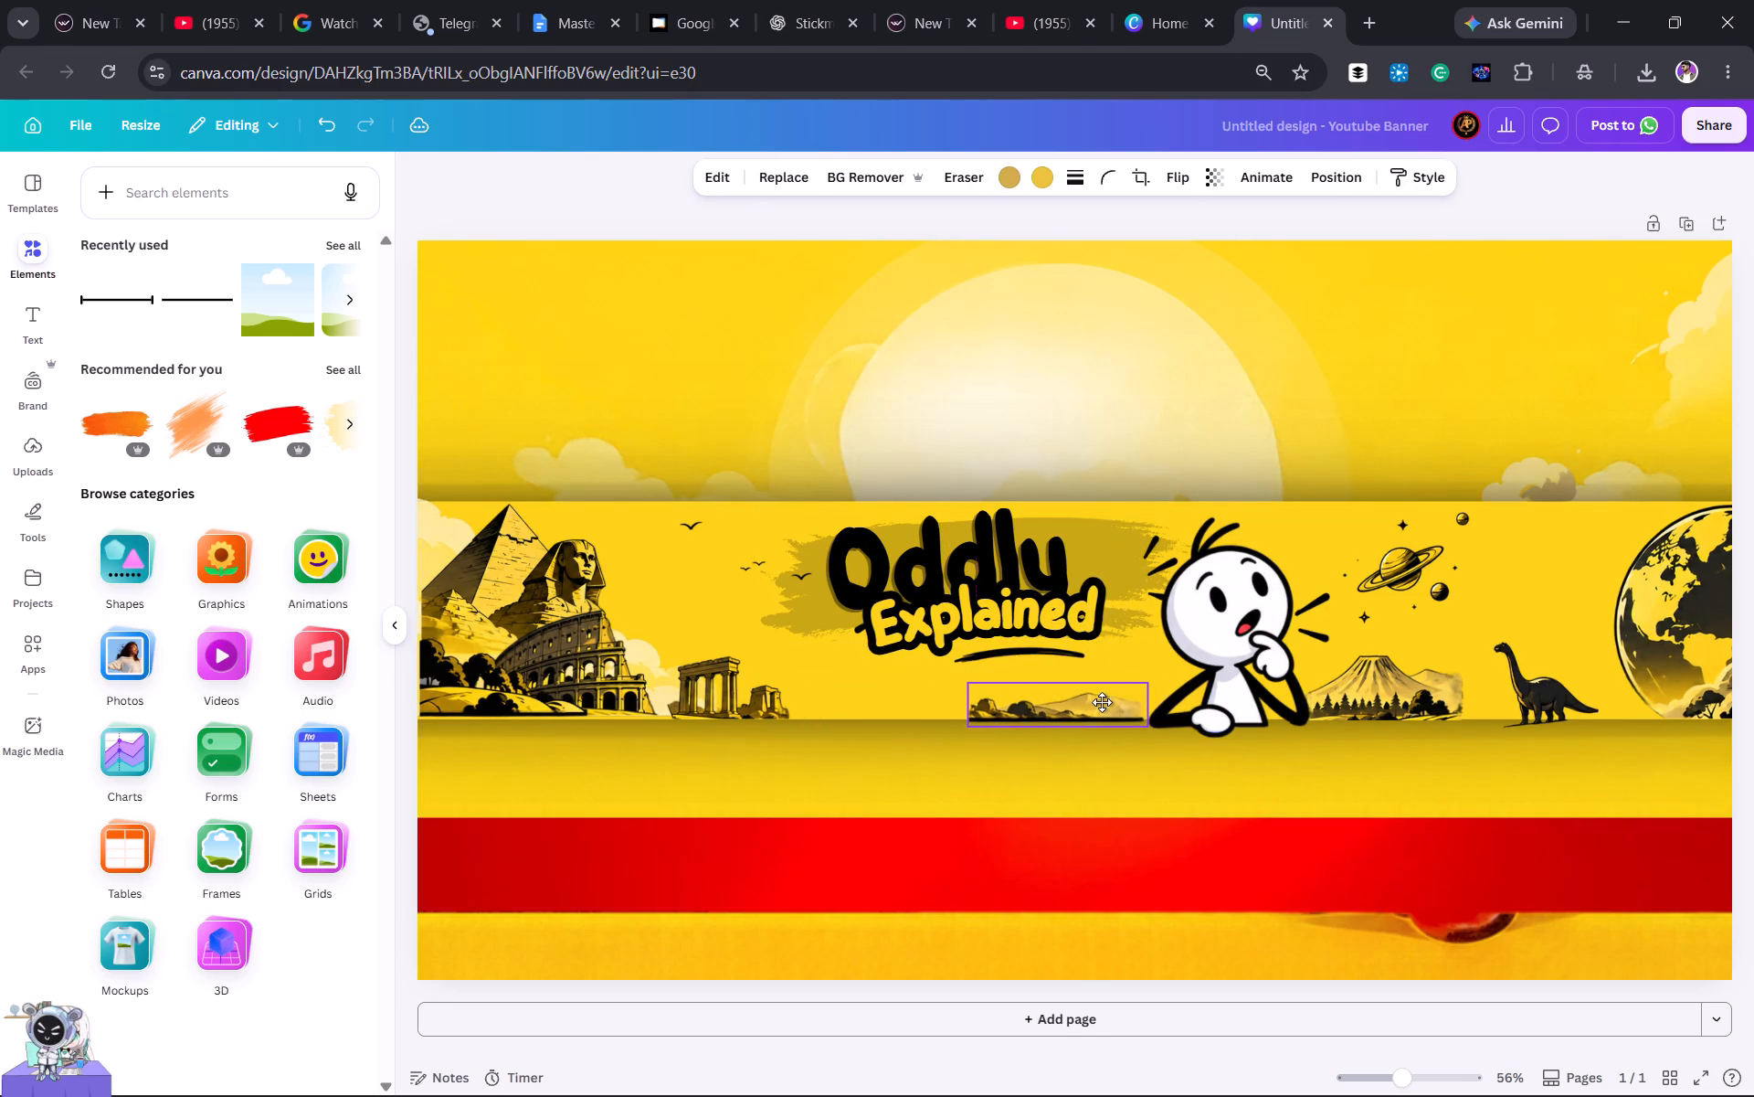
drag(1102, 702, 1117, 701)
click(1242, 677)
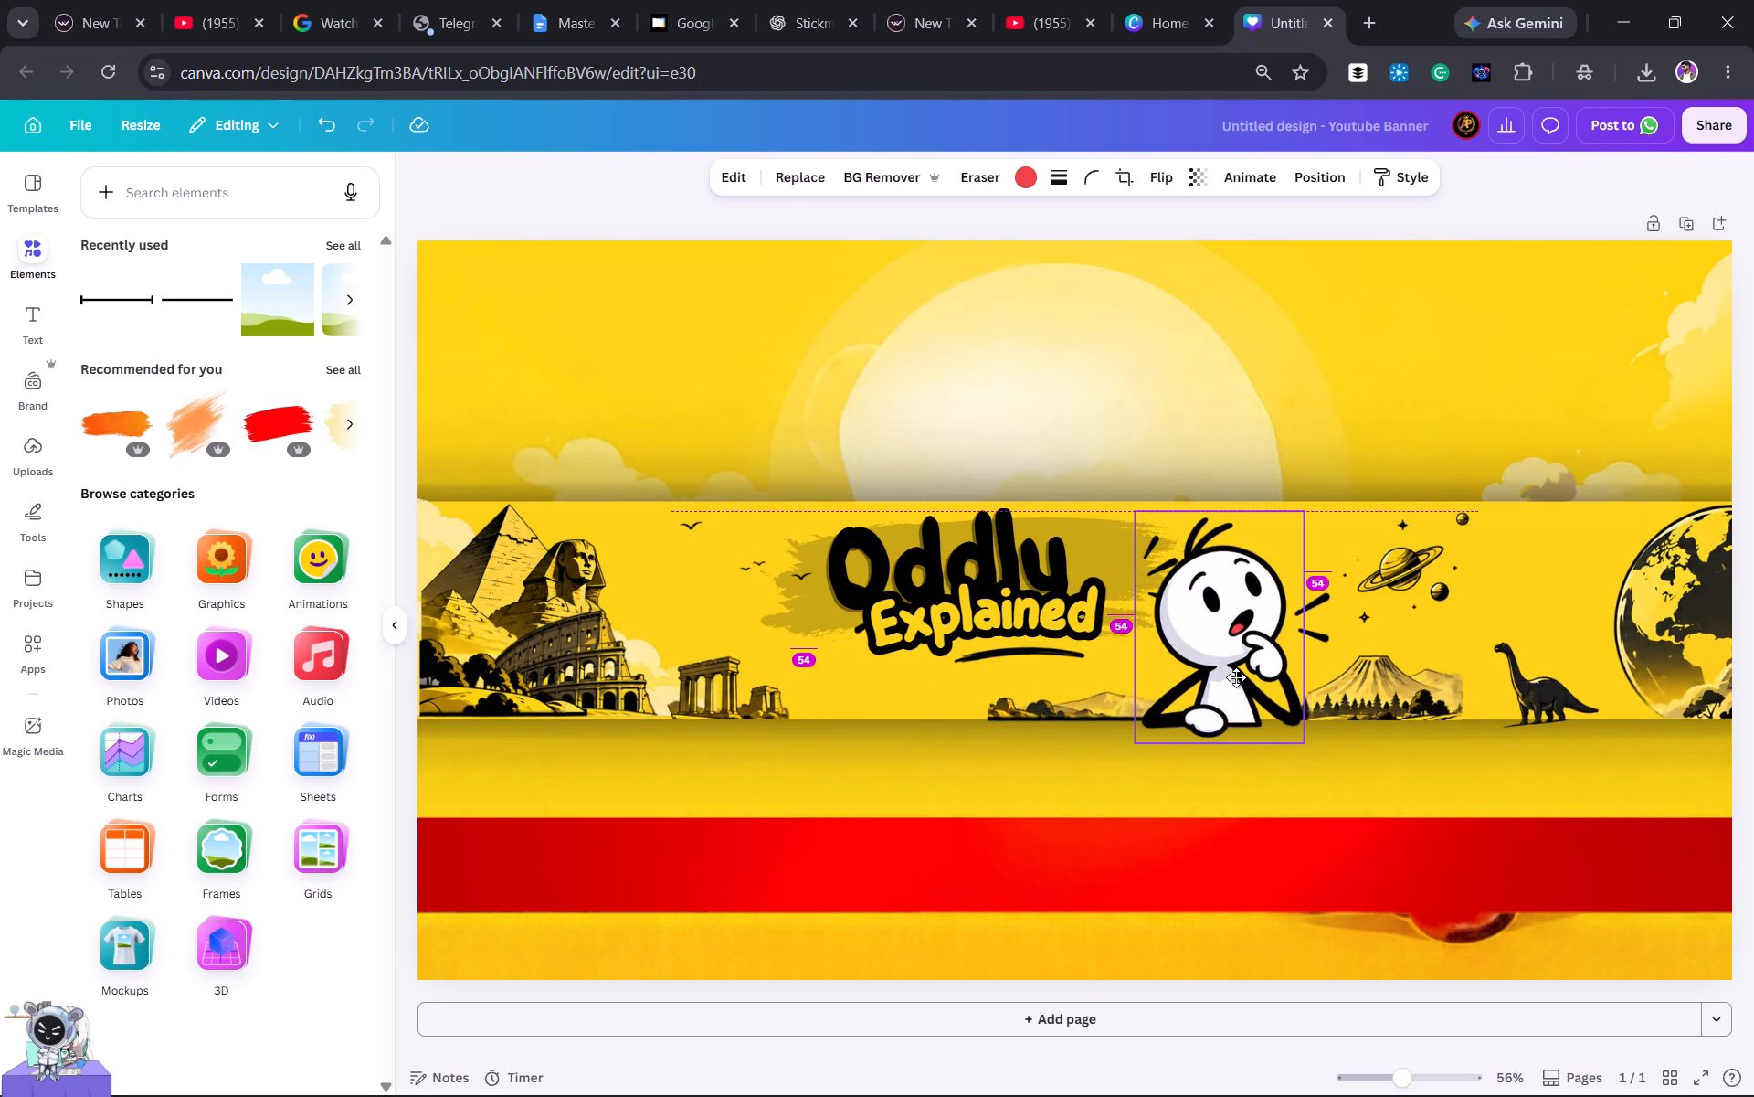
click(1400, 611)
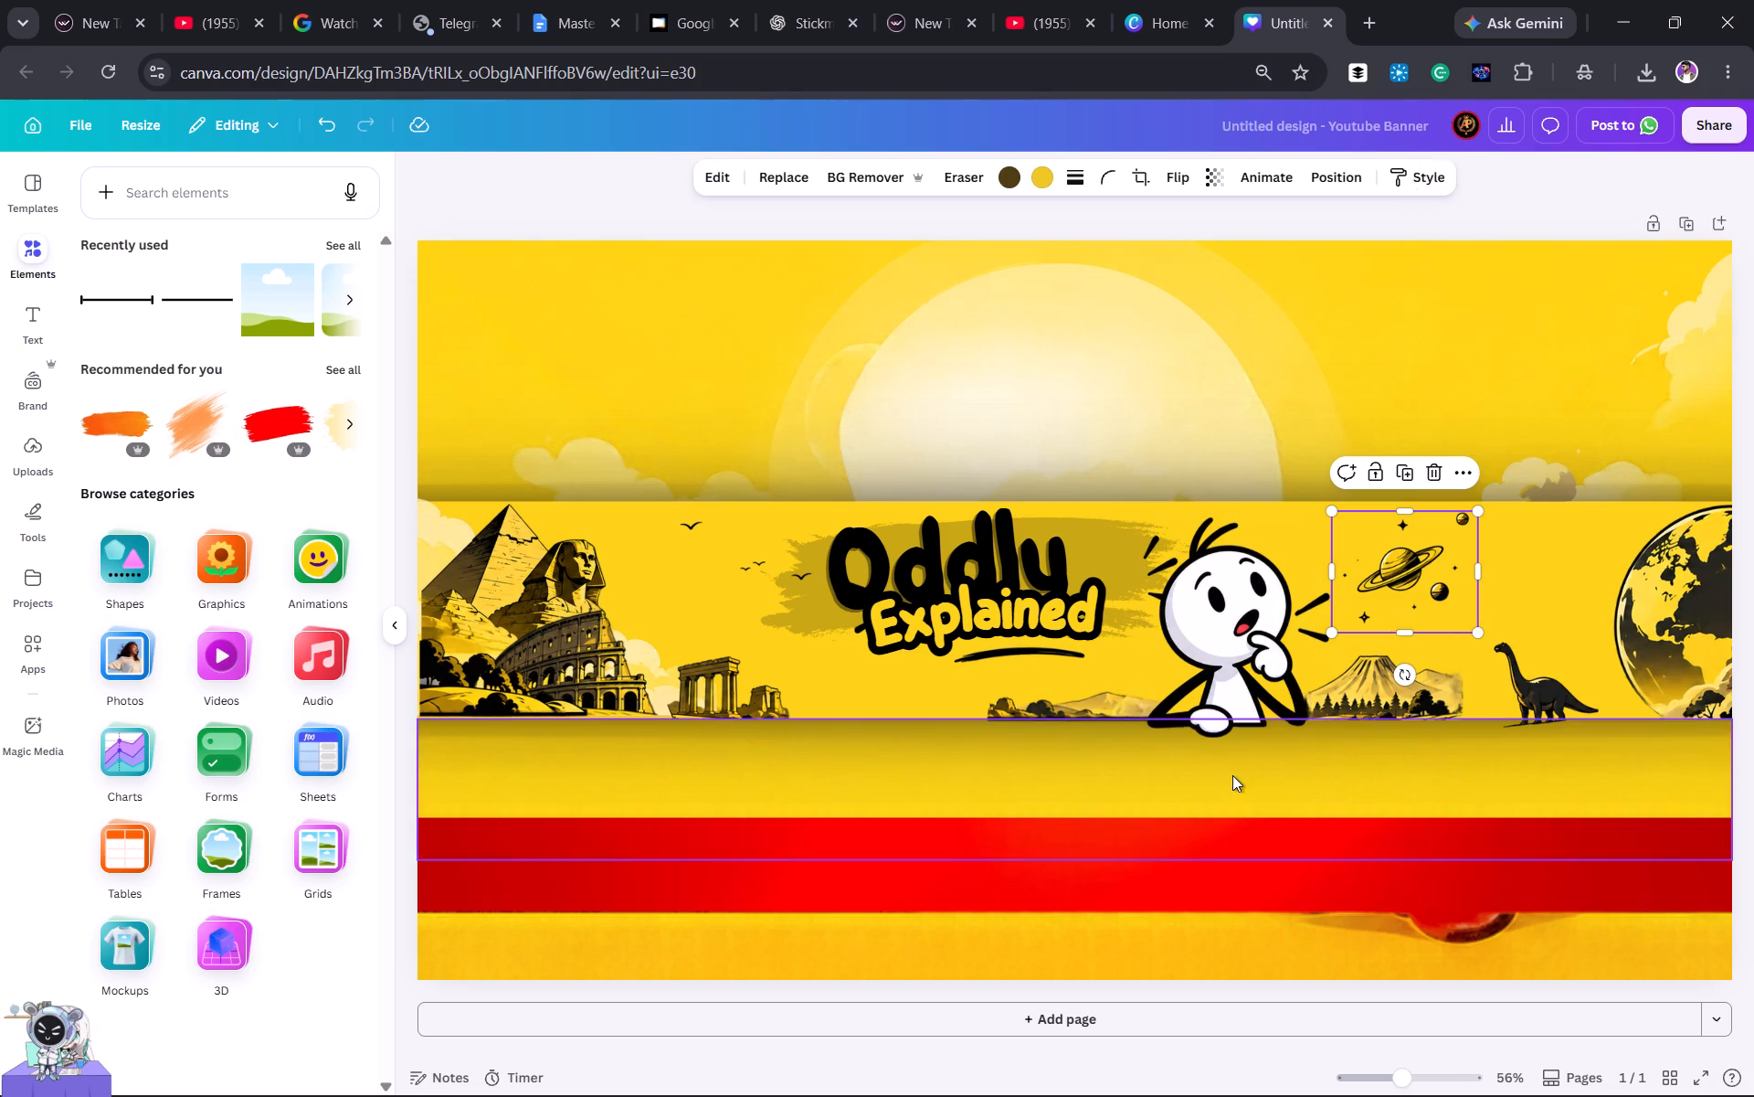
Delete the large orange ground layer at the bottom of the banner.
click(1232, 775)
click(1198, 905)
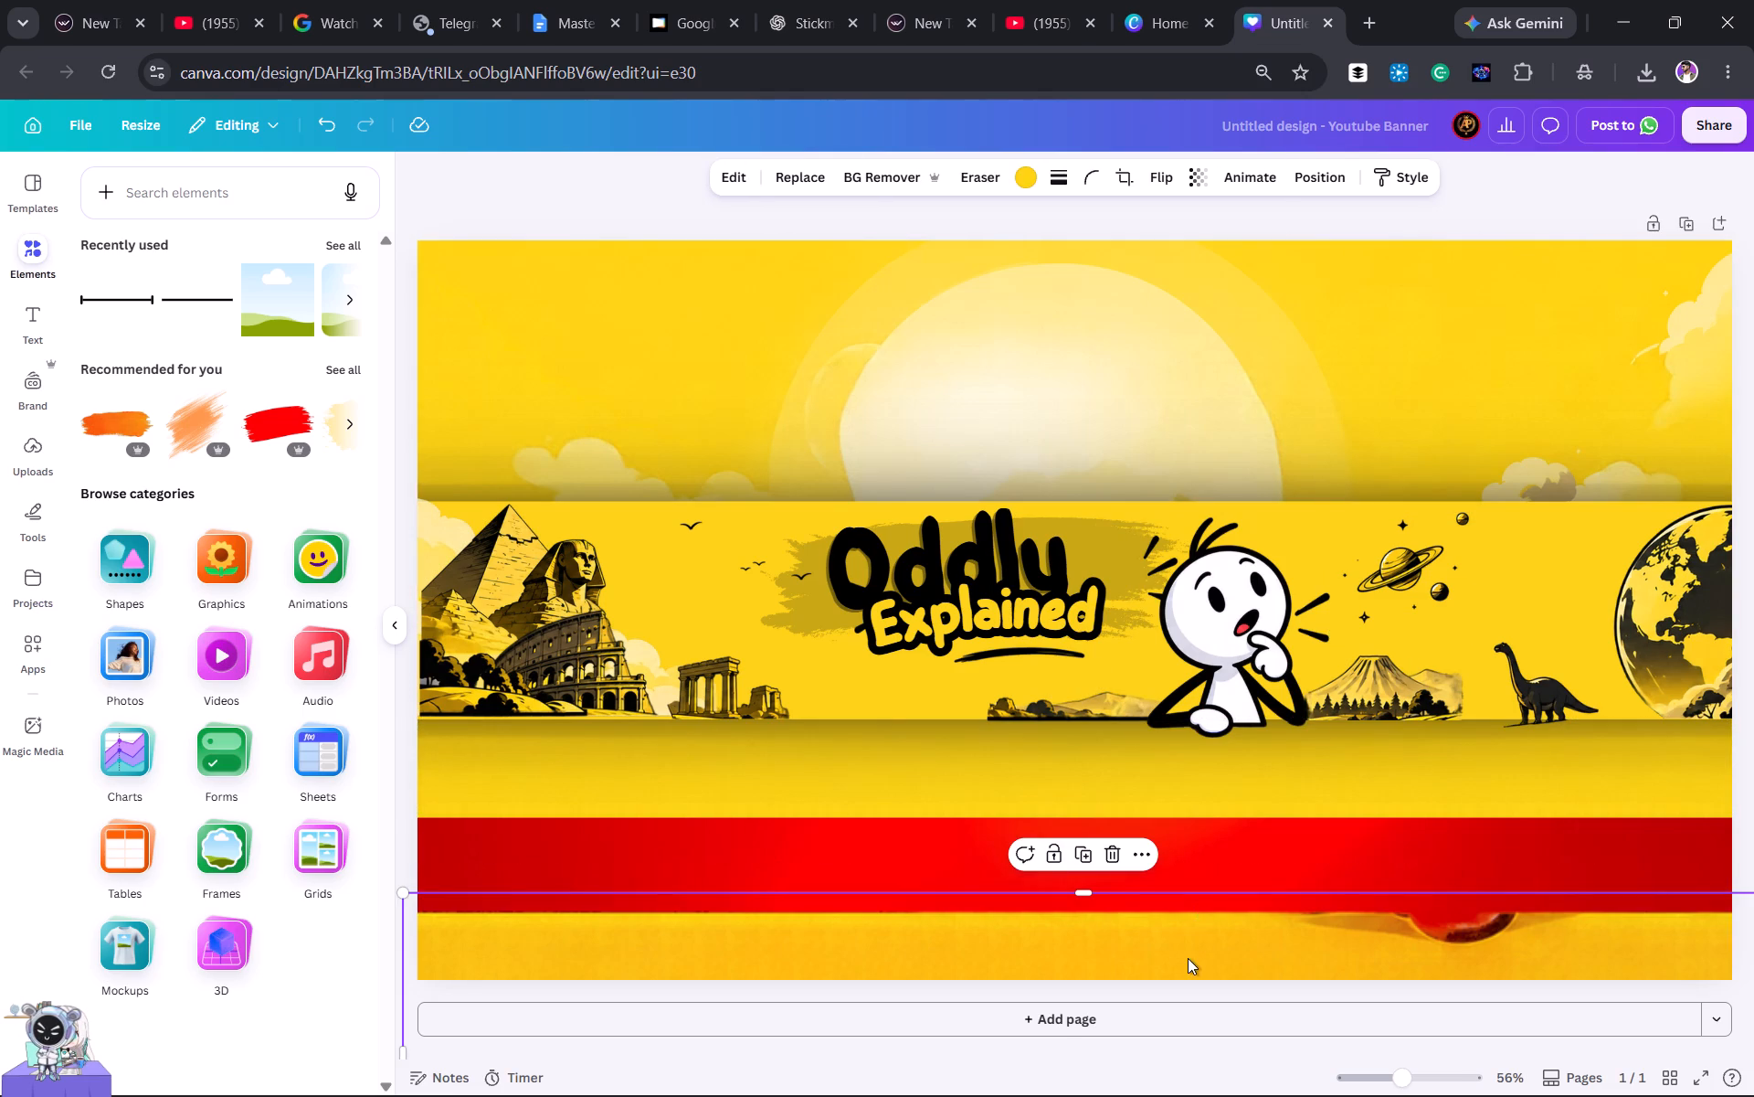
click(1188, 958)
key(Delete)
Replace the red page background with the solid yellow from the design's own colours.
click(1185, 890)
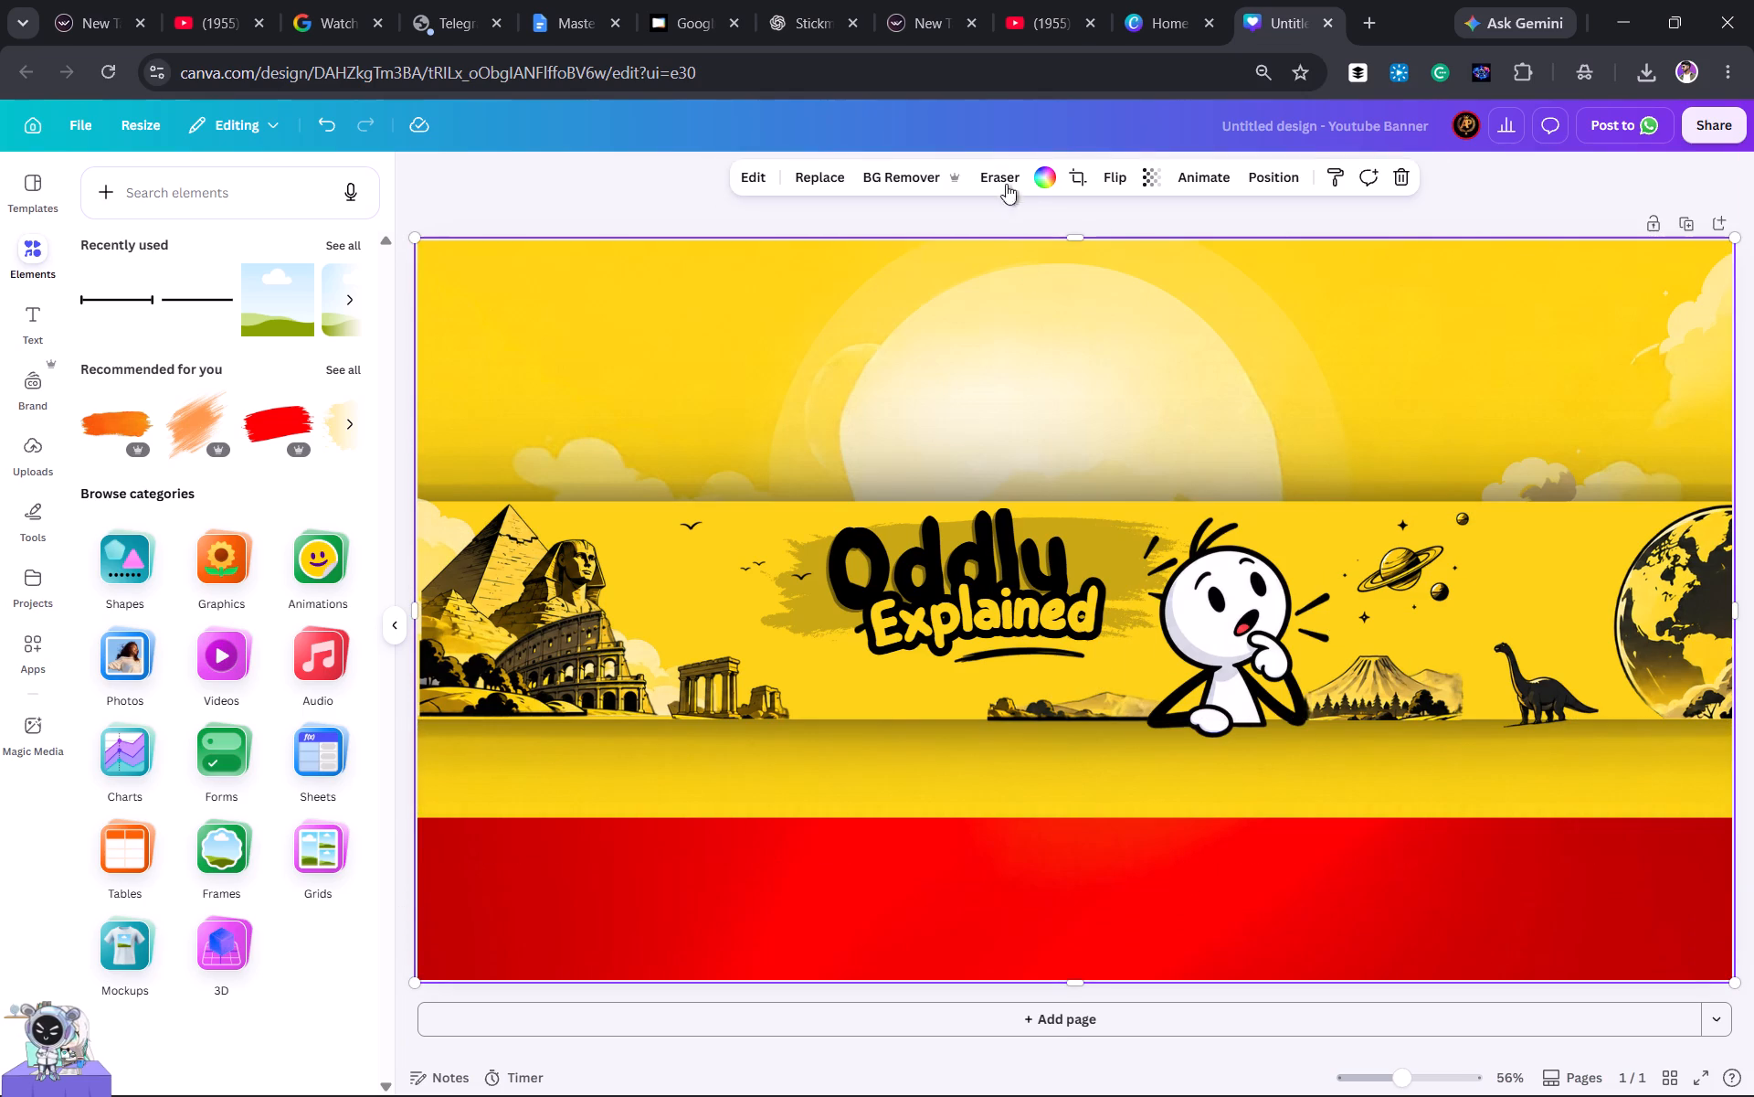
click(1047, 175)
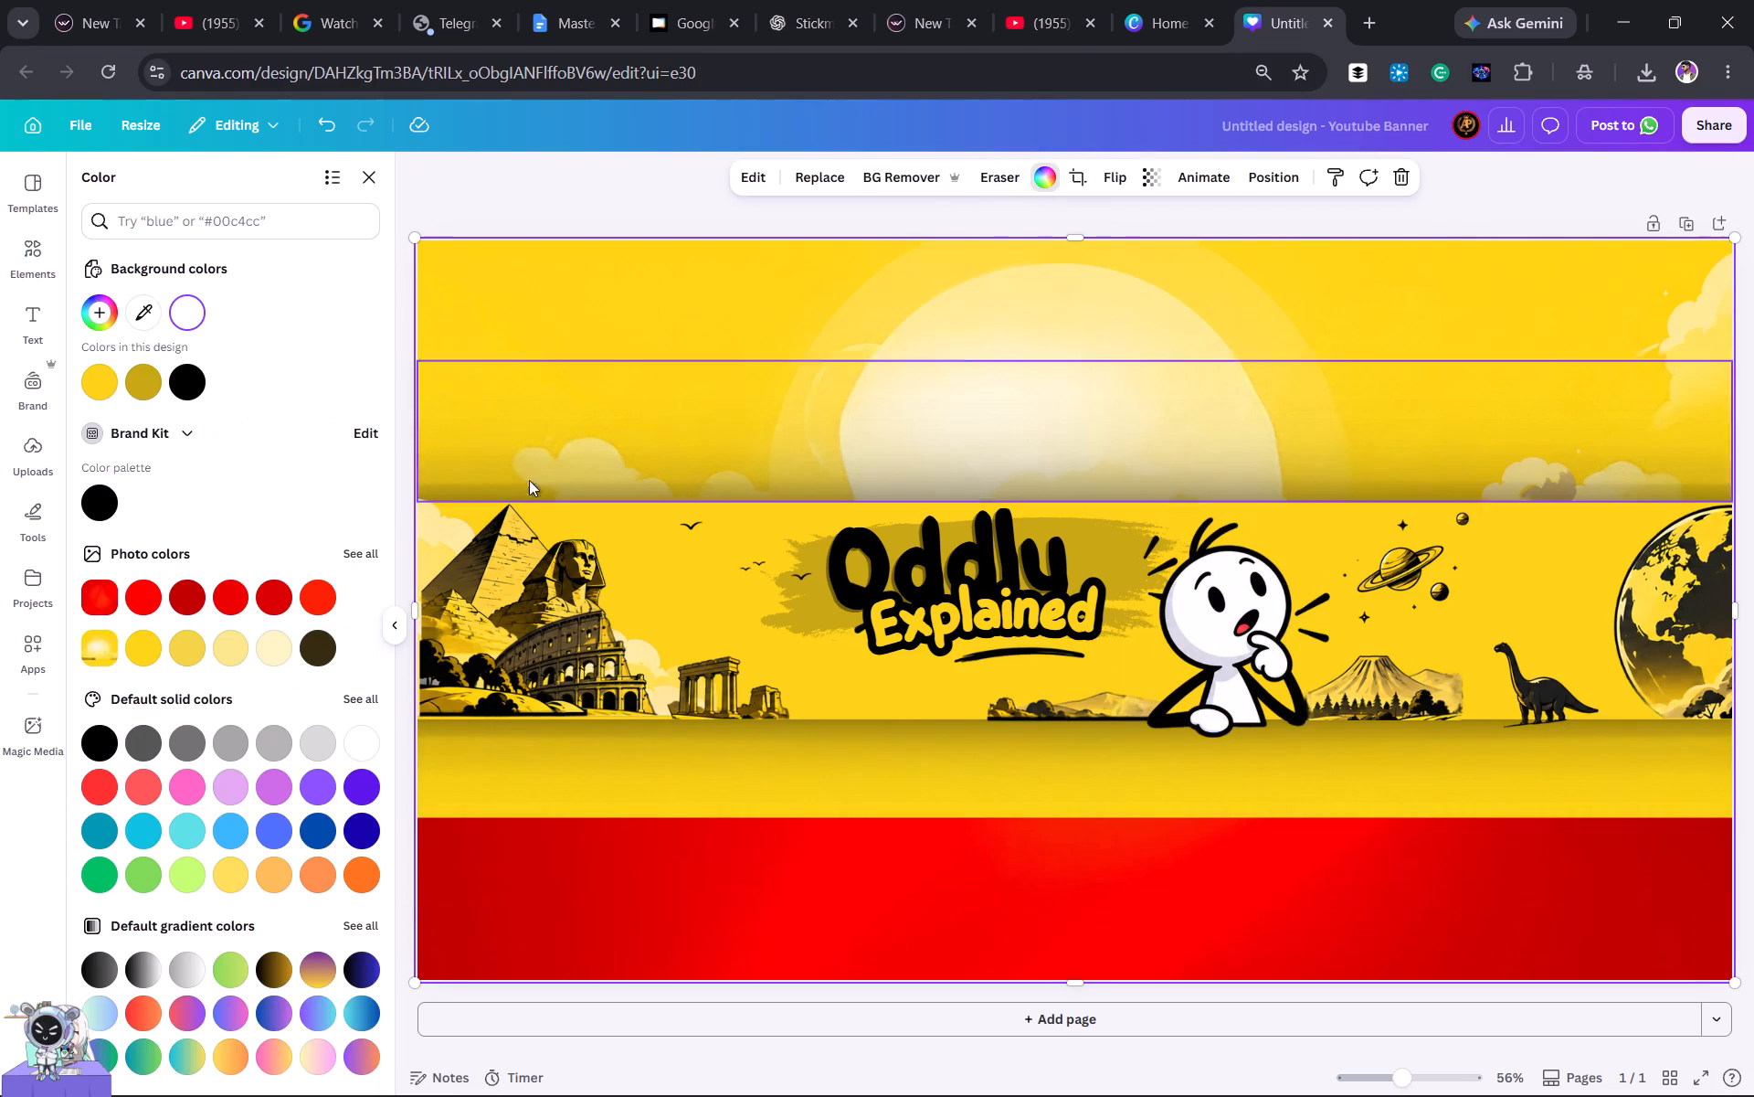
click(97, 383)
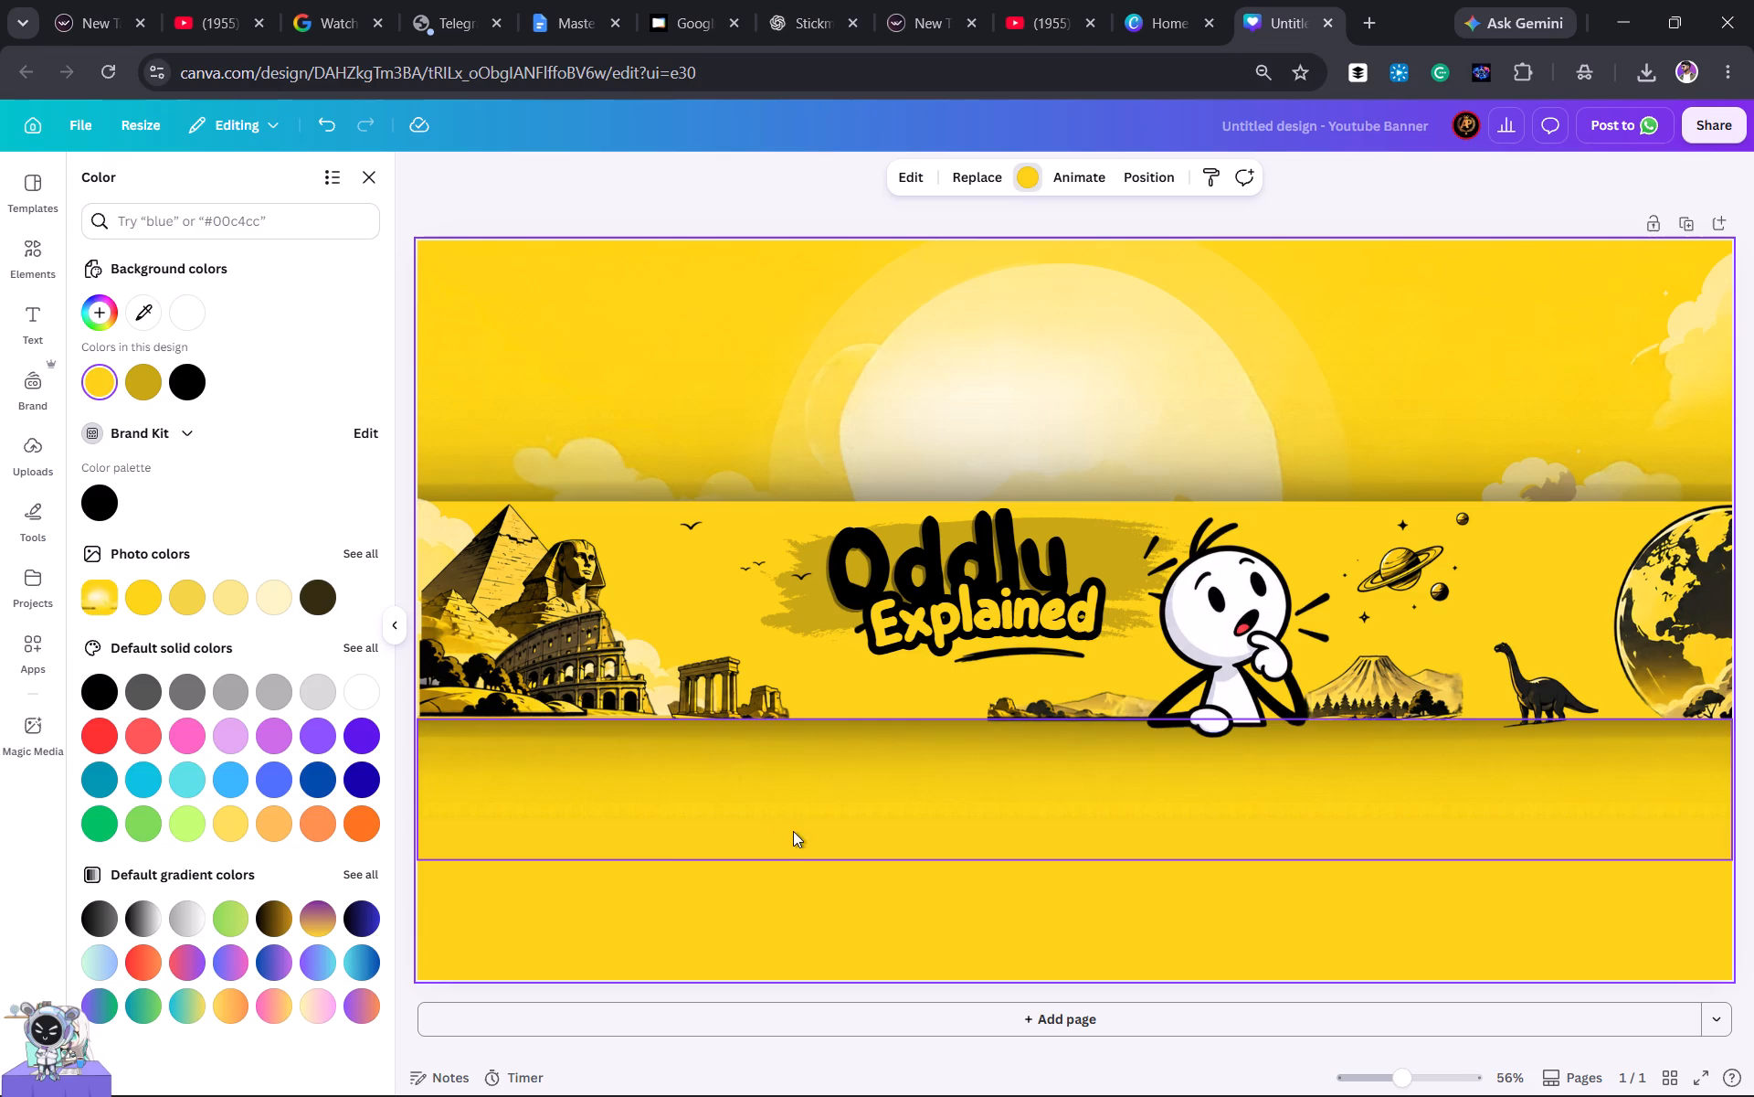
Reposition the sun-and-clouds background lower, lining up its bottom edge with the bottom of the lower shadow strip.
click(792, 810)
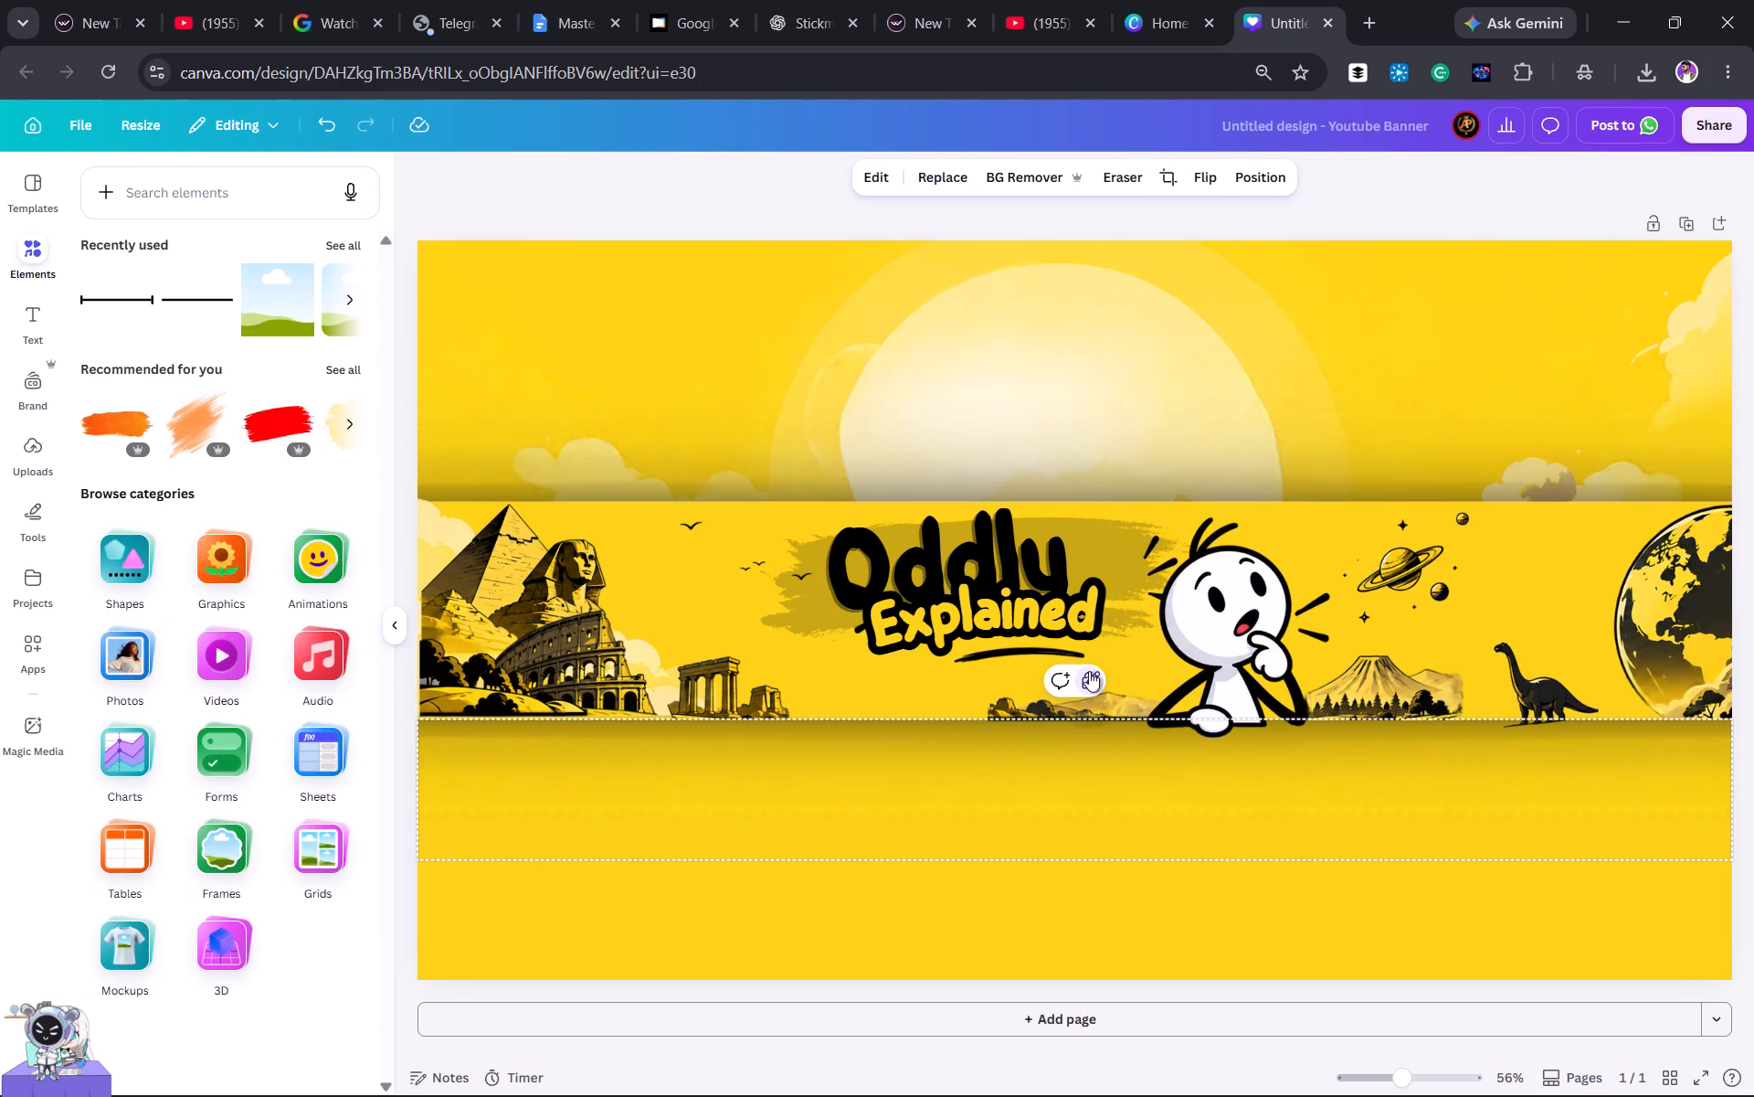
click(1089, 671)
click(798, 900)
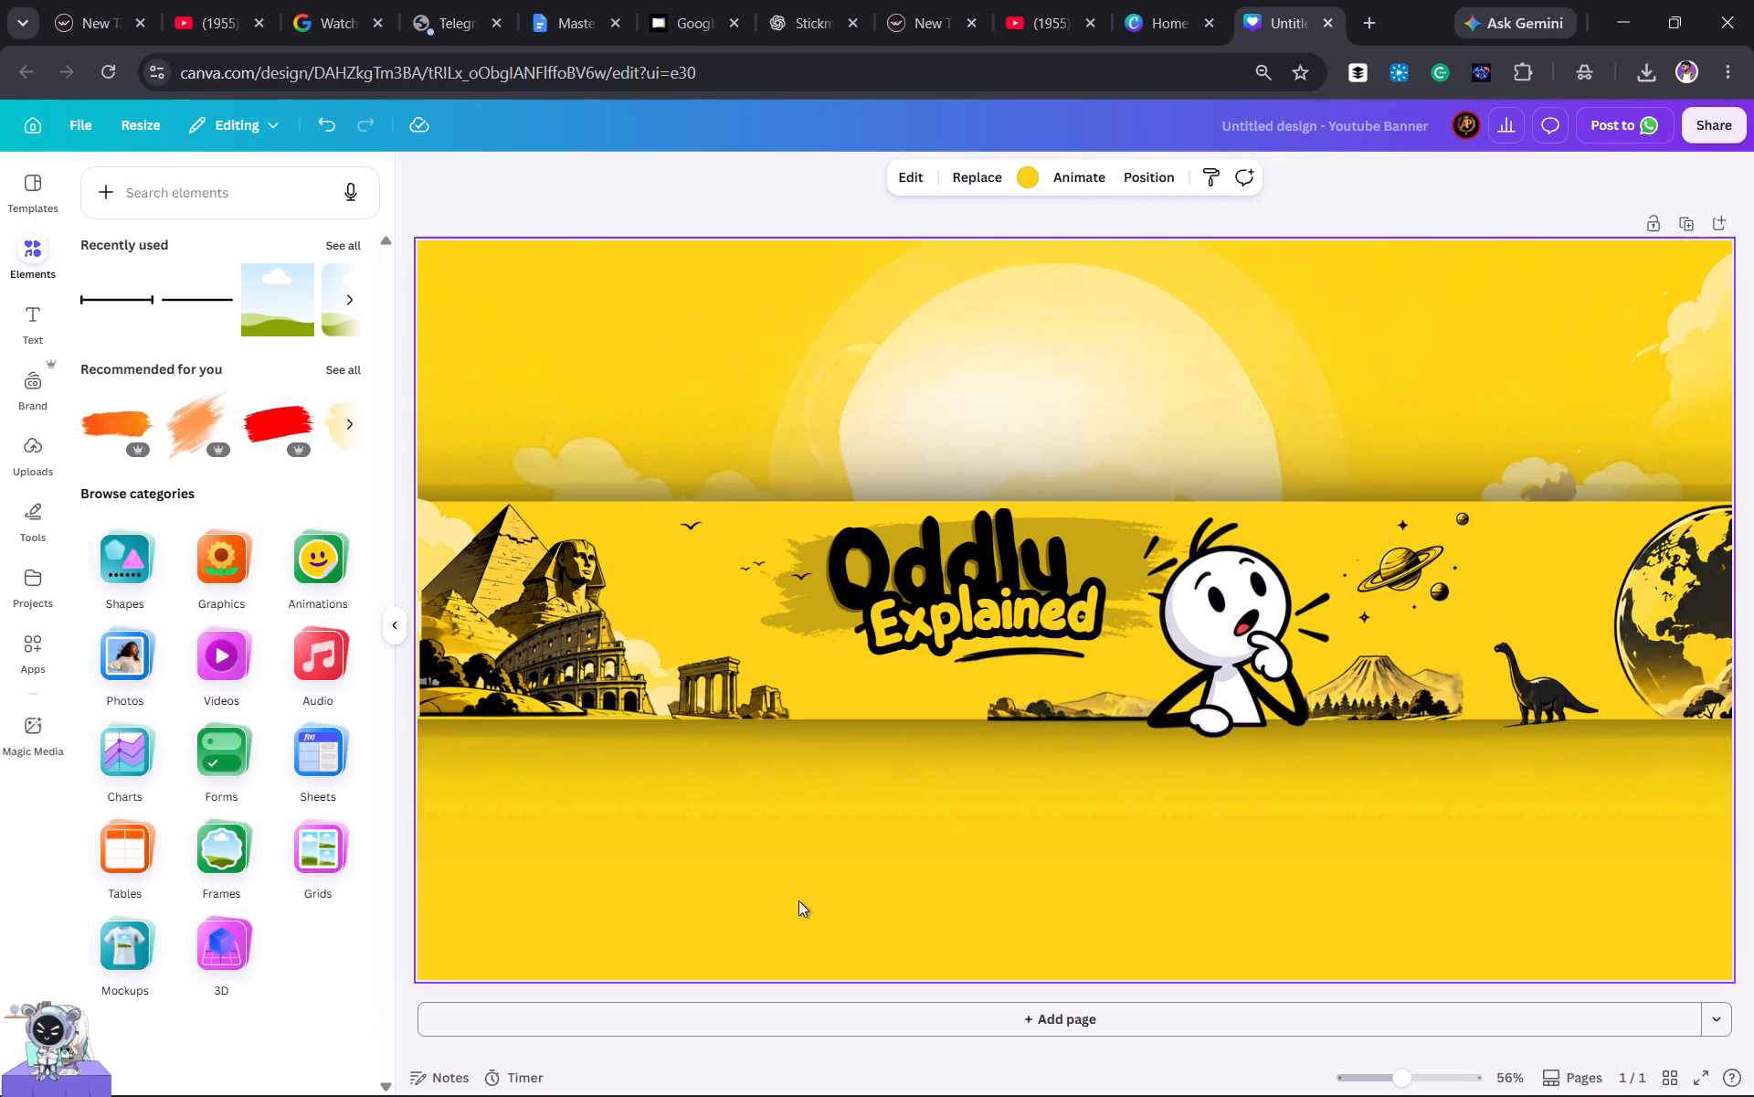
drag(815, 794, 837, 845)
drag(861, 762, 852, 750)
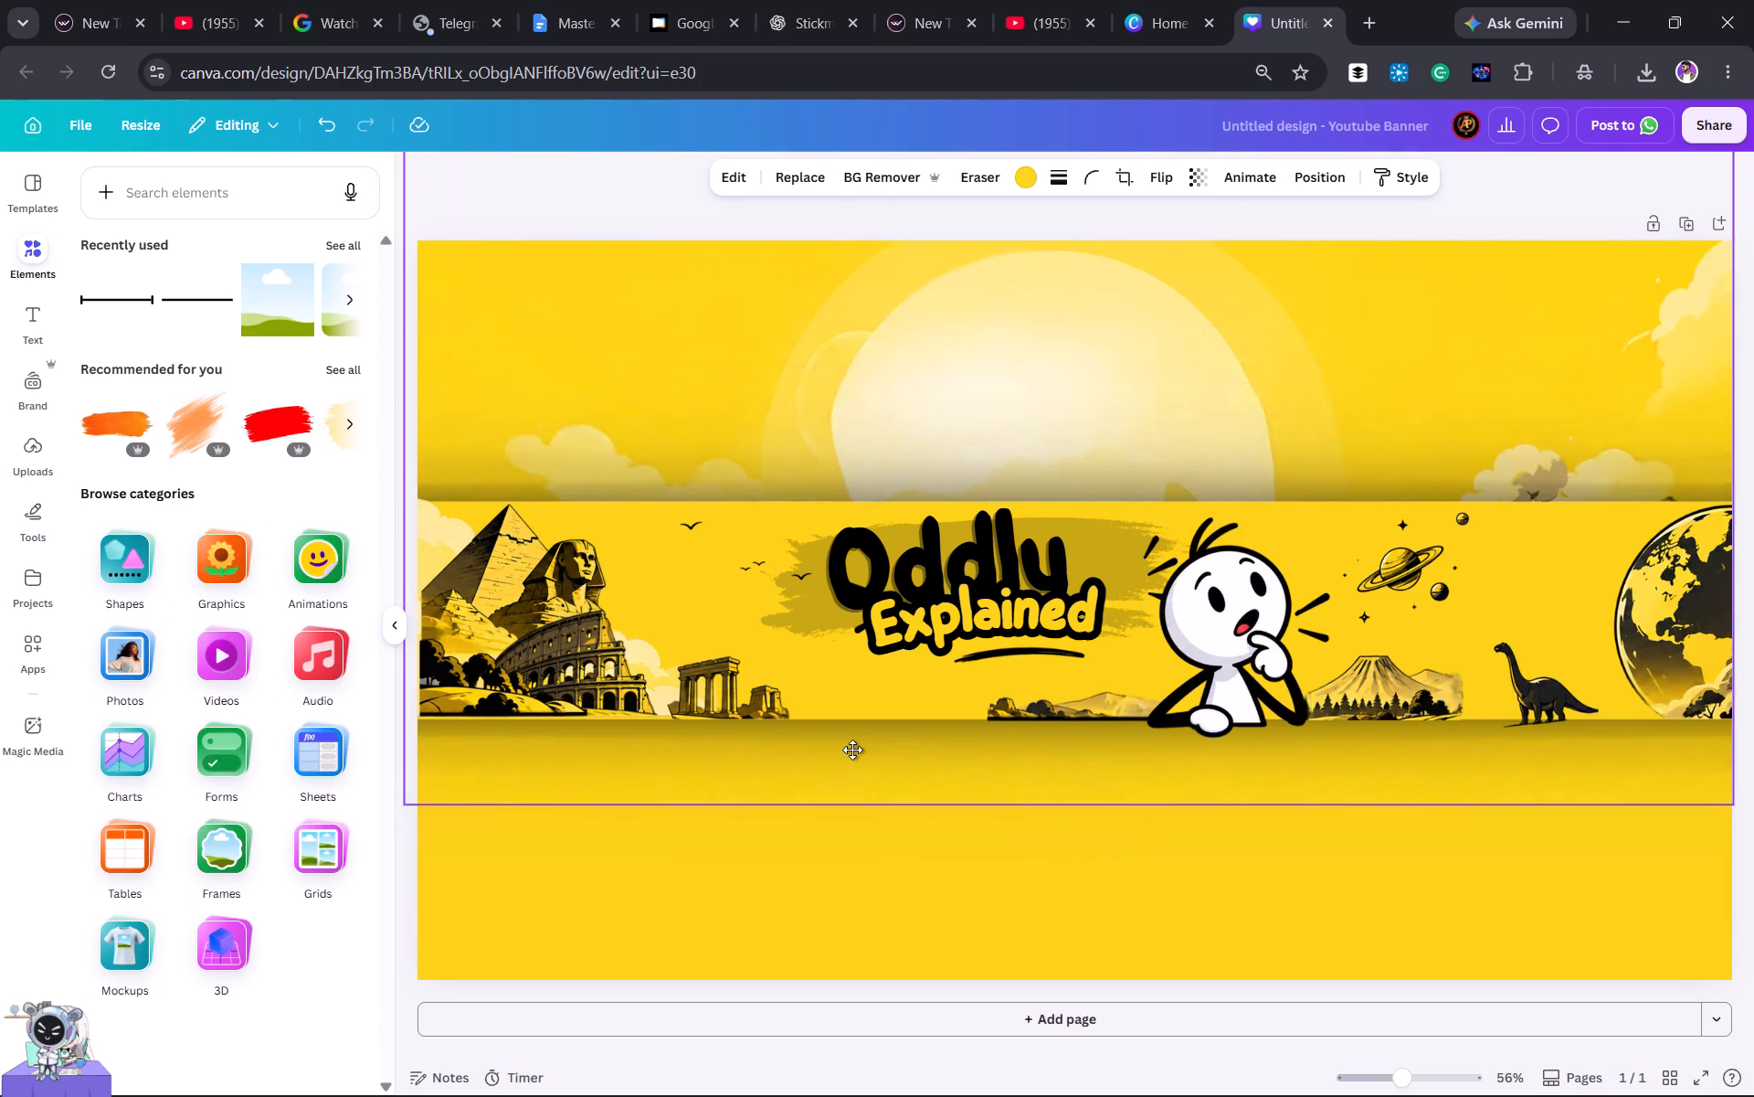
drag(852, 750, 861, 811)
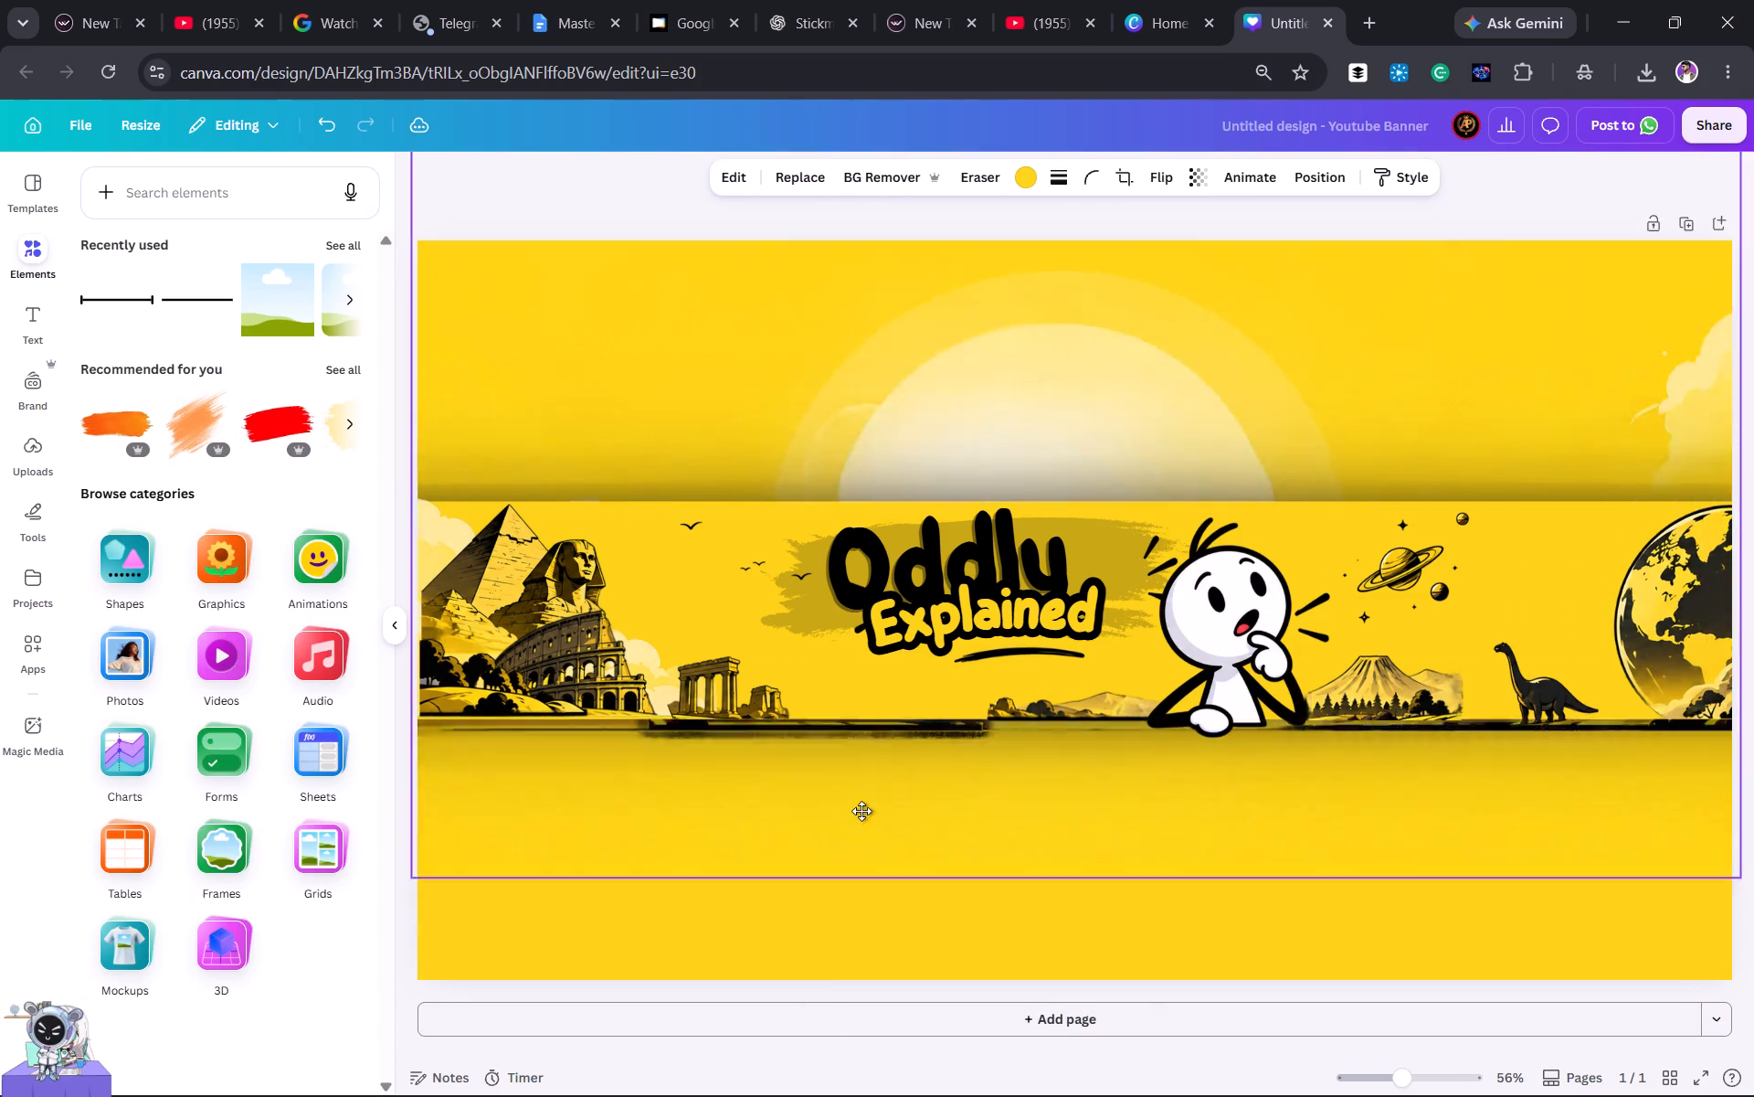
drag(861, 811, 802, 707)
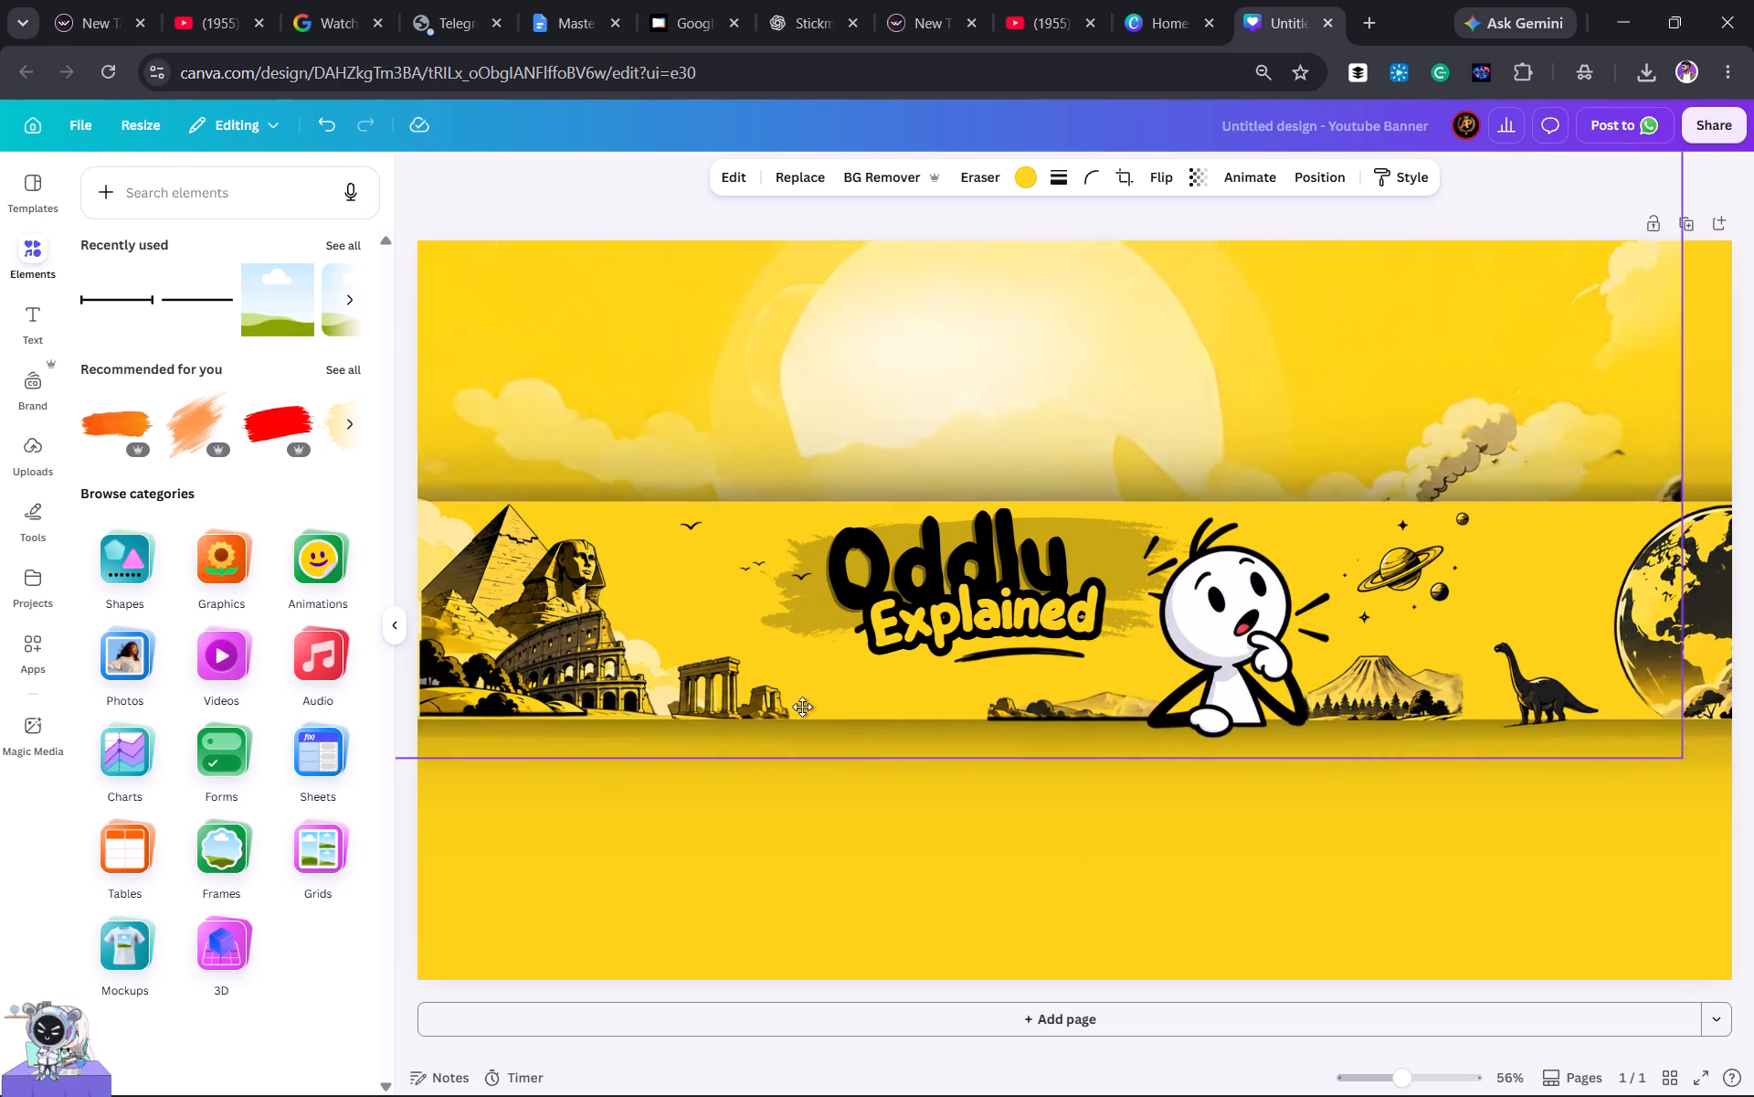
drag(802, 707, 821, 742)
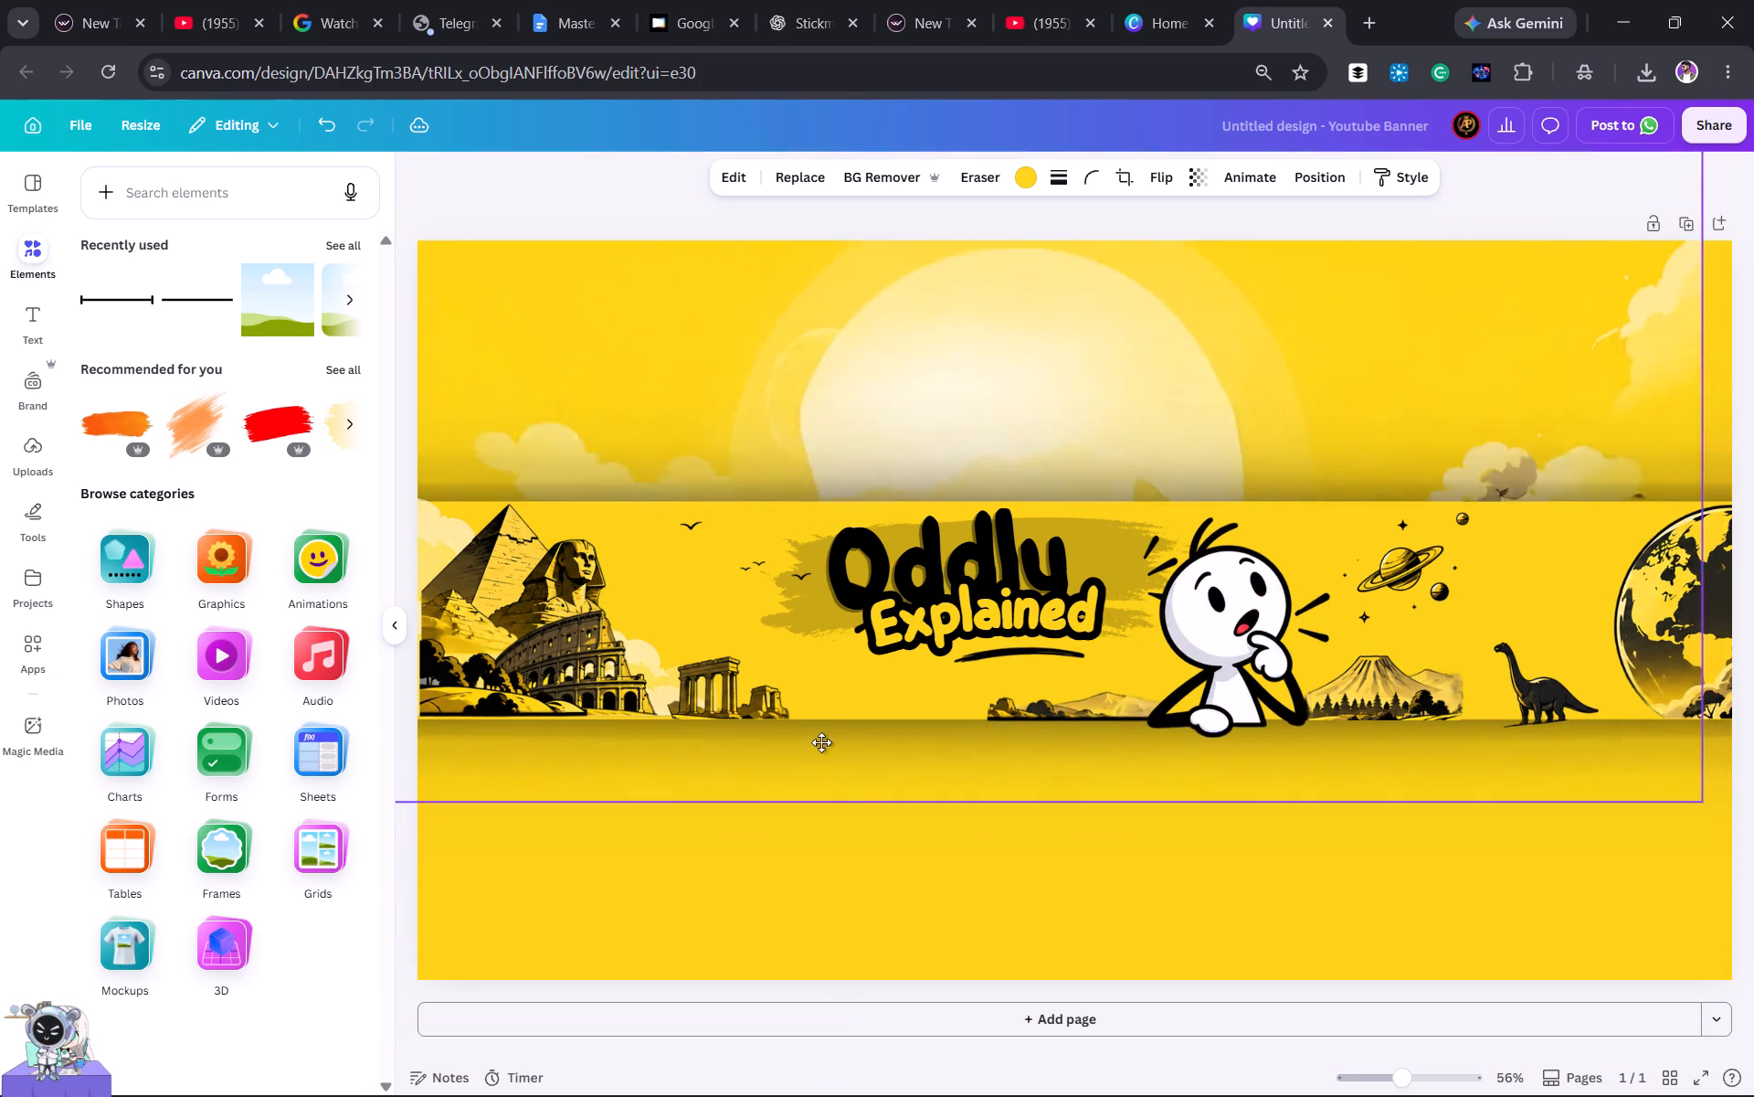
drag(821, 742, 810, 807)
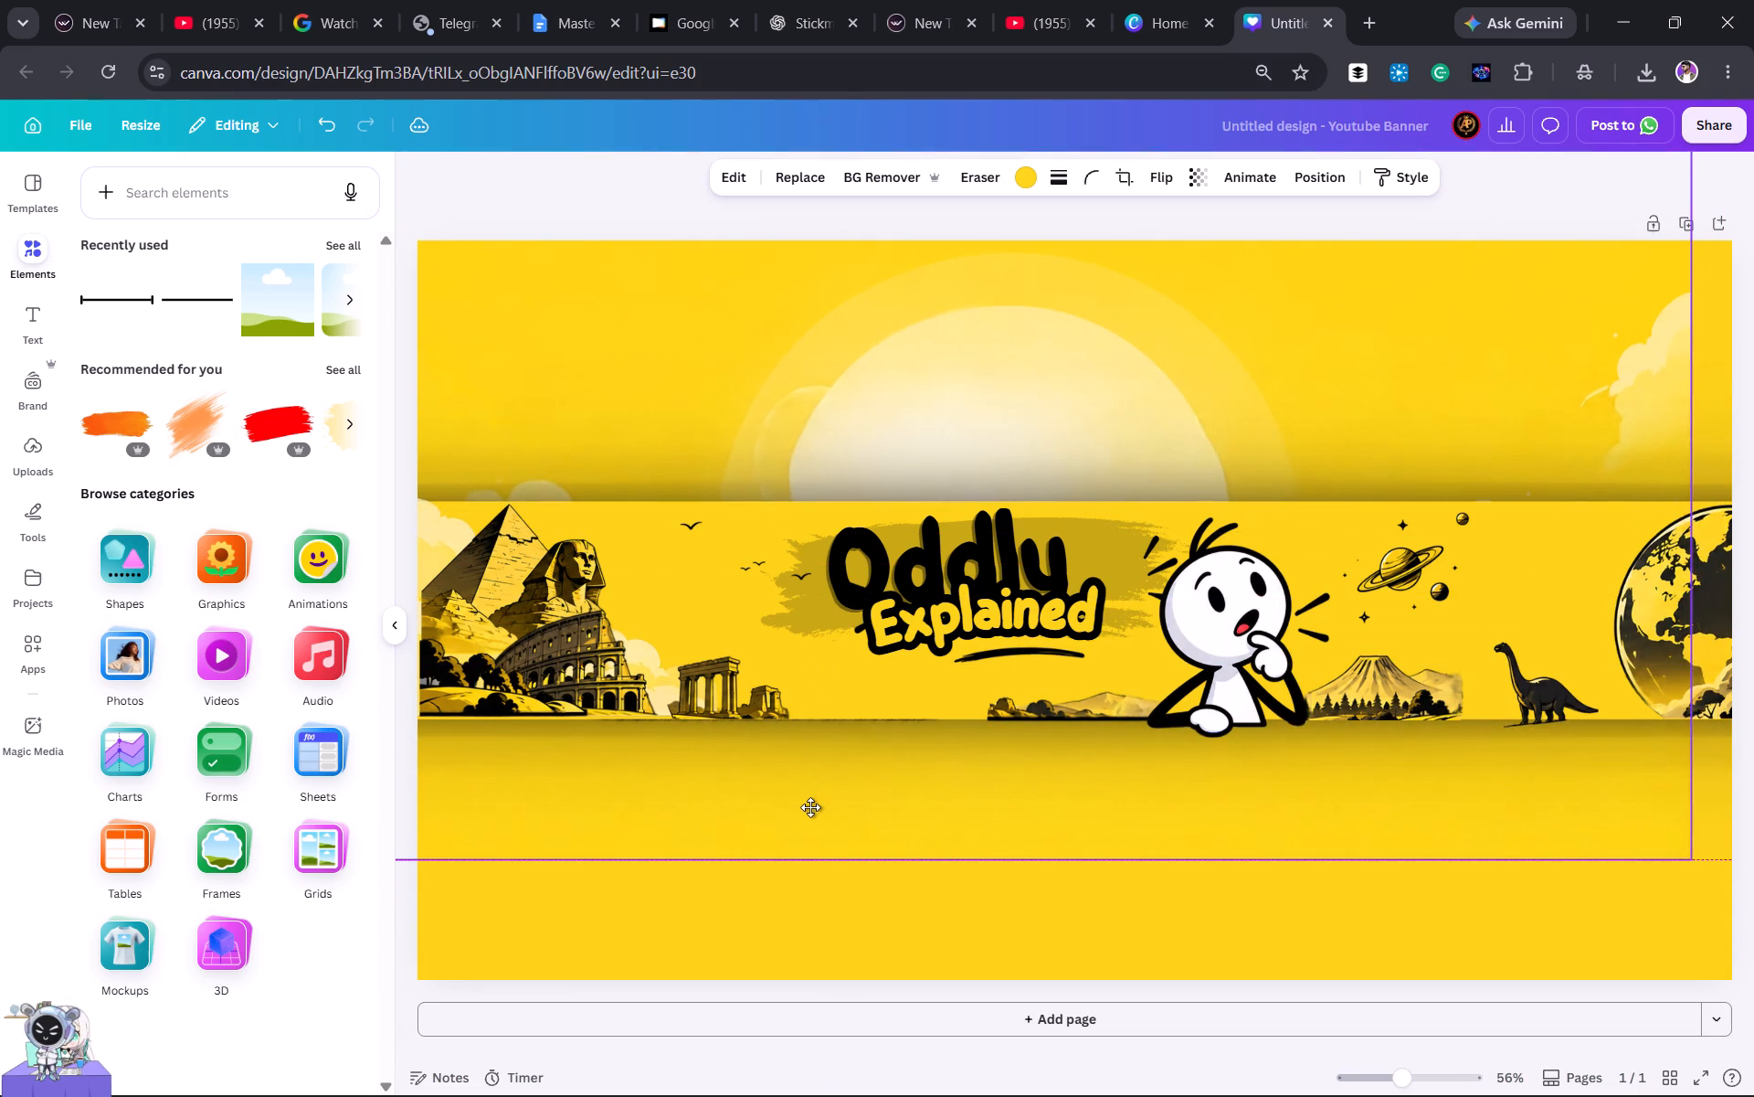
drag(810, 807, 800, 804)
Bring the sun-and-clouds background to the front of all layers.
right_click(800, 803)
click(889, 362)
right_click(889, 362)
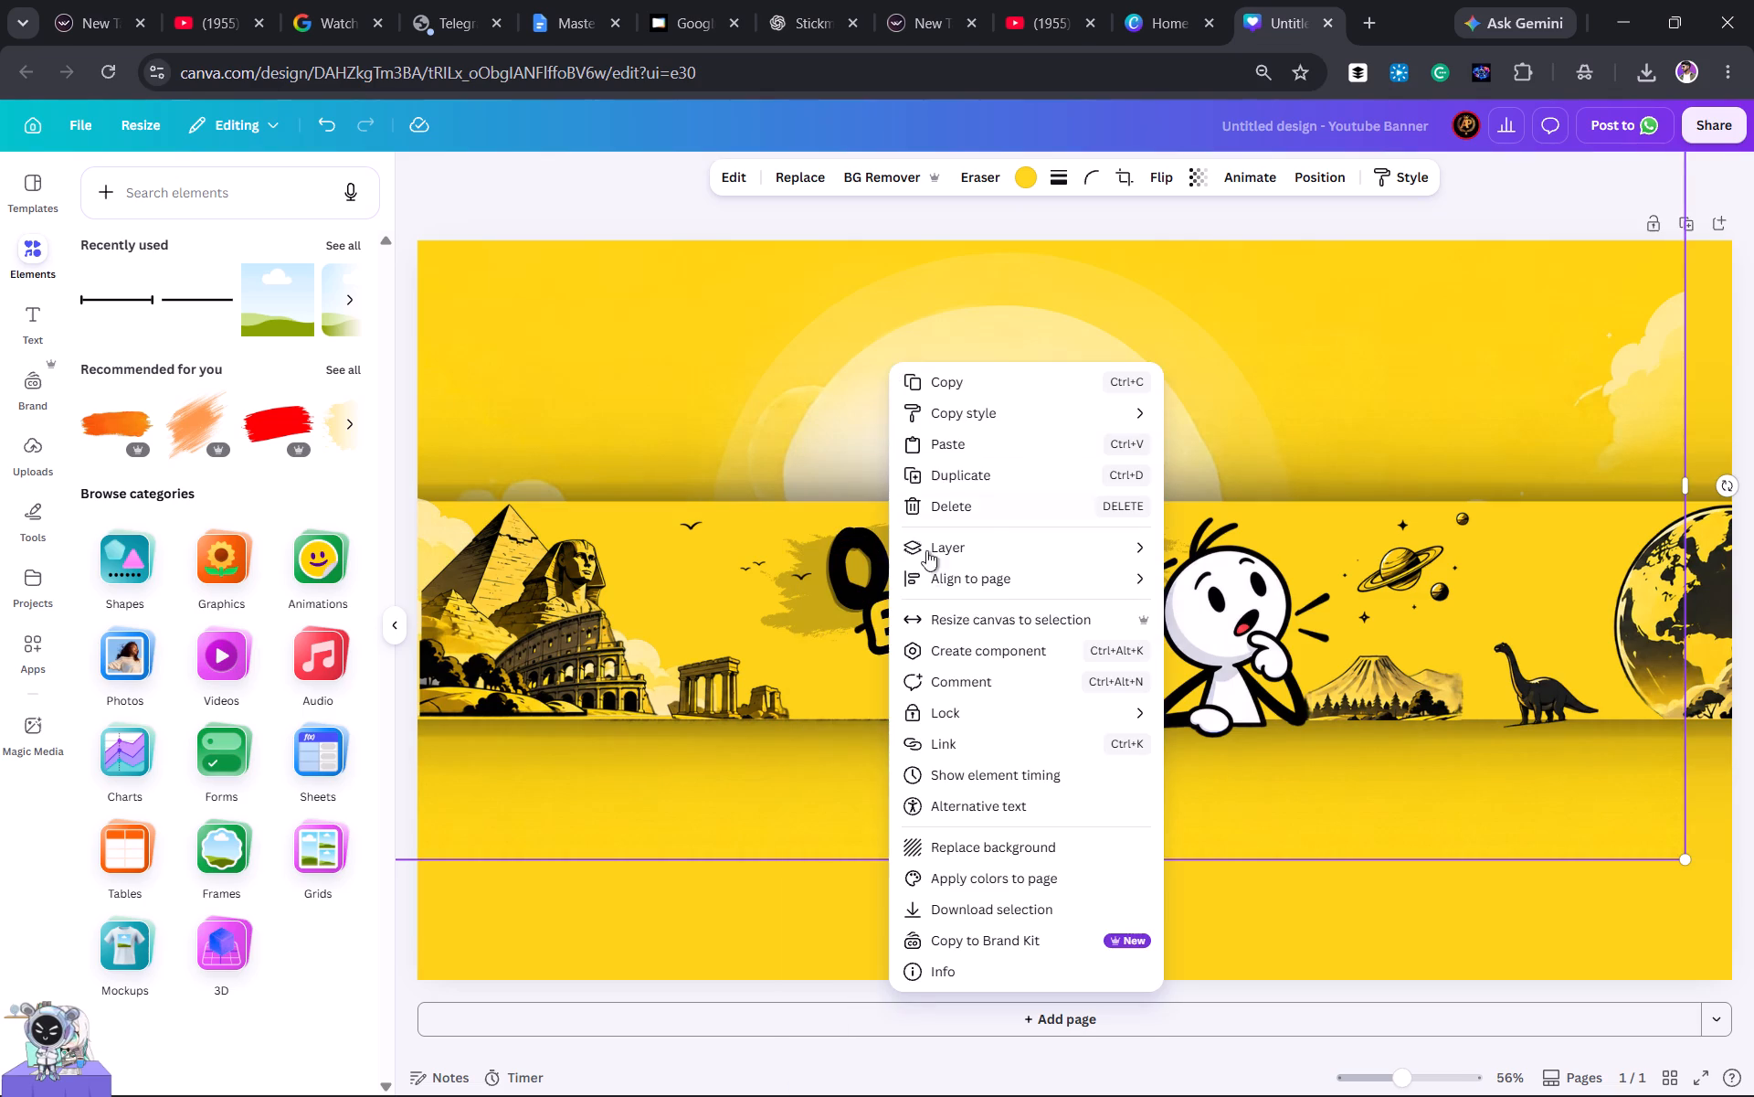
click(981, 527)
click(1089, 541)
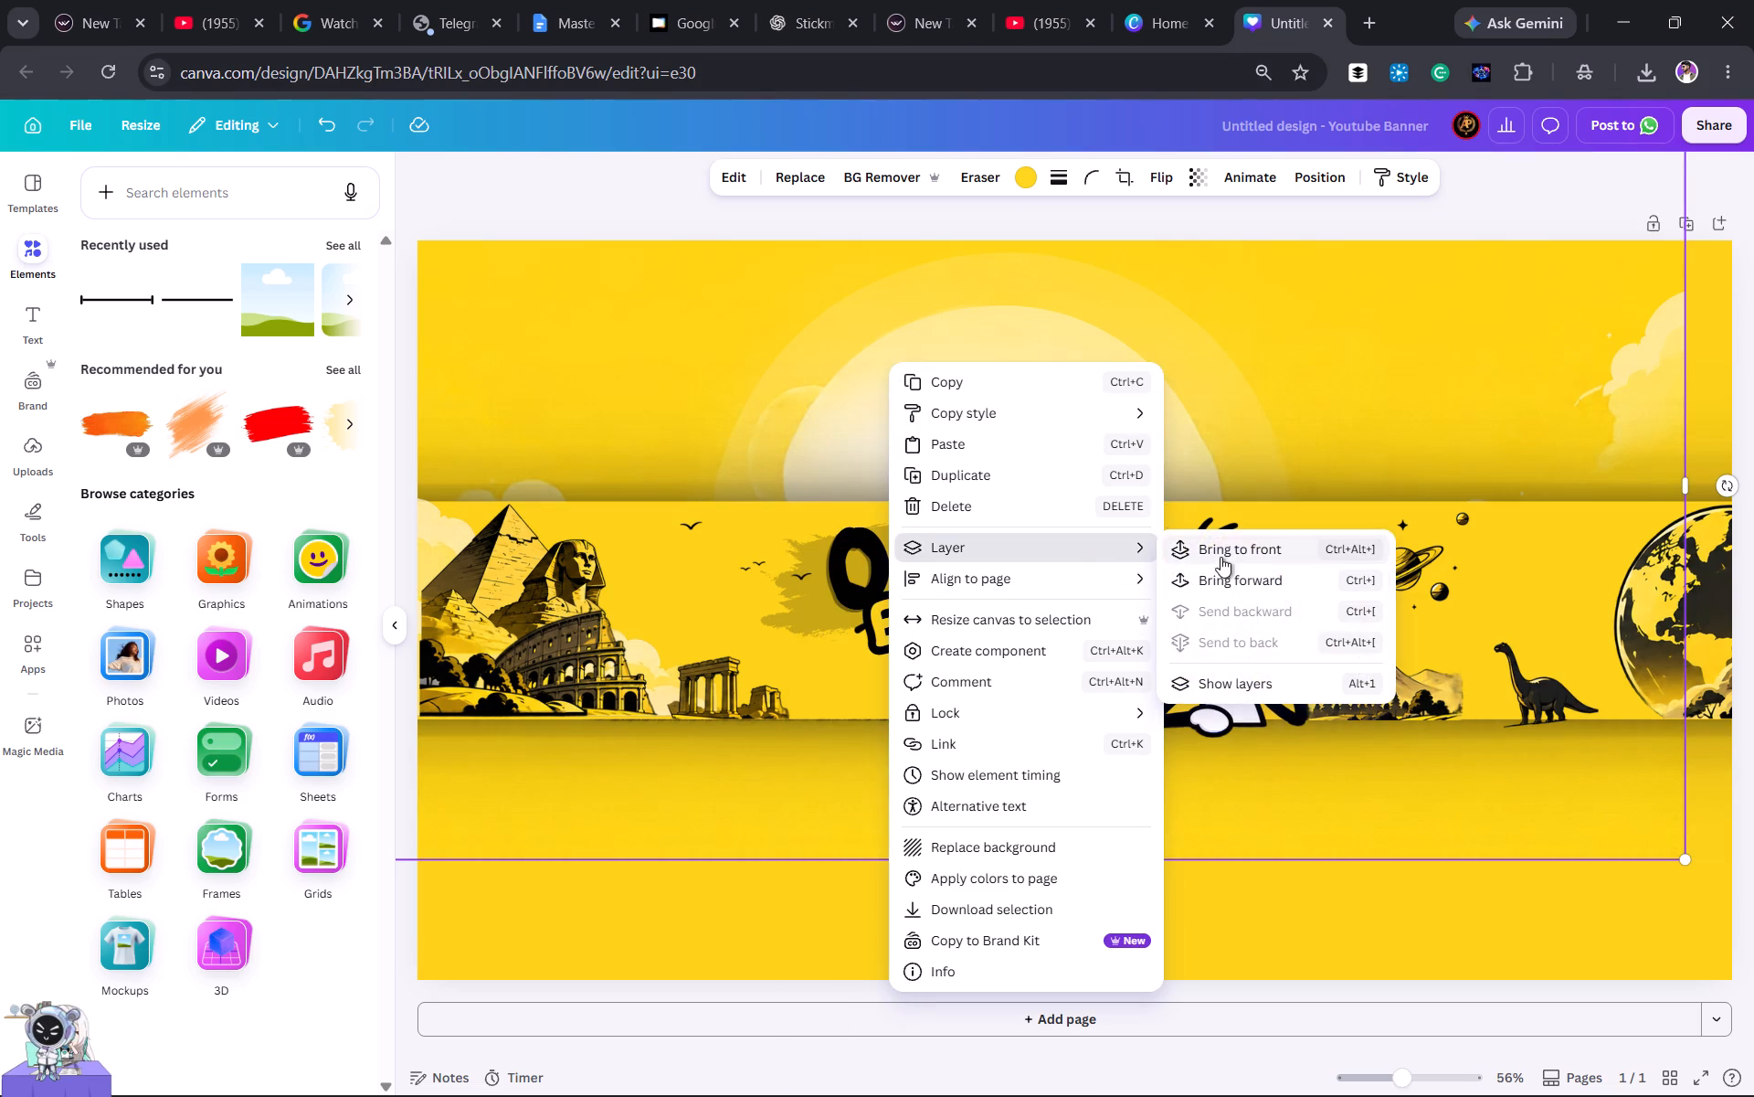
click(1220, 557)
click(709, 507)
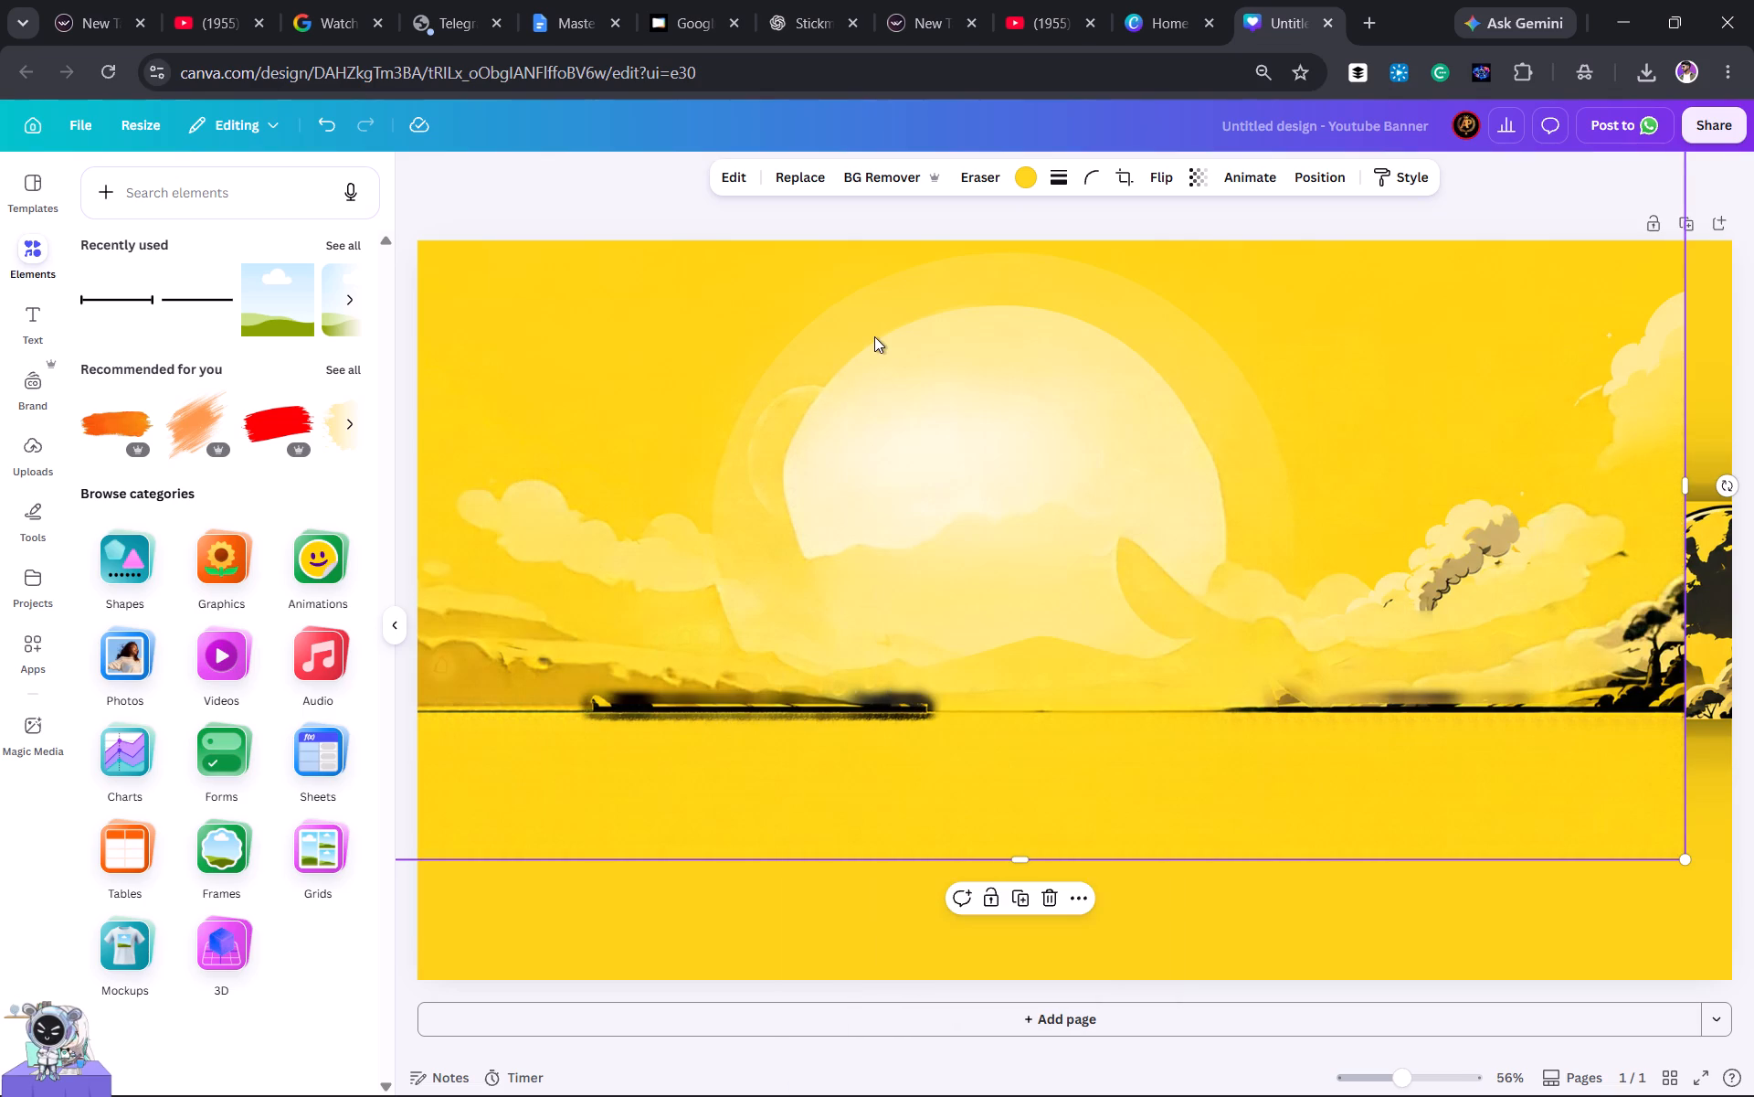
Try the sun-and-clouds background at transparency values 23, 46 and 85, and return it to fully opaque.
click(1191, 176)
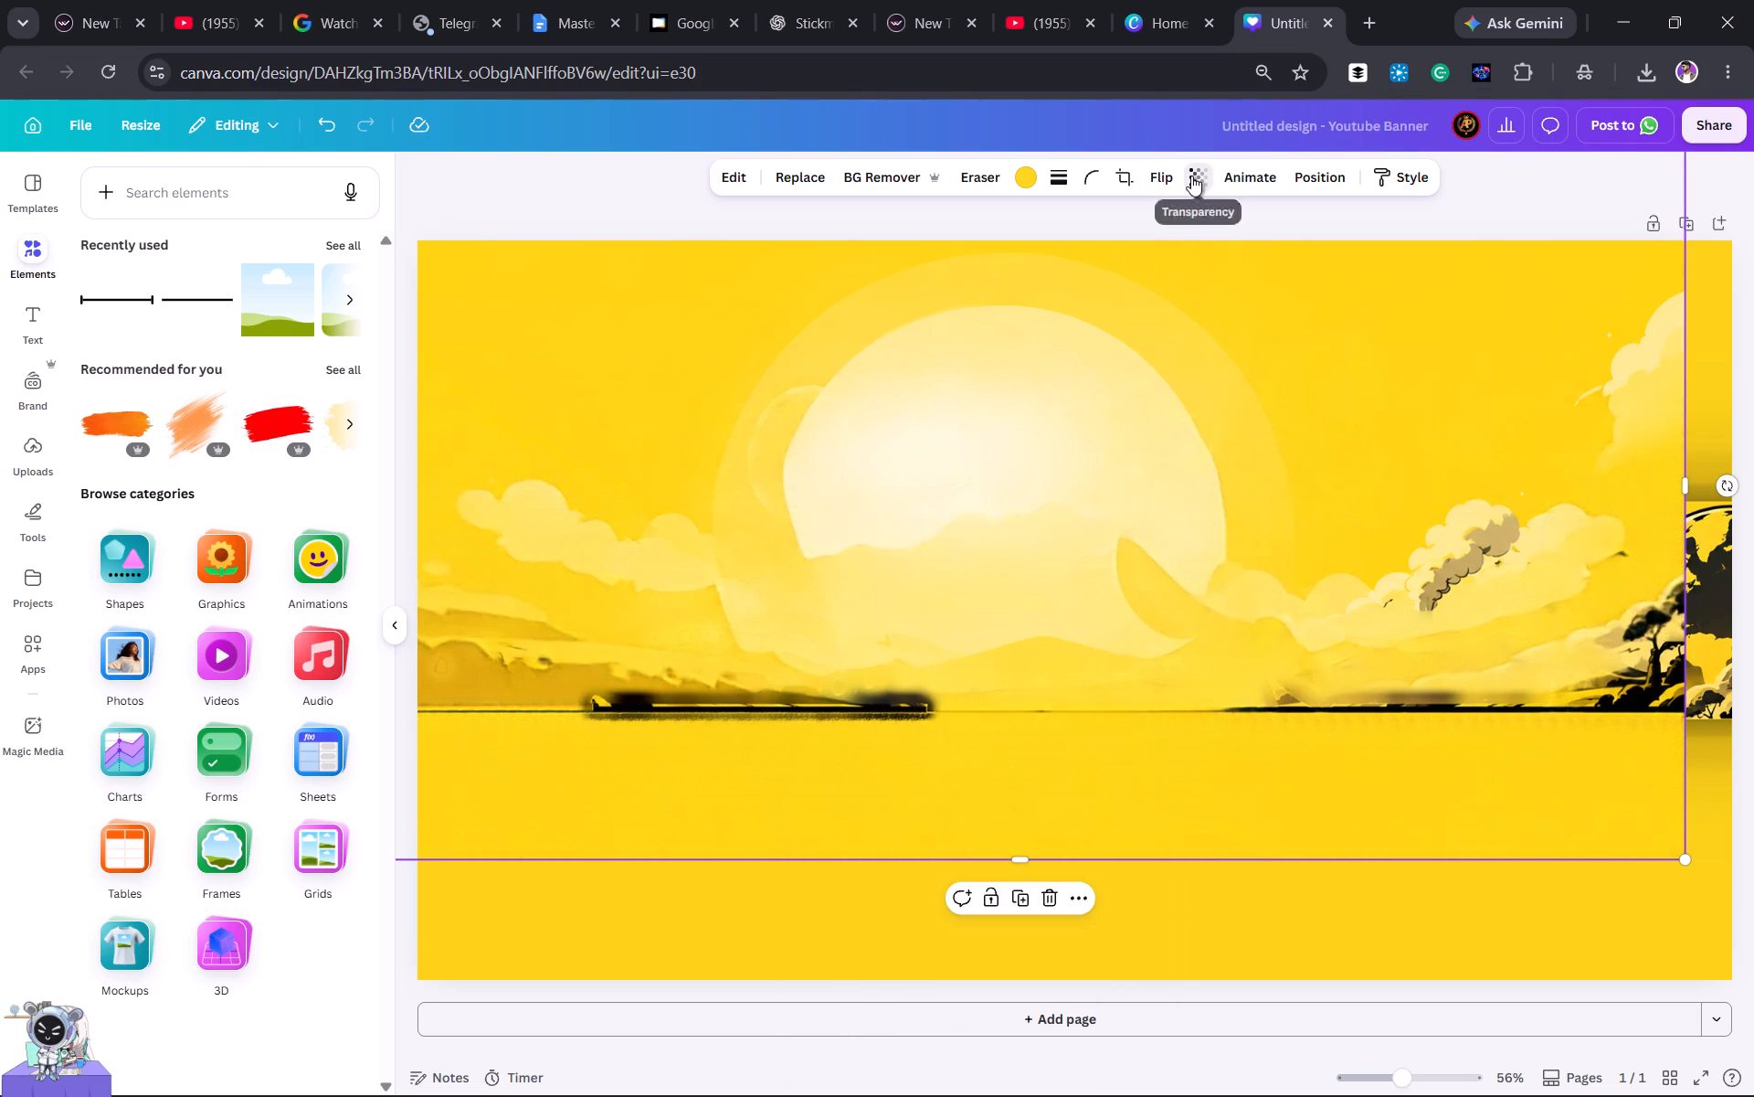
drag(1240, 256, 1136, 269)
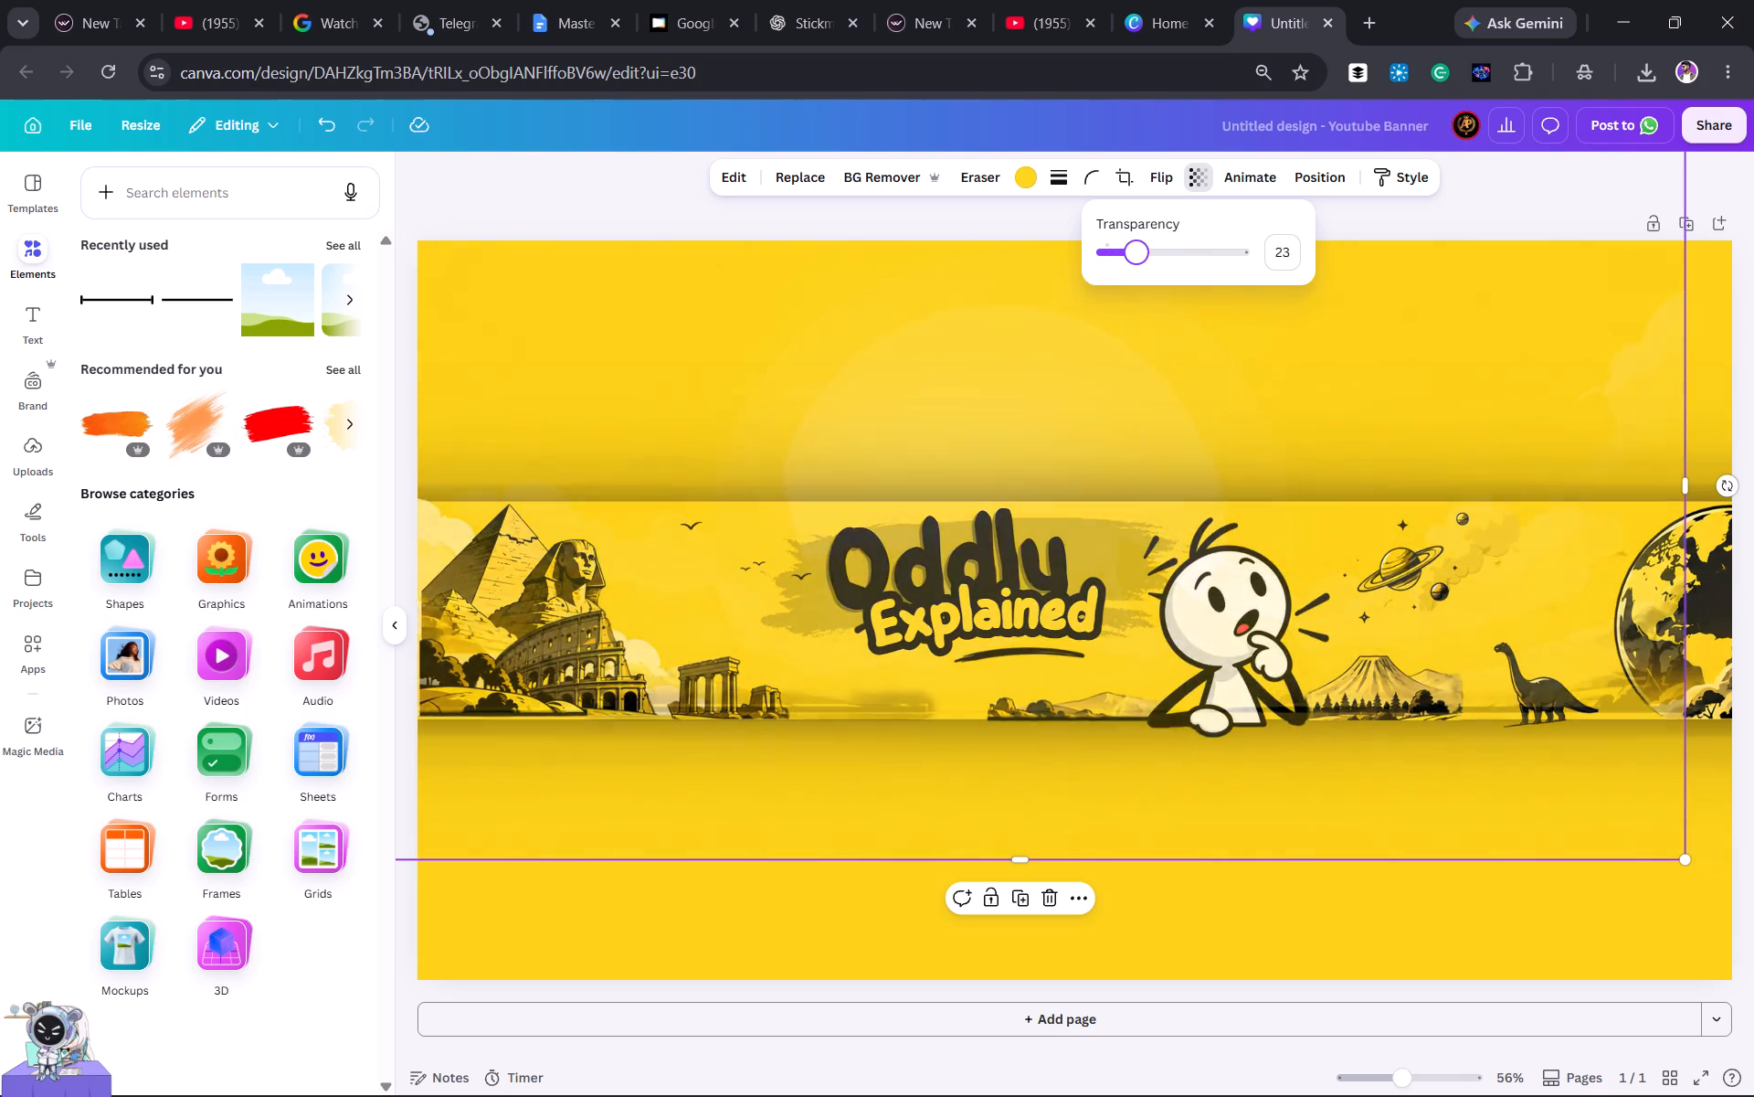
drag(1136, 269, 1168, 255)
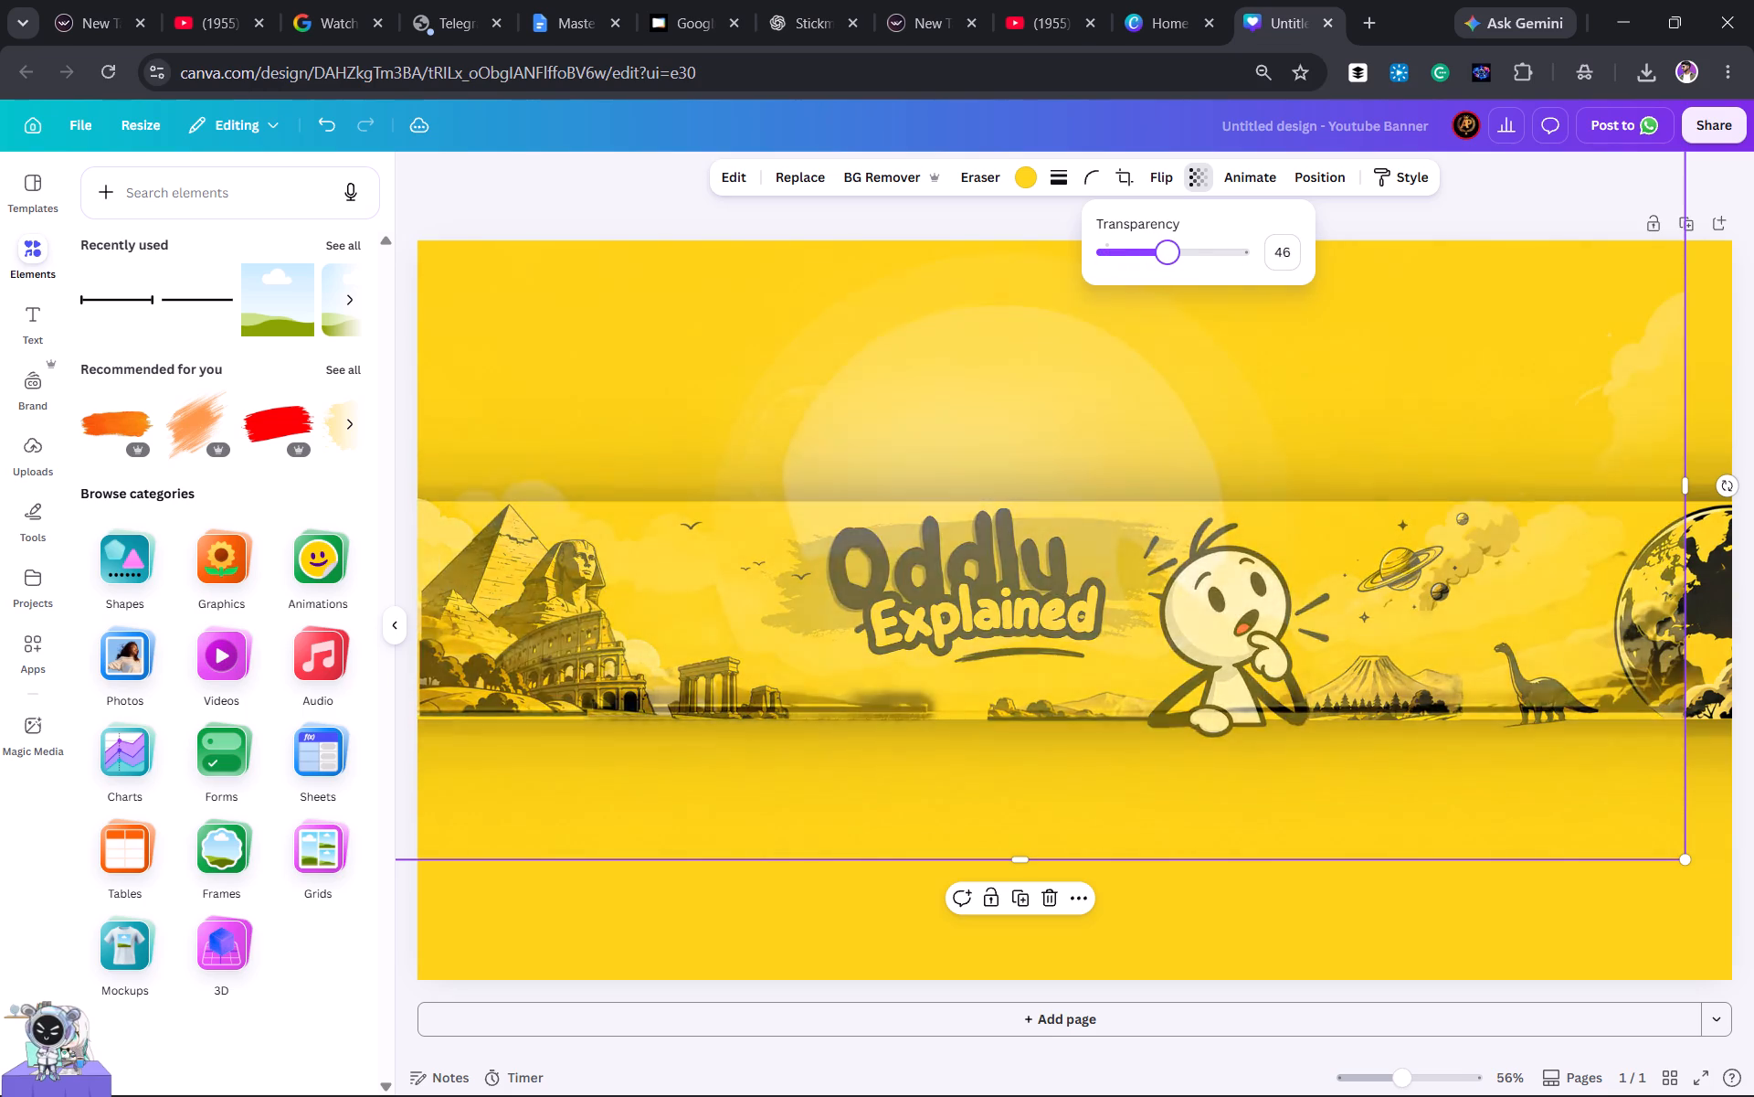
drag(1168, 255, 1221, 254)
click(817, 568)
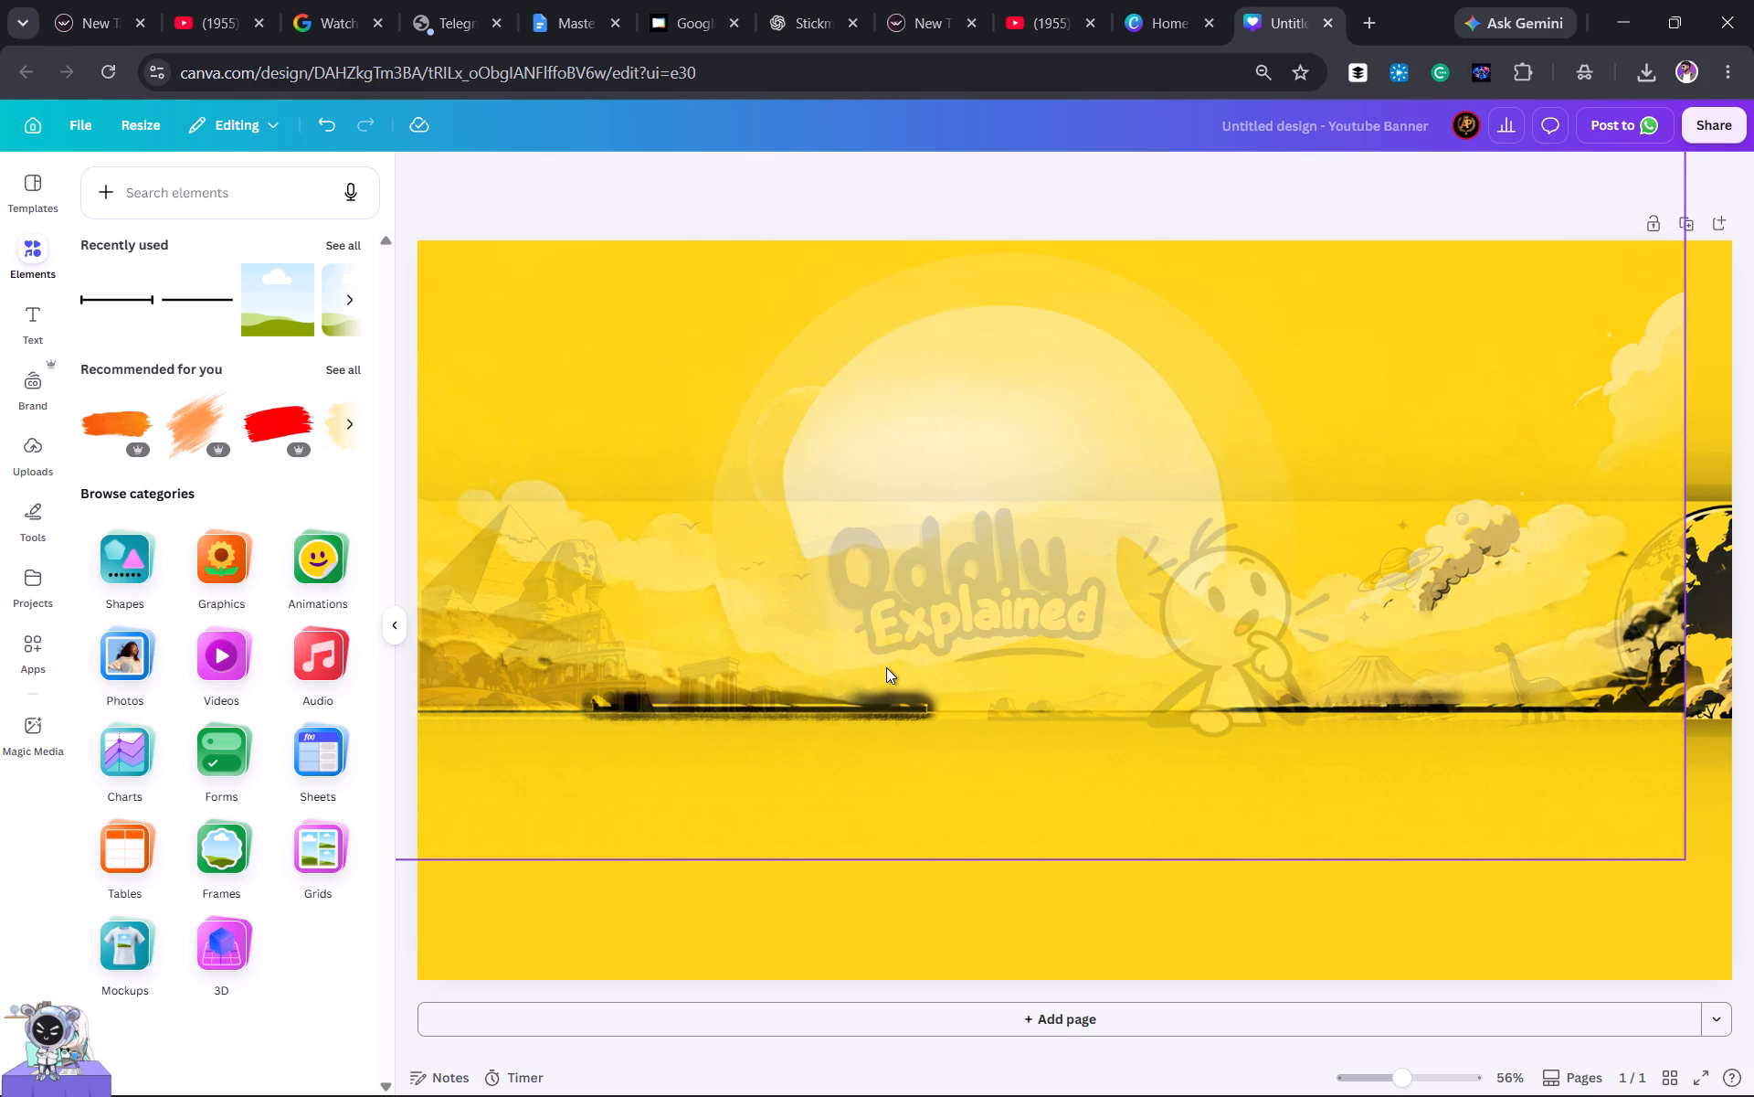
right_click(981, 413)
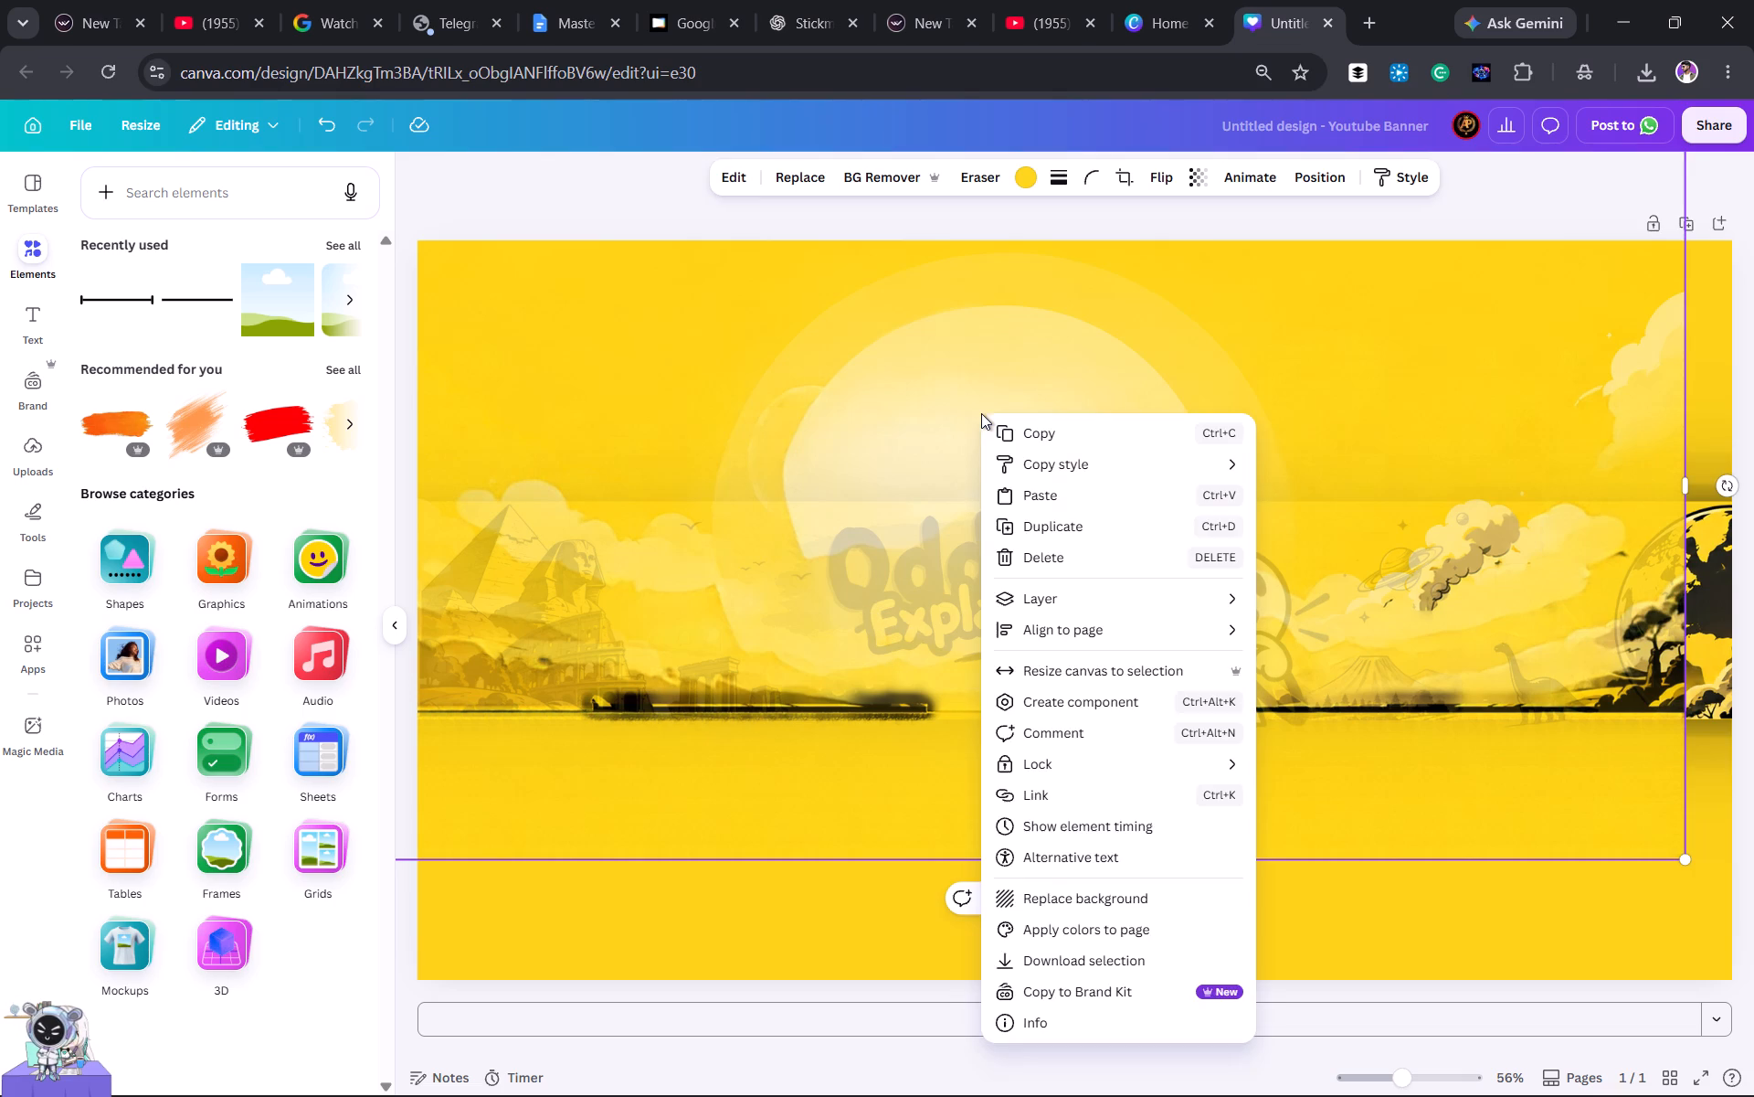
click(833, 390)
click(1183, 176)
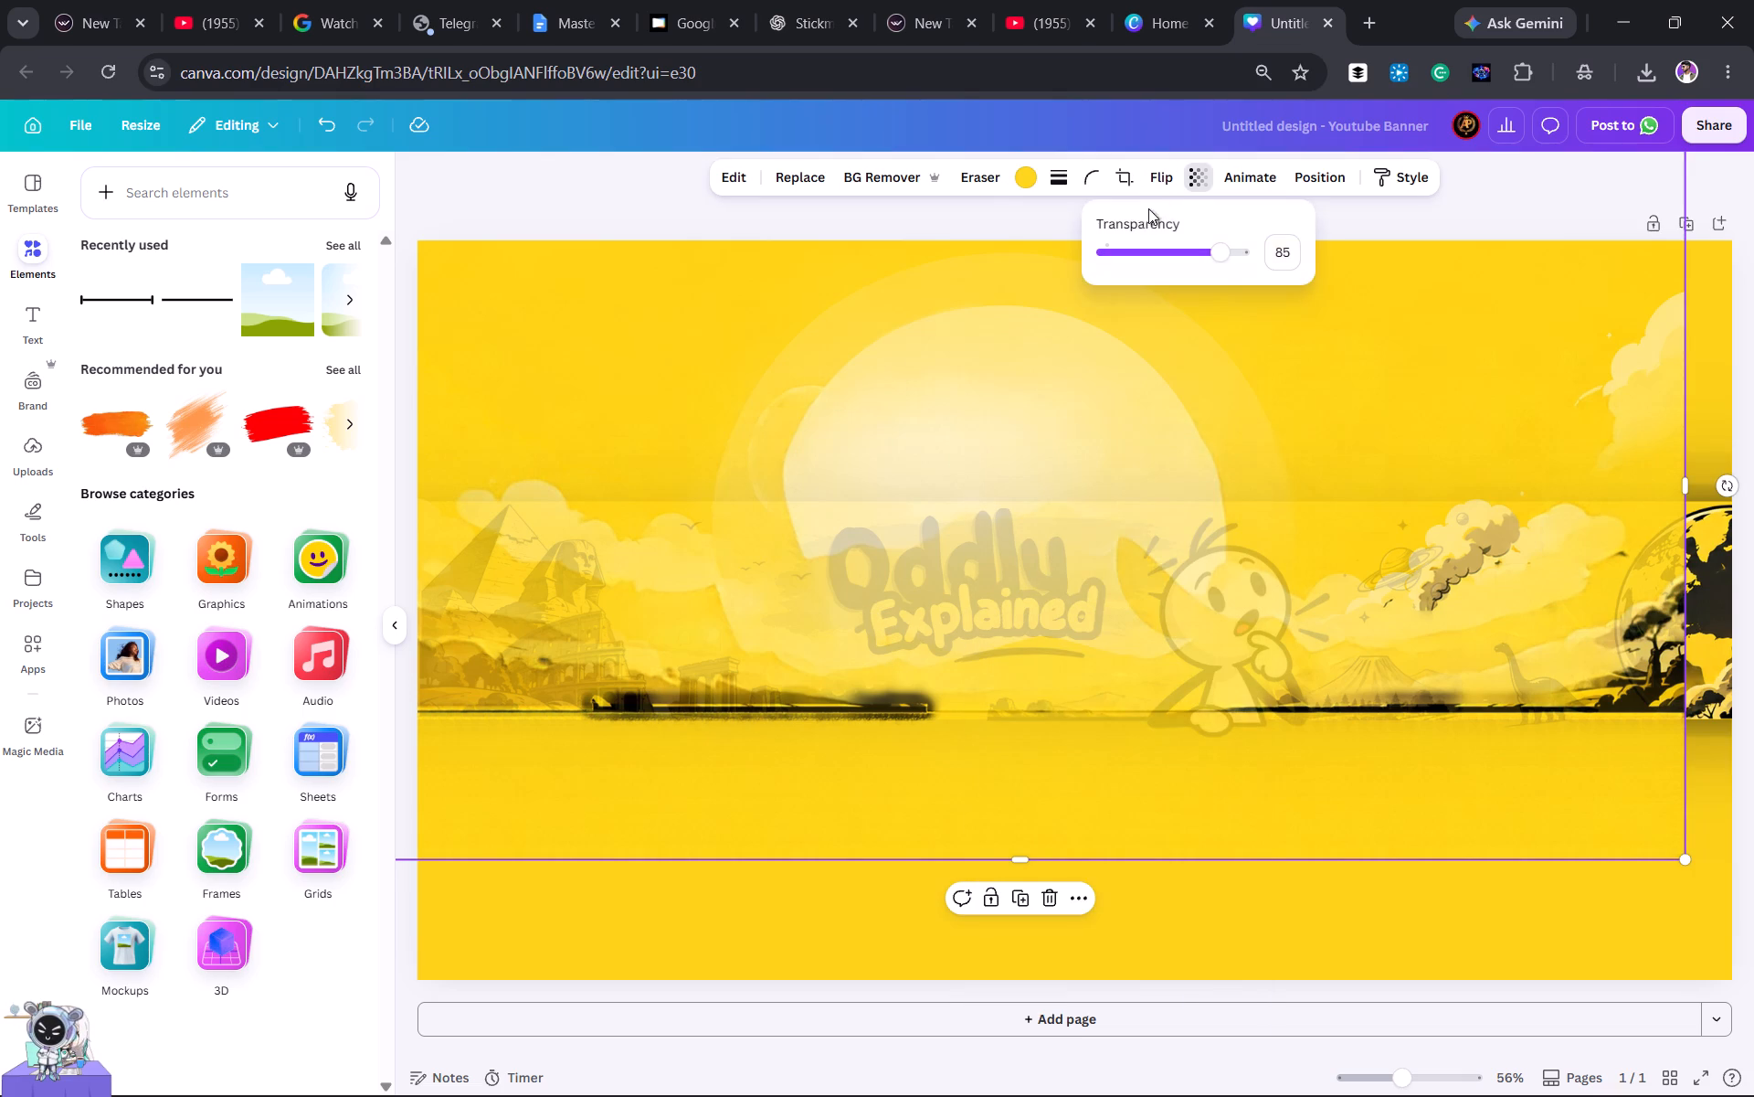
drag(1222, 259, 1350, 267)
Send the sun-and-clouds background backward layer by layer until it sits behind the logo, mascot, illustrations and upper shadow strip.
click(1048, 456)
right_click(1048, 456)
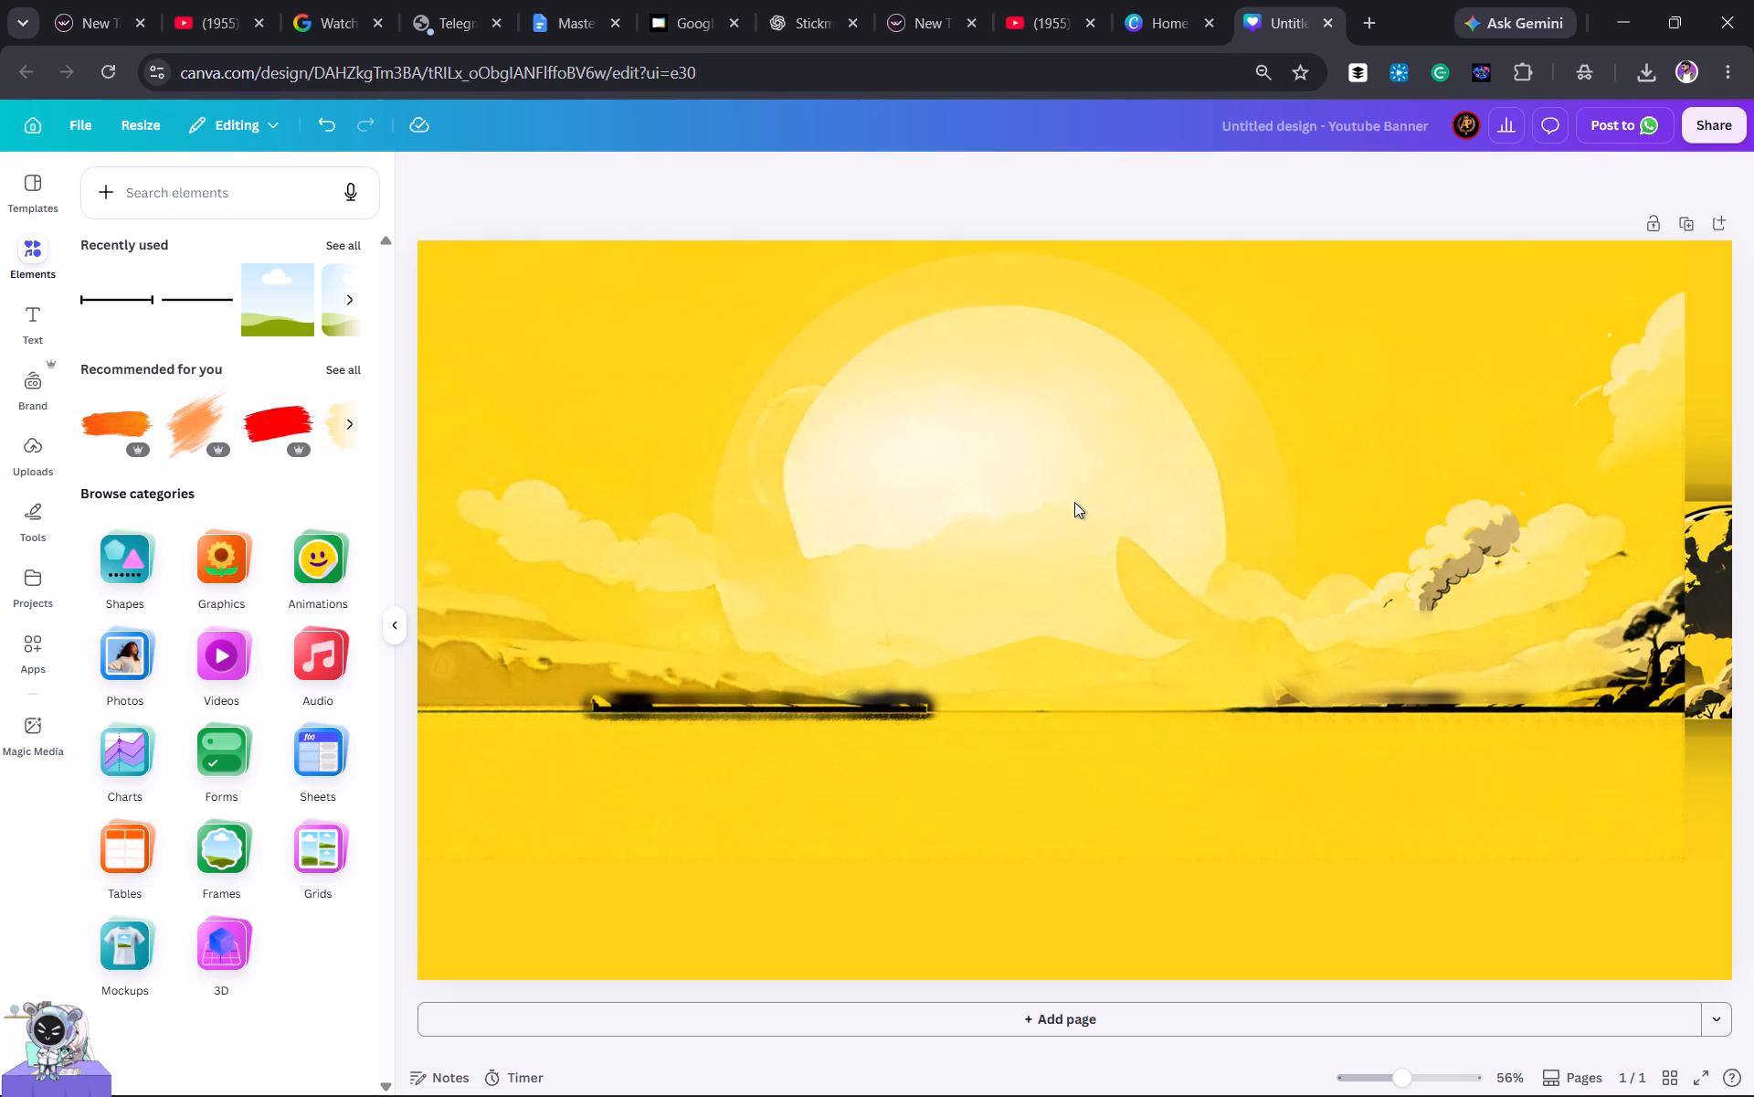
click(1074, 502)
right_click(1074, 502)
click(1156, 637)
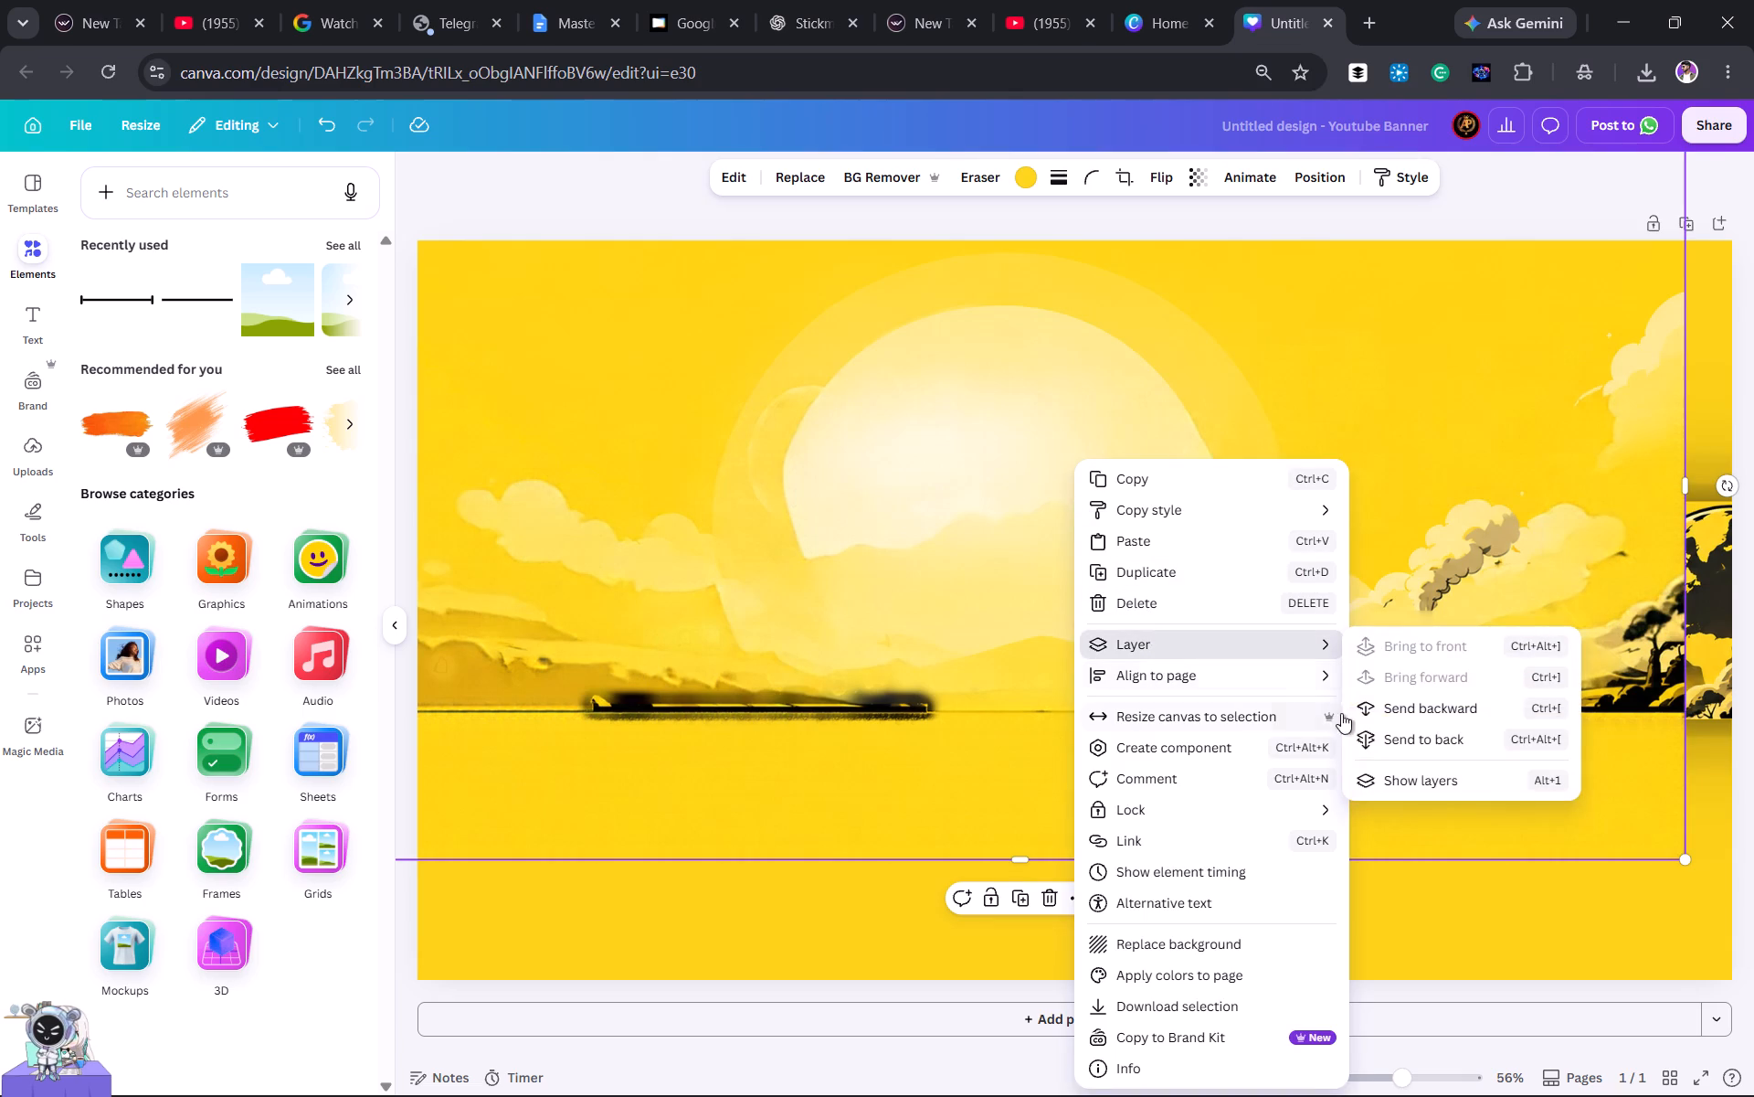
click(1382, 711)
click(1383, 711)
click(1380, 707)
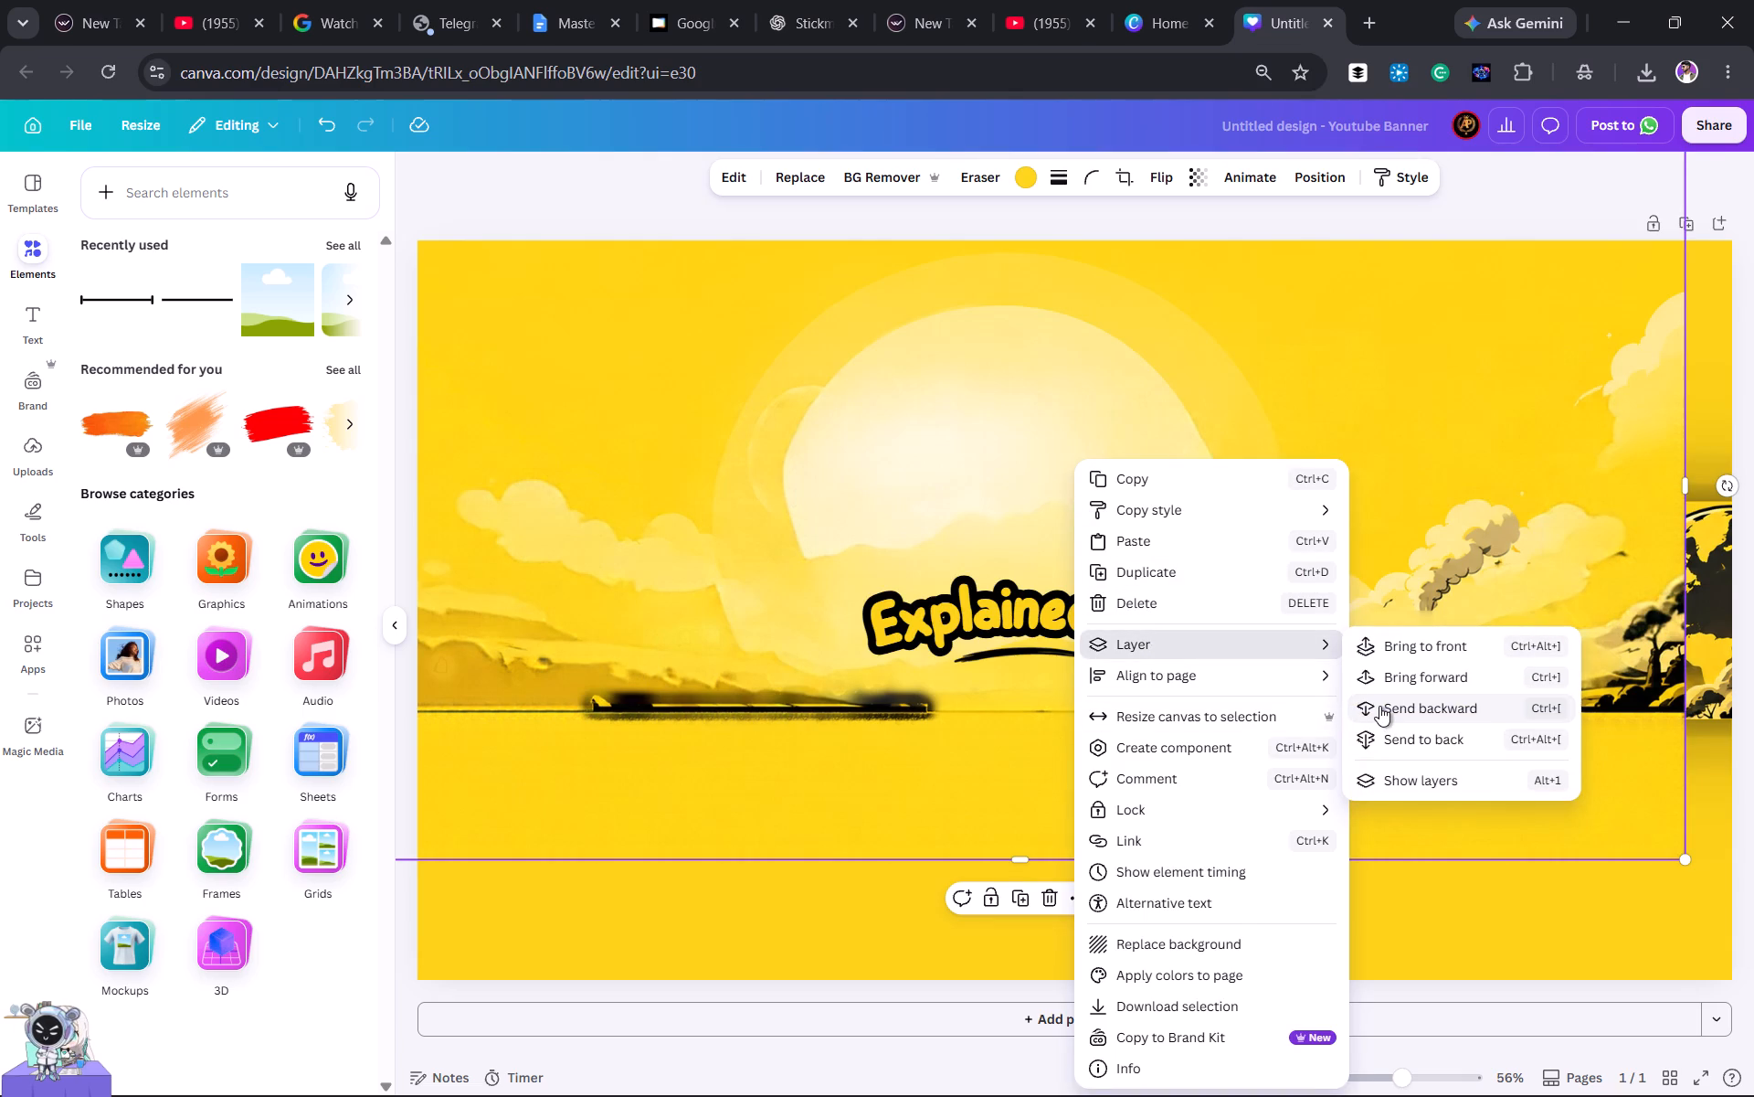
click(1379, 706)
click(1373, 700)
click(1373, 700)
click(1373, 700)
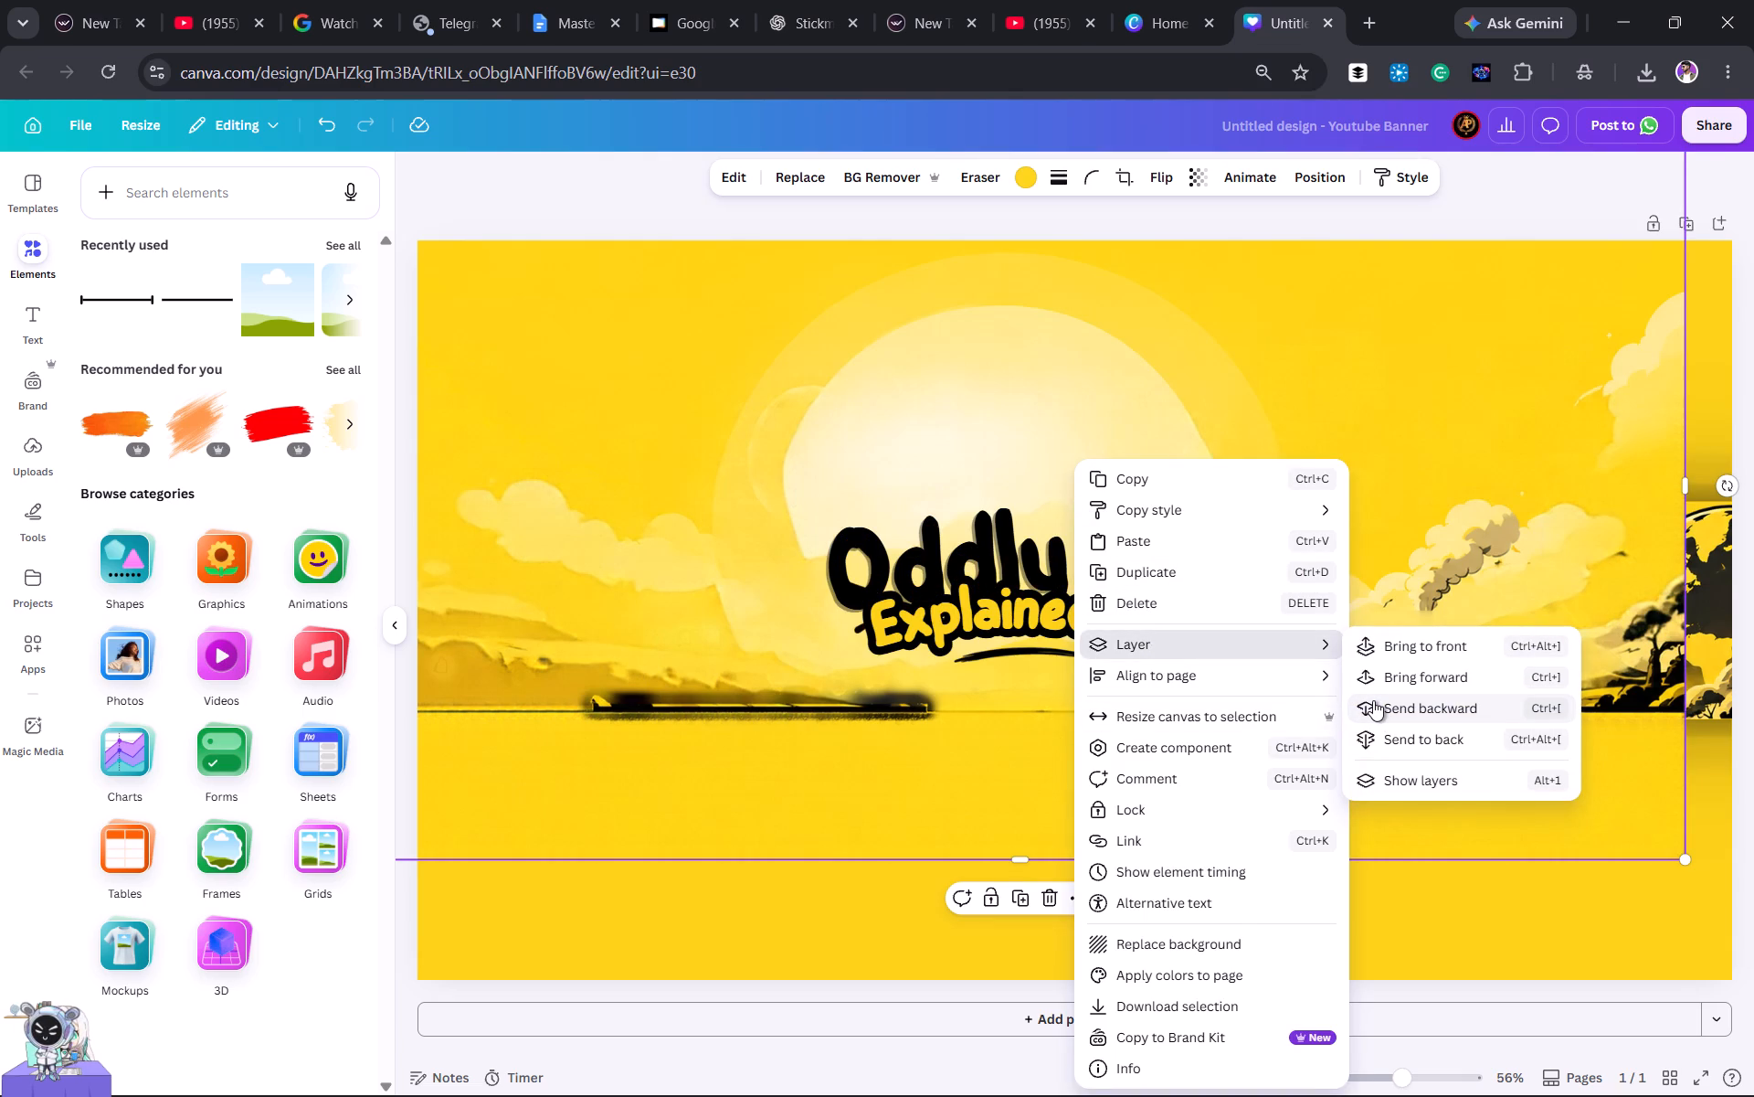
triple_click(1373, 700)
triple_click(1373, 700)
triple_click(1373, 700)
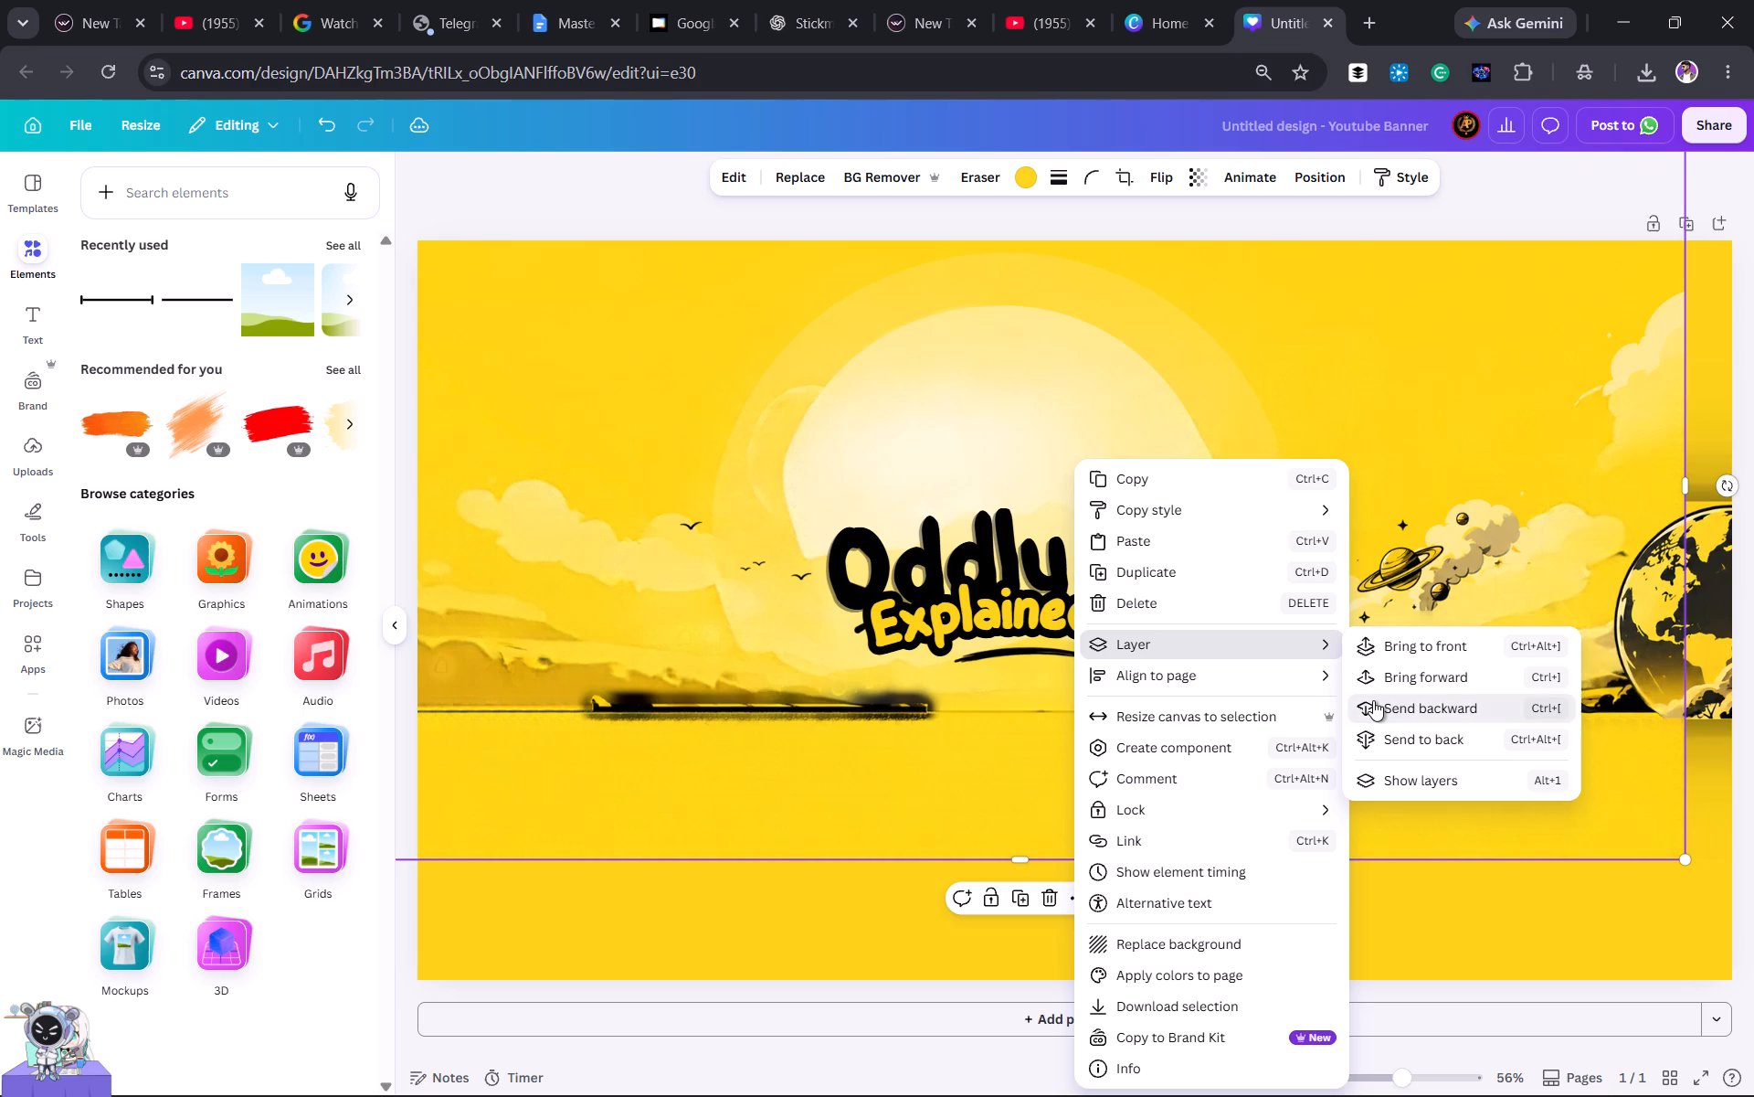
triple_click(1373, 700)
double_click(1370, 696)
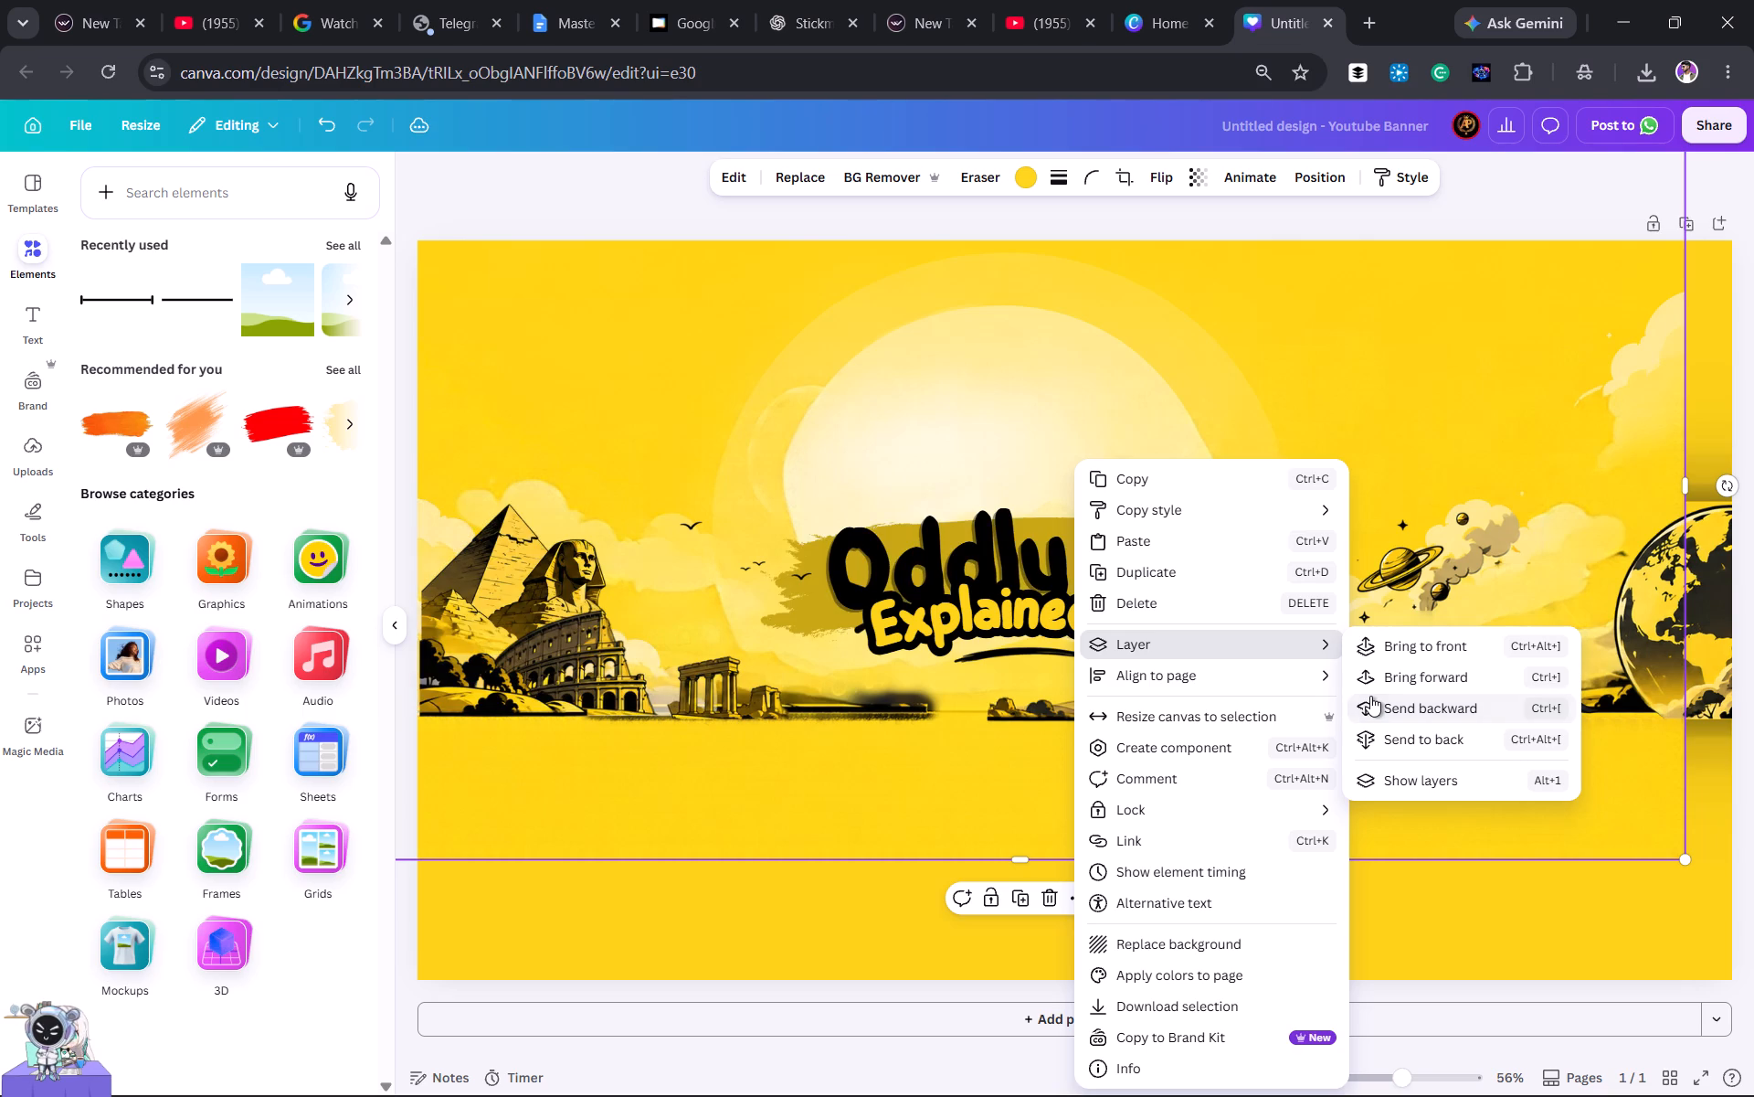
click(1370, 696)
click(1370, 696)
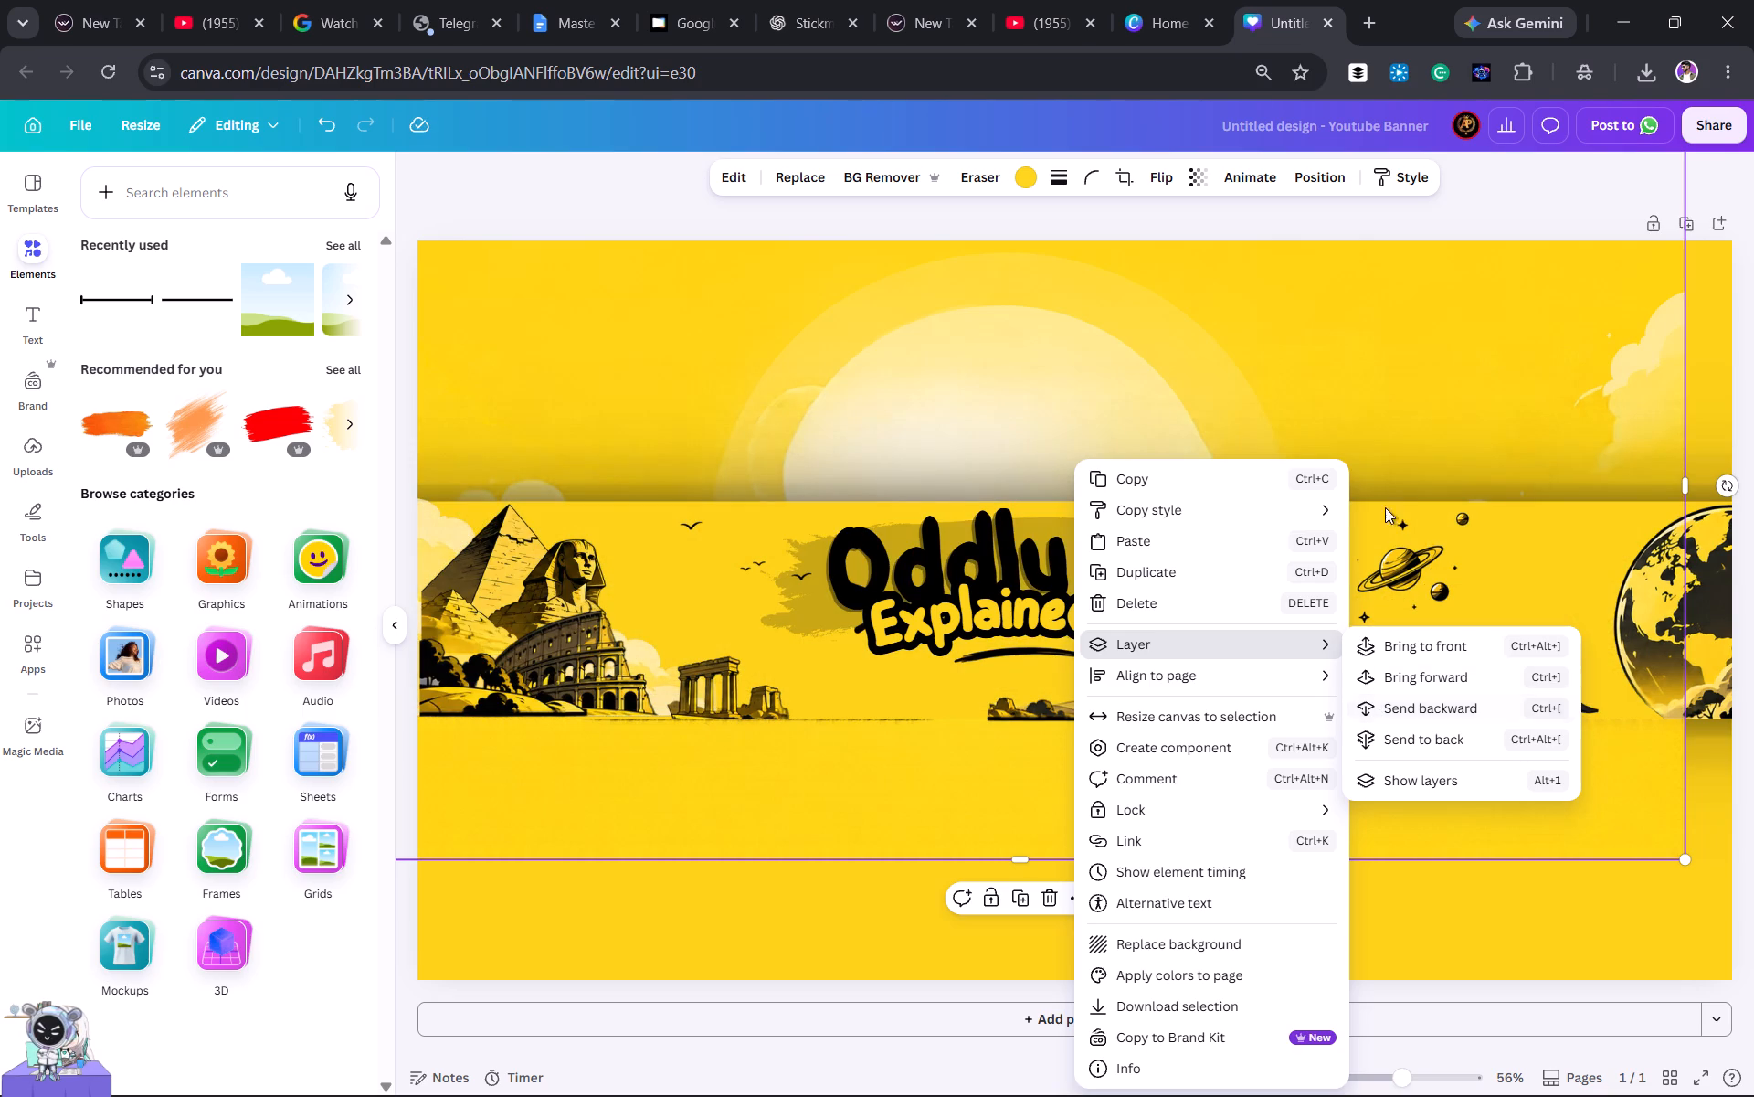
click(1406, 423)
click(1300, 939)
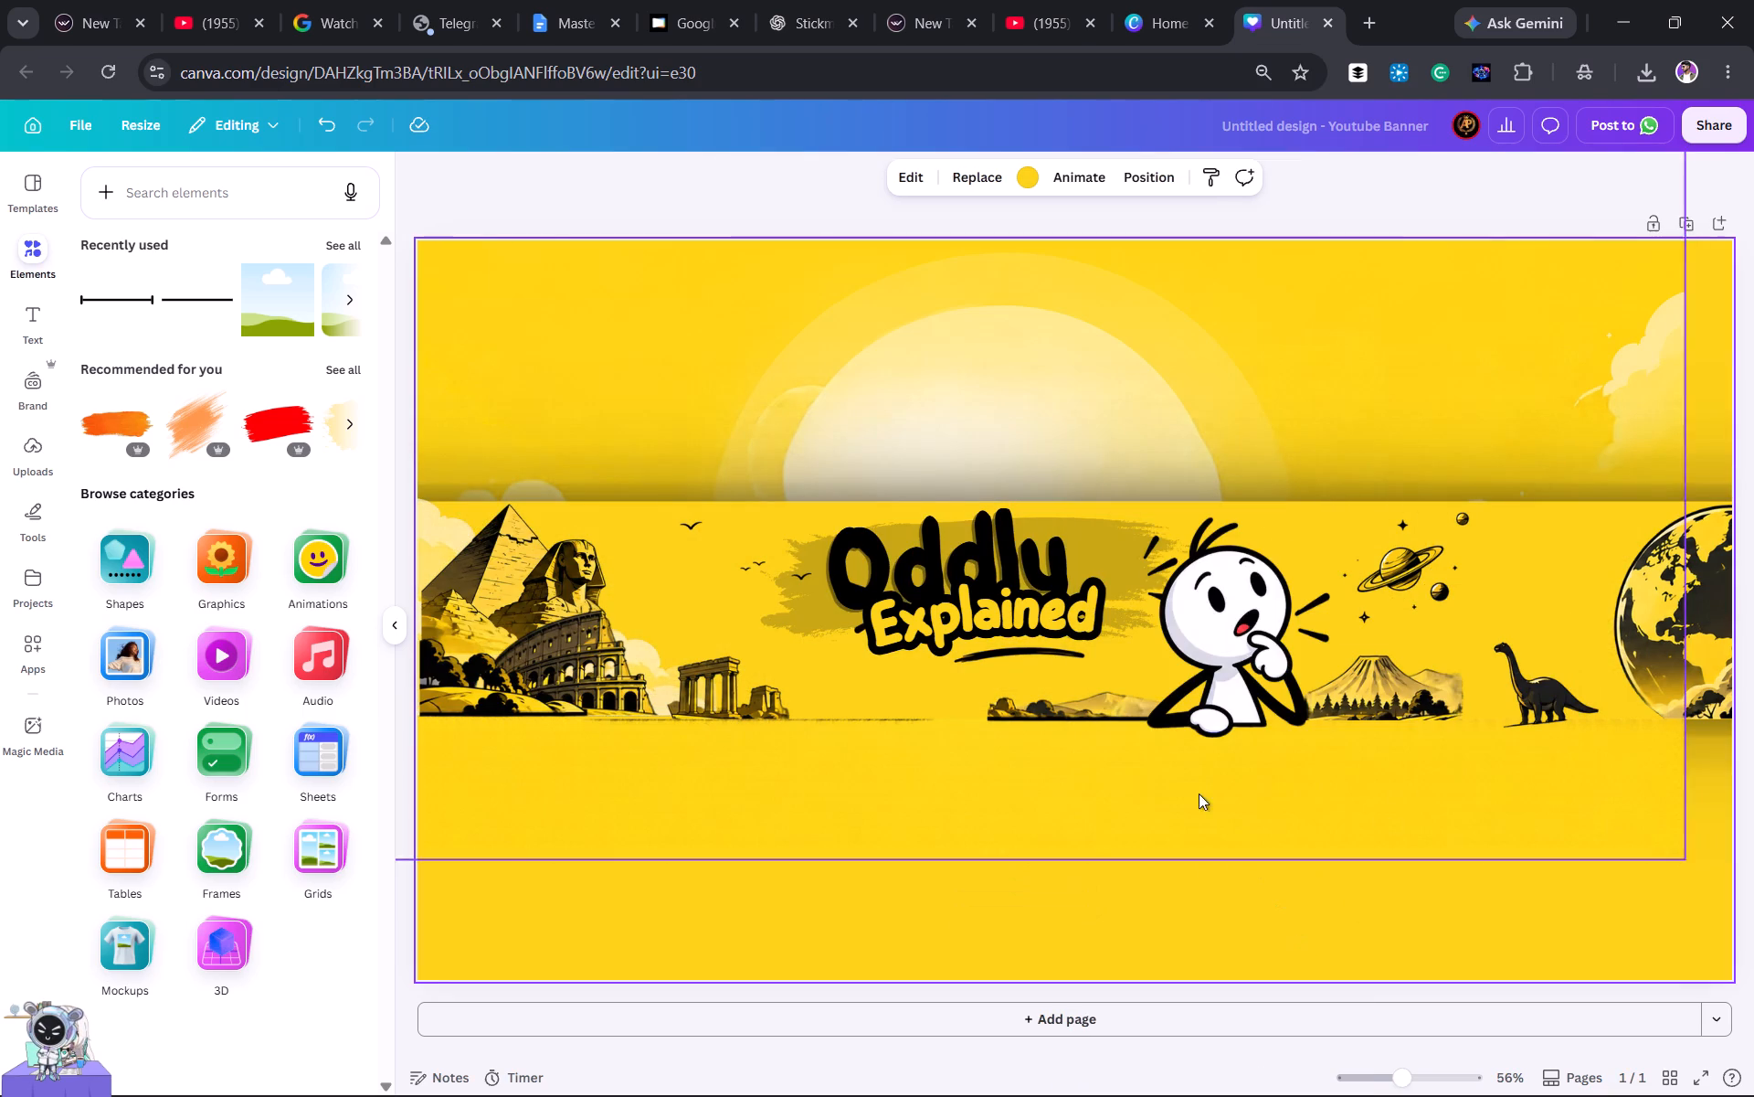
Crop the sun-and-clouds background's bottom edge up to the base of the illustrated strip and stretch it past the page's right edge.
click(707, 808)
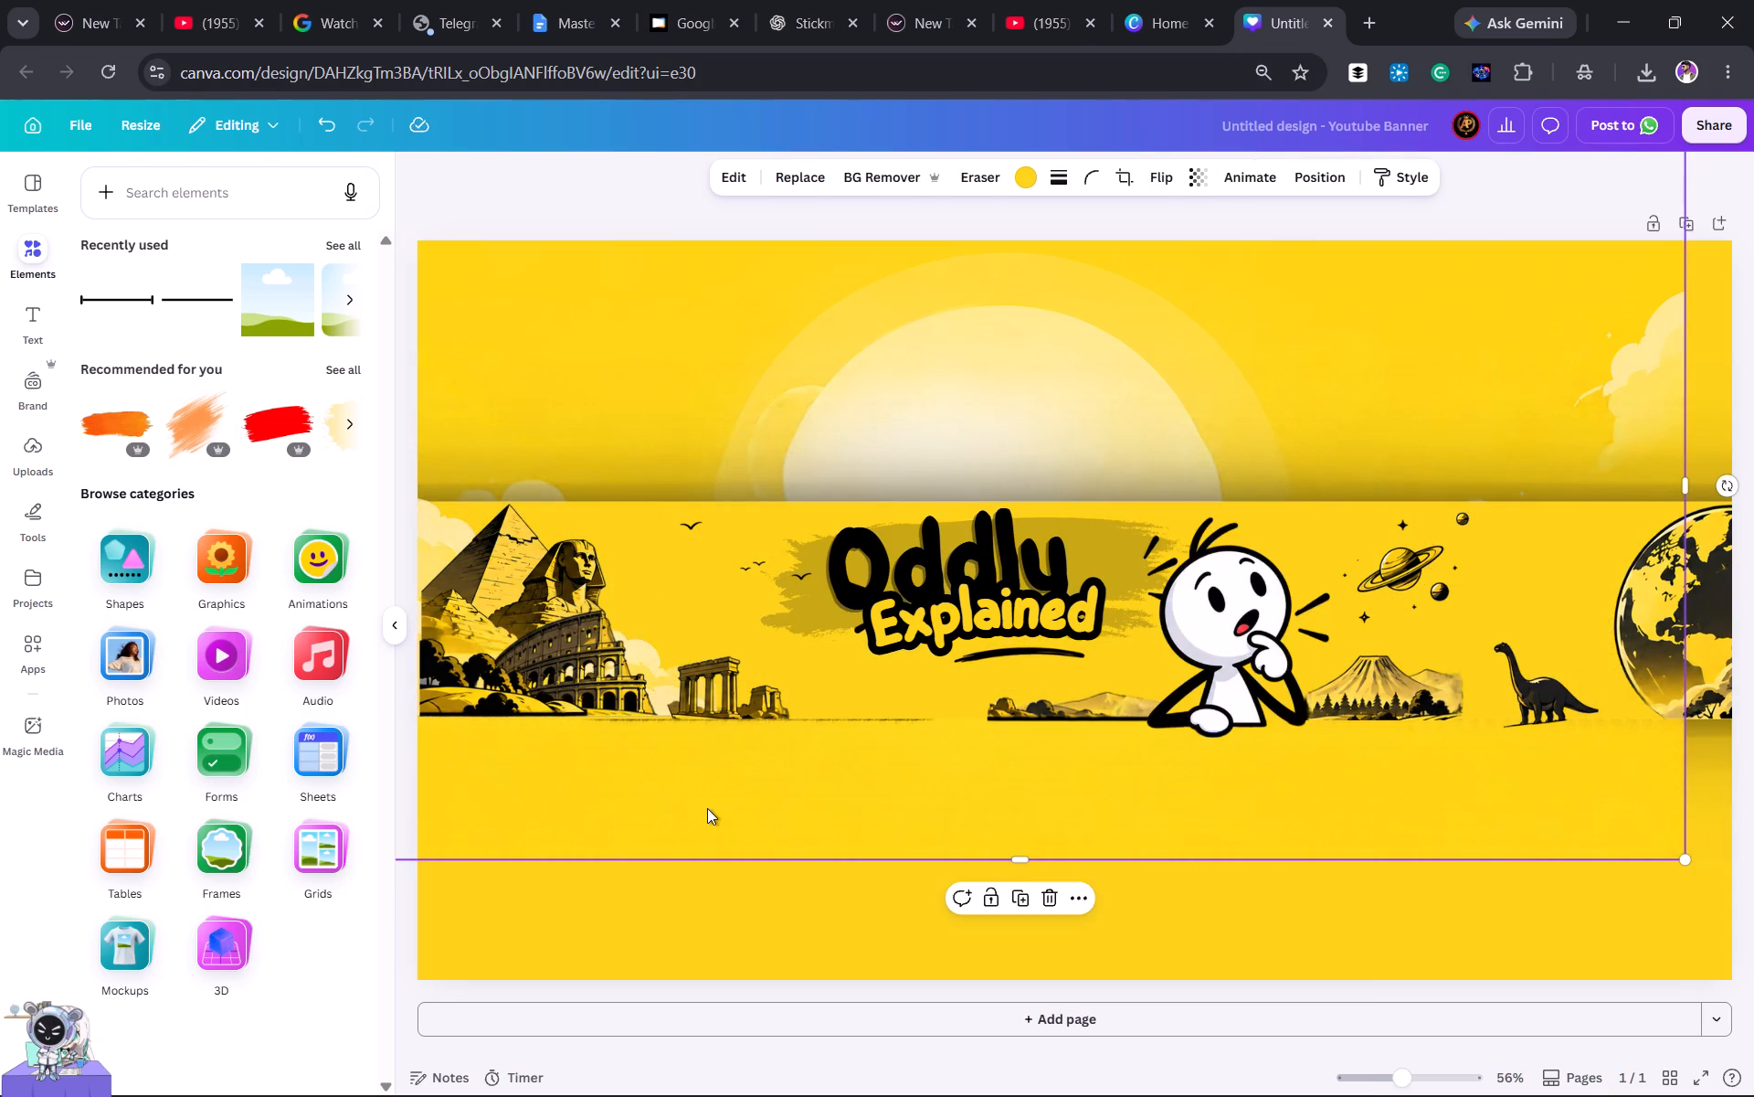
drag(1022, 858, 1031, 725)
drag(1687, 426, 1753, 423)
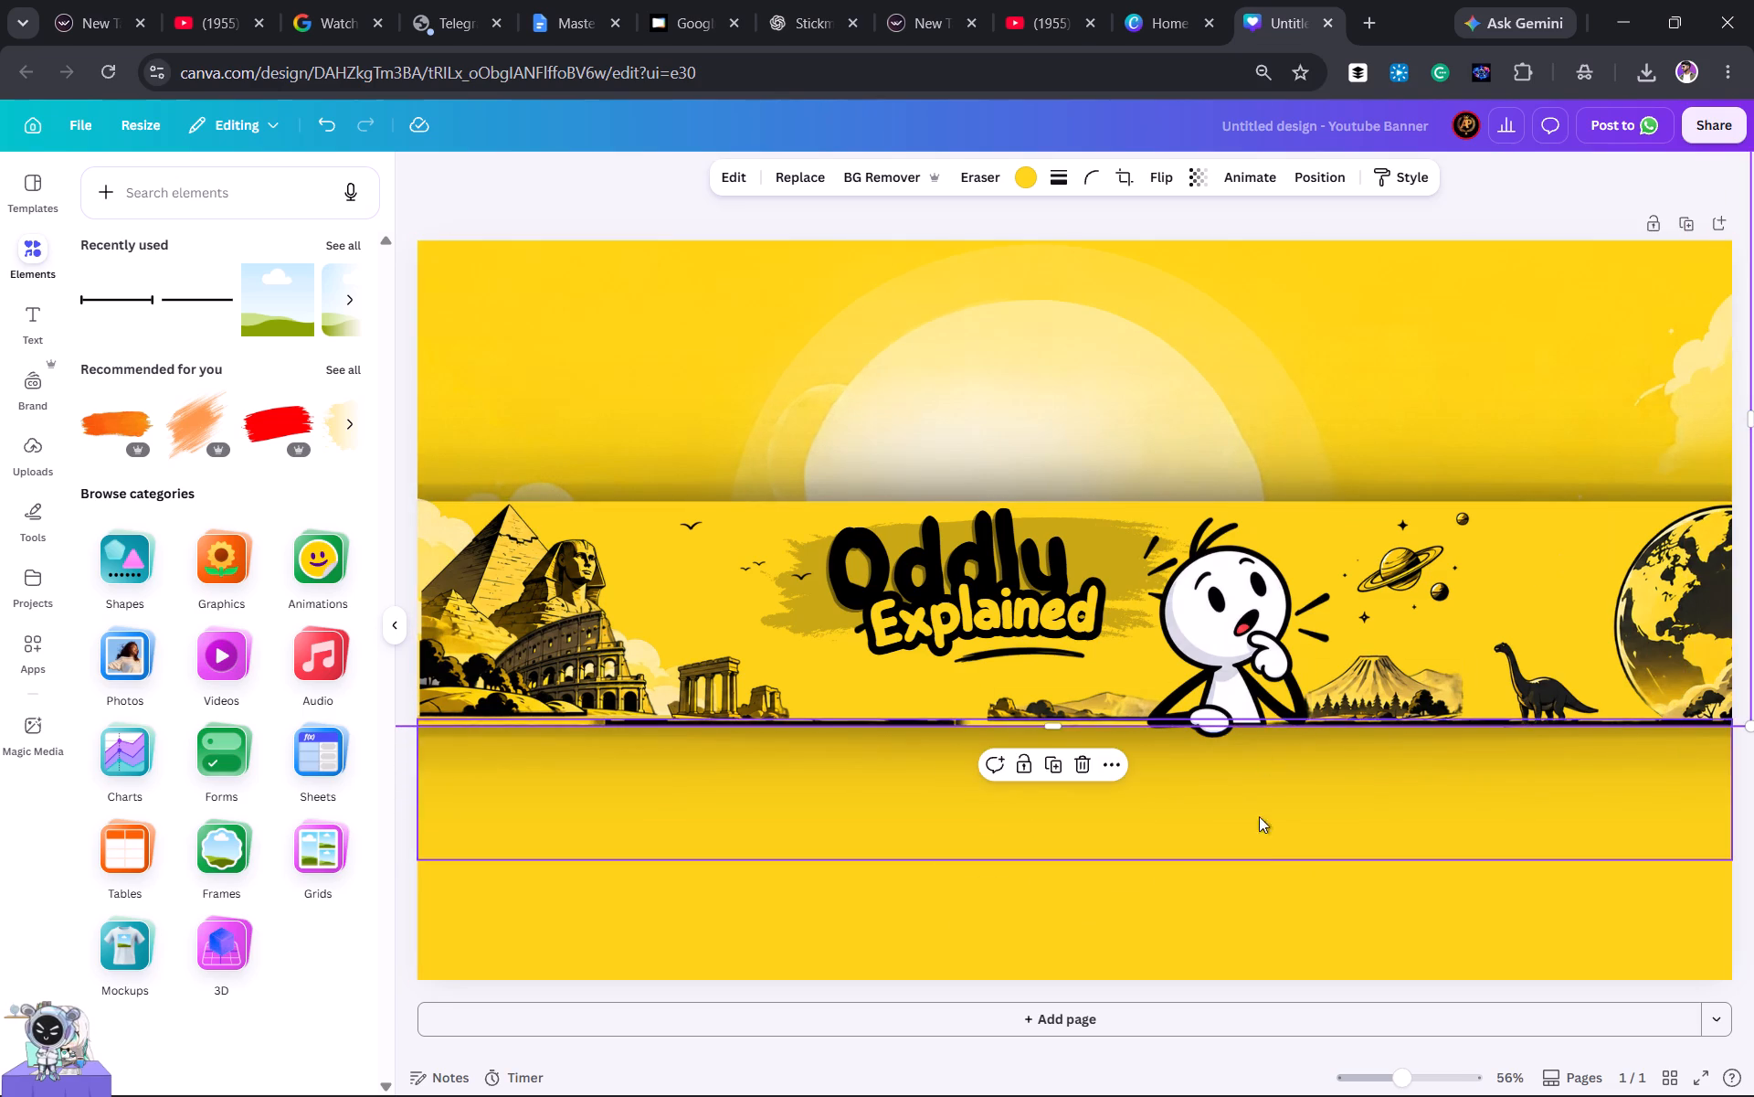
click(1259, 832)
click(521, 186)
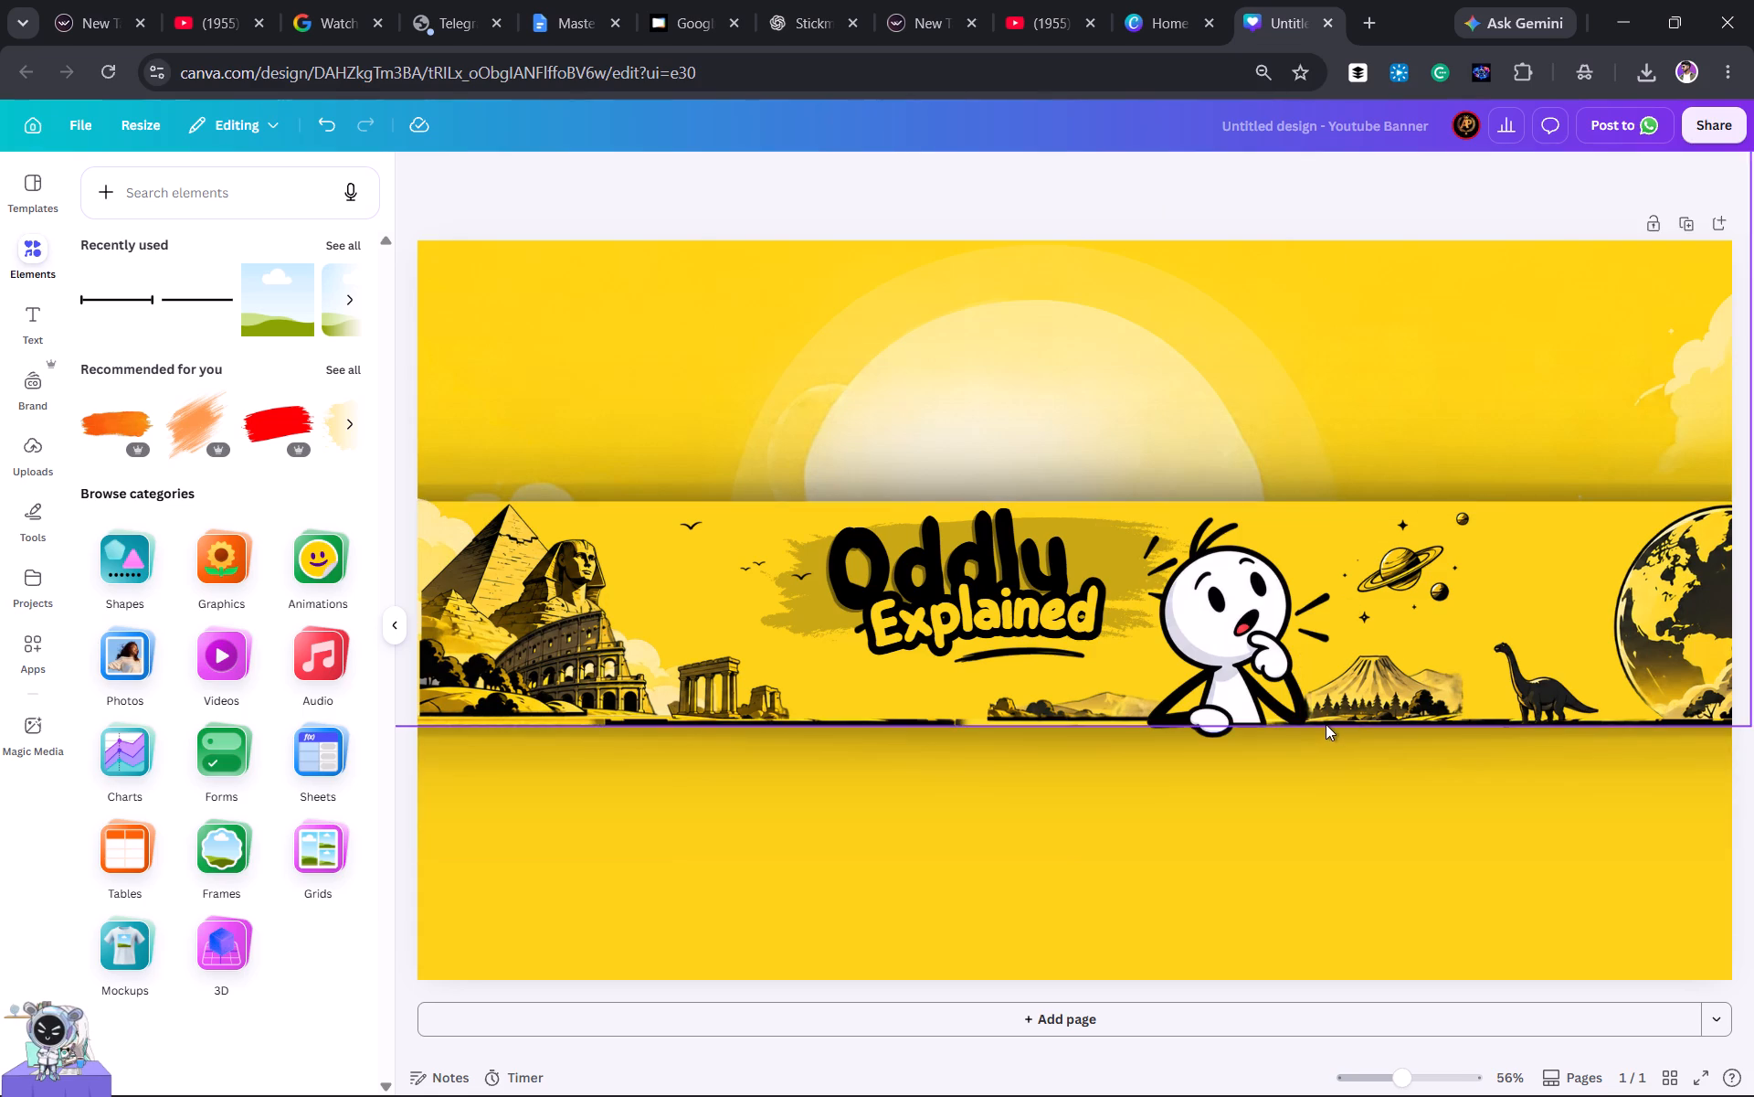
drag(1345, 738, 1350, 751)
drag(1343, 752, 1334, 741)
click(1326, 769)
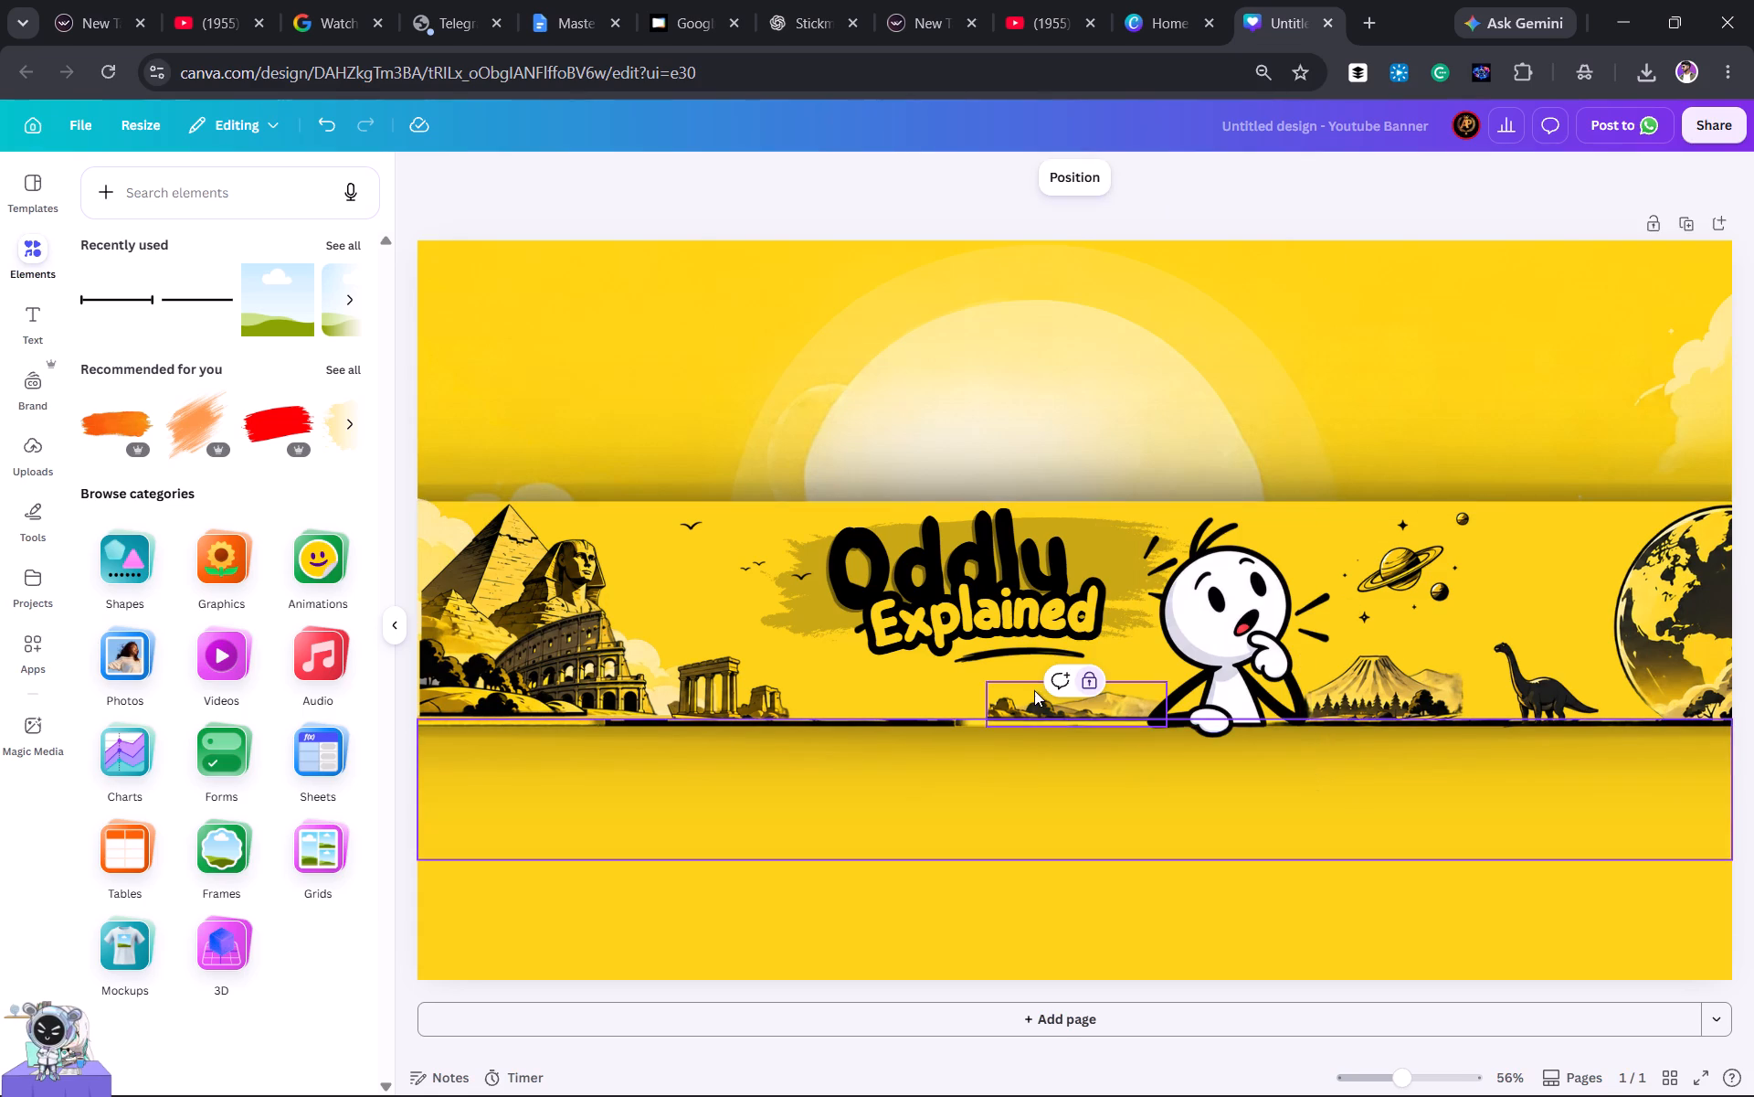
Unlock the lower shadow strip and move it slightly down so it starts just beneath the illustrated strip's ground line.
click(1091, 675)
drag(1104, 794, 1096, 838)
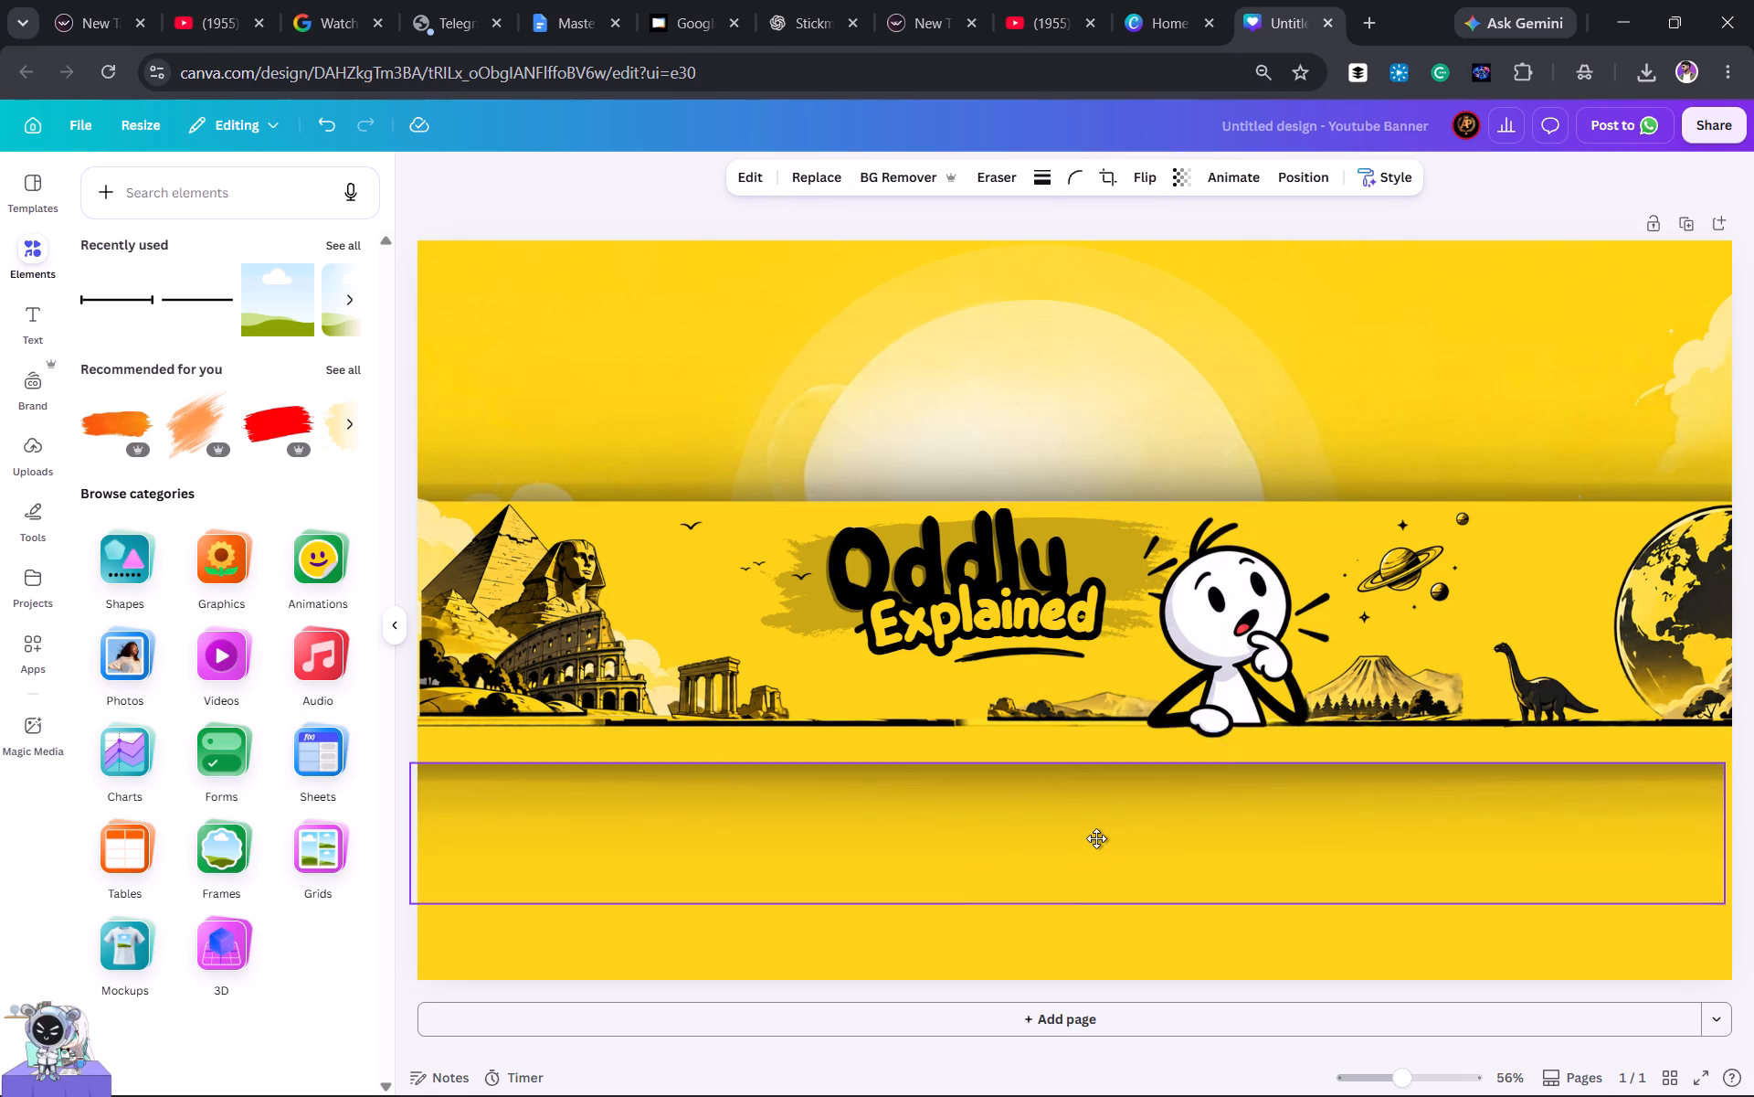
drag(1096, 838, 1098, 819)
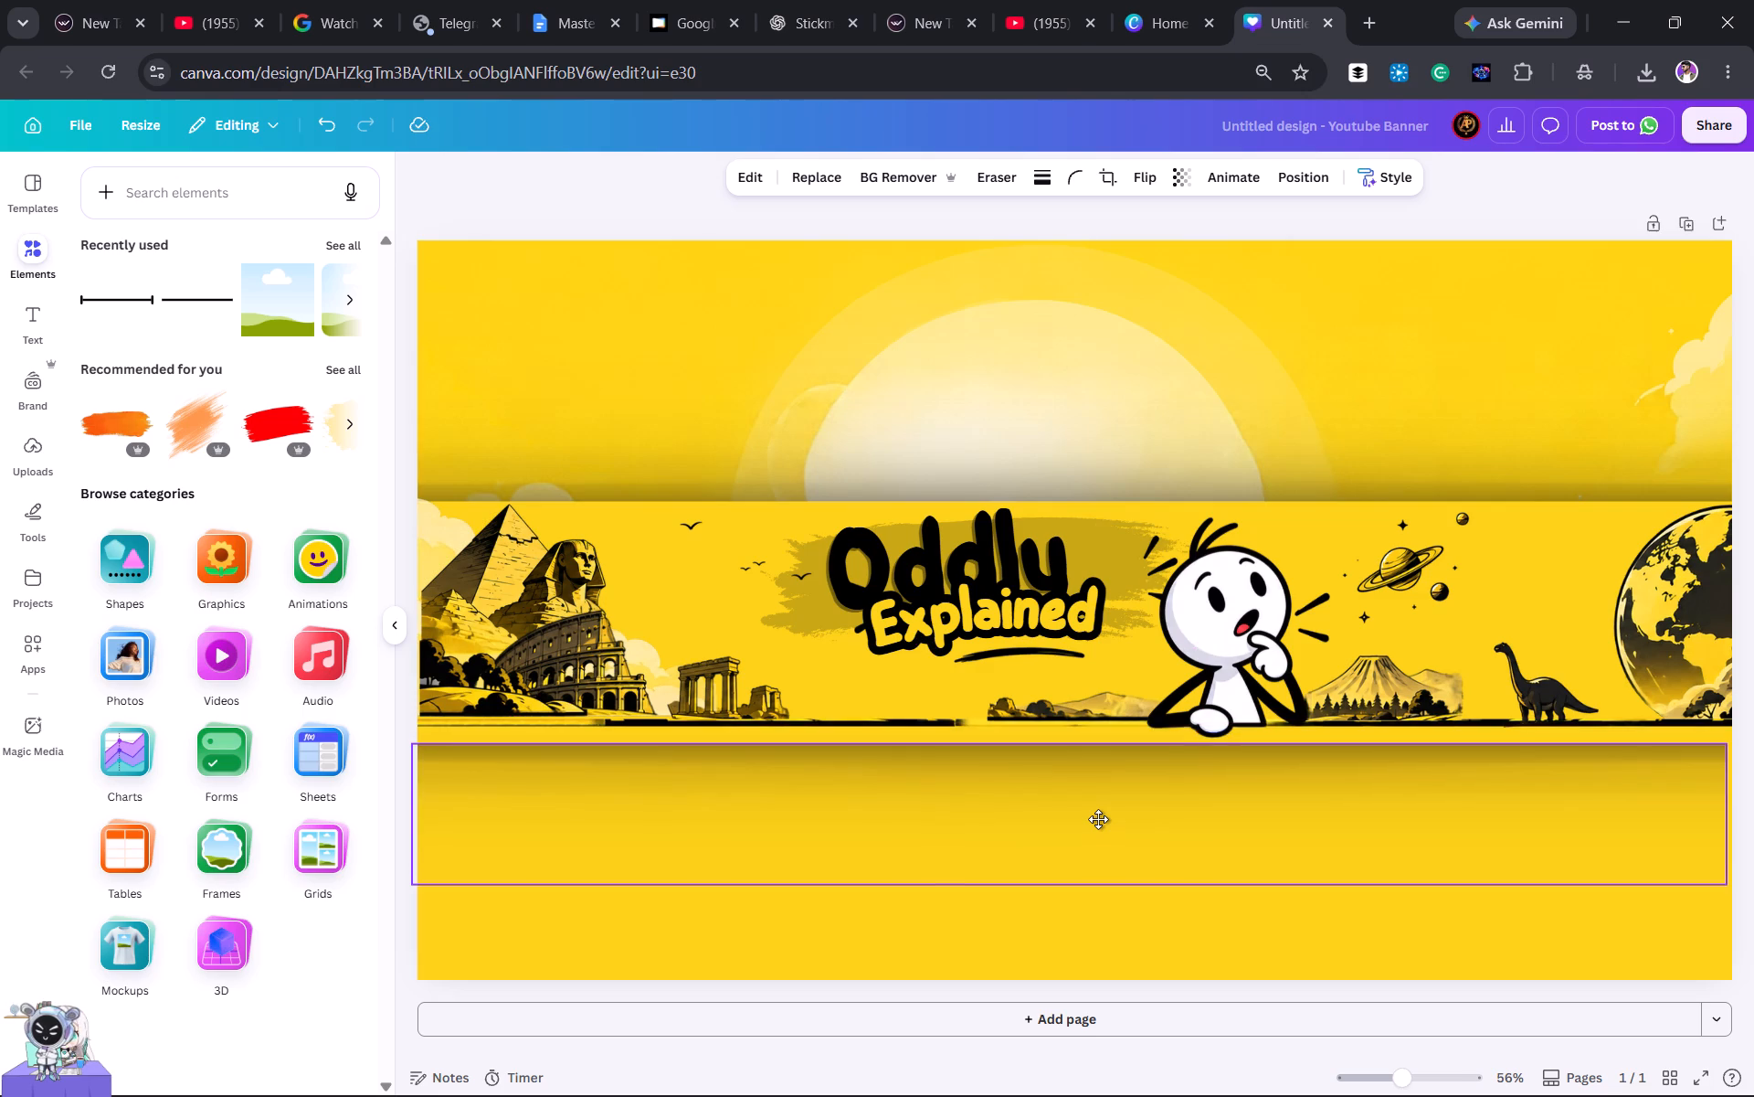
drag(1098, 819, 1098, 804)
click(1146, 920)
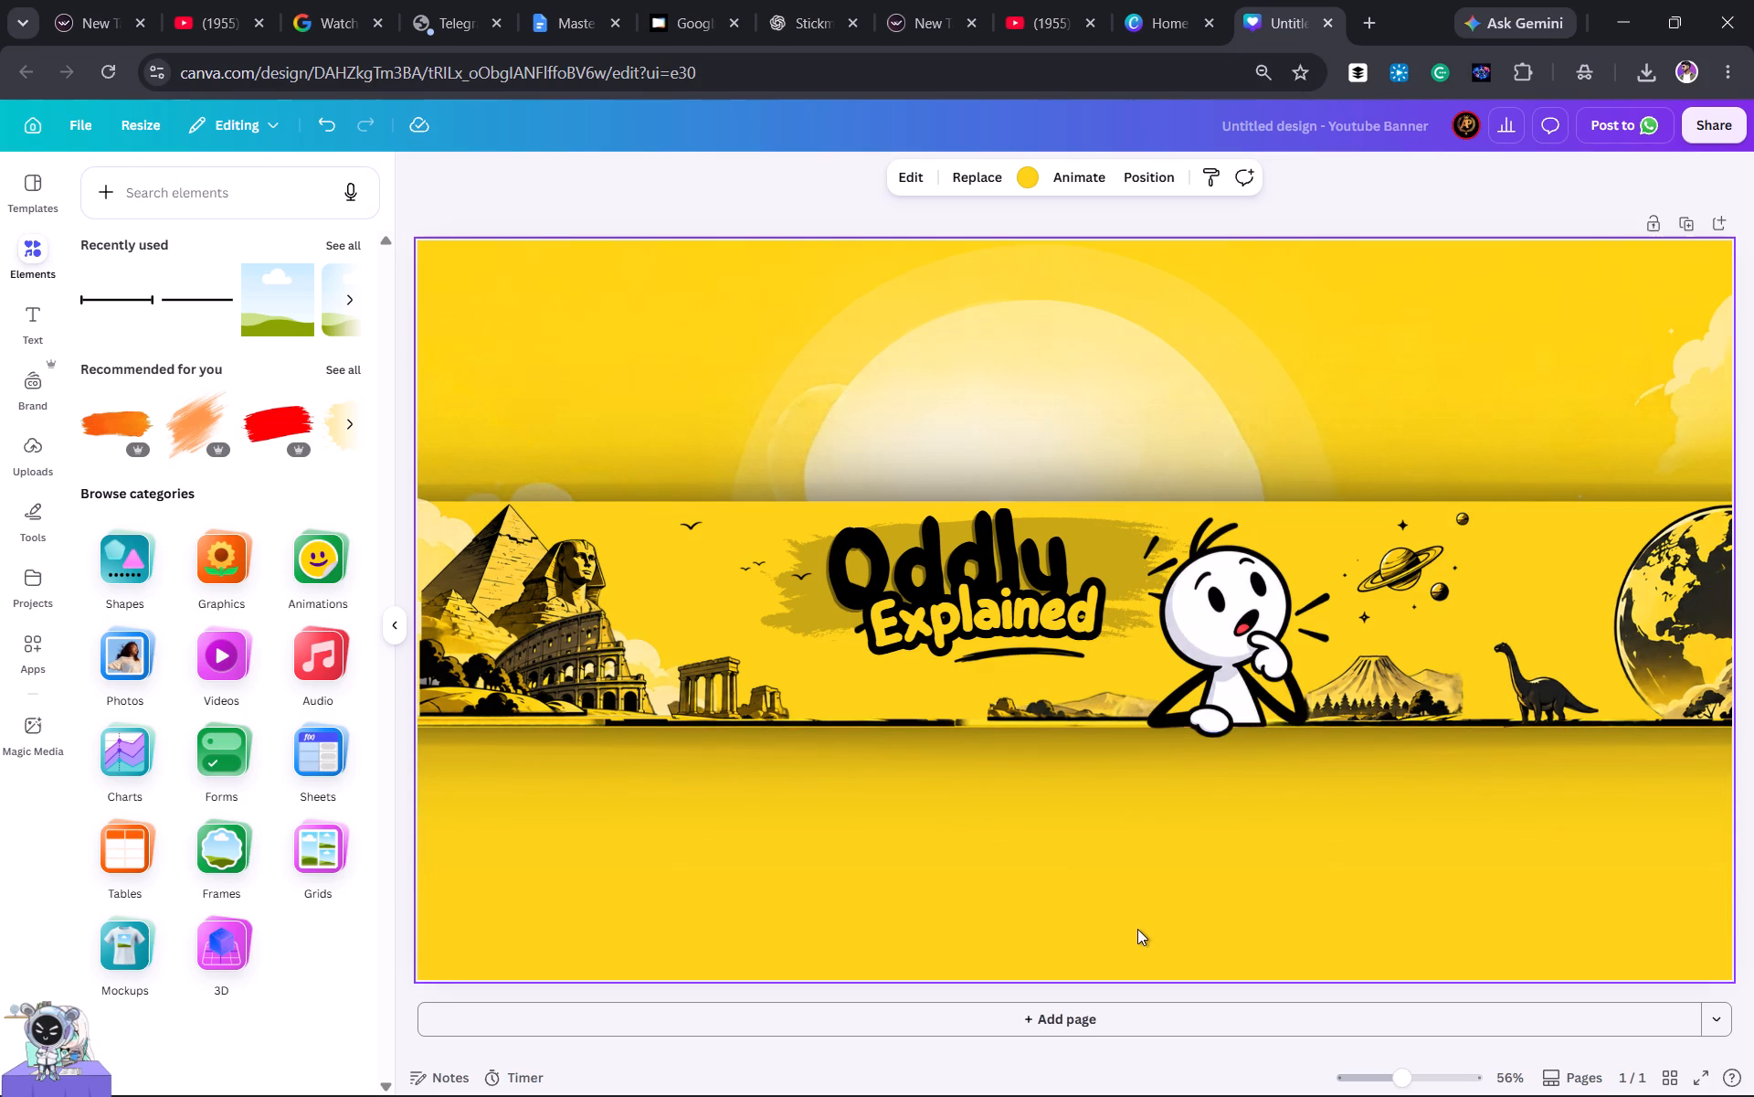
click(642, 154)
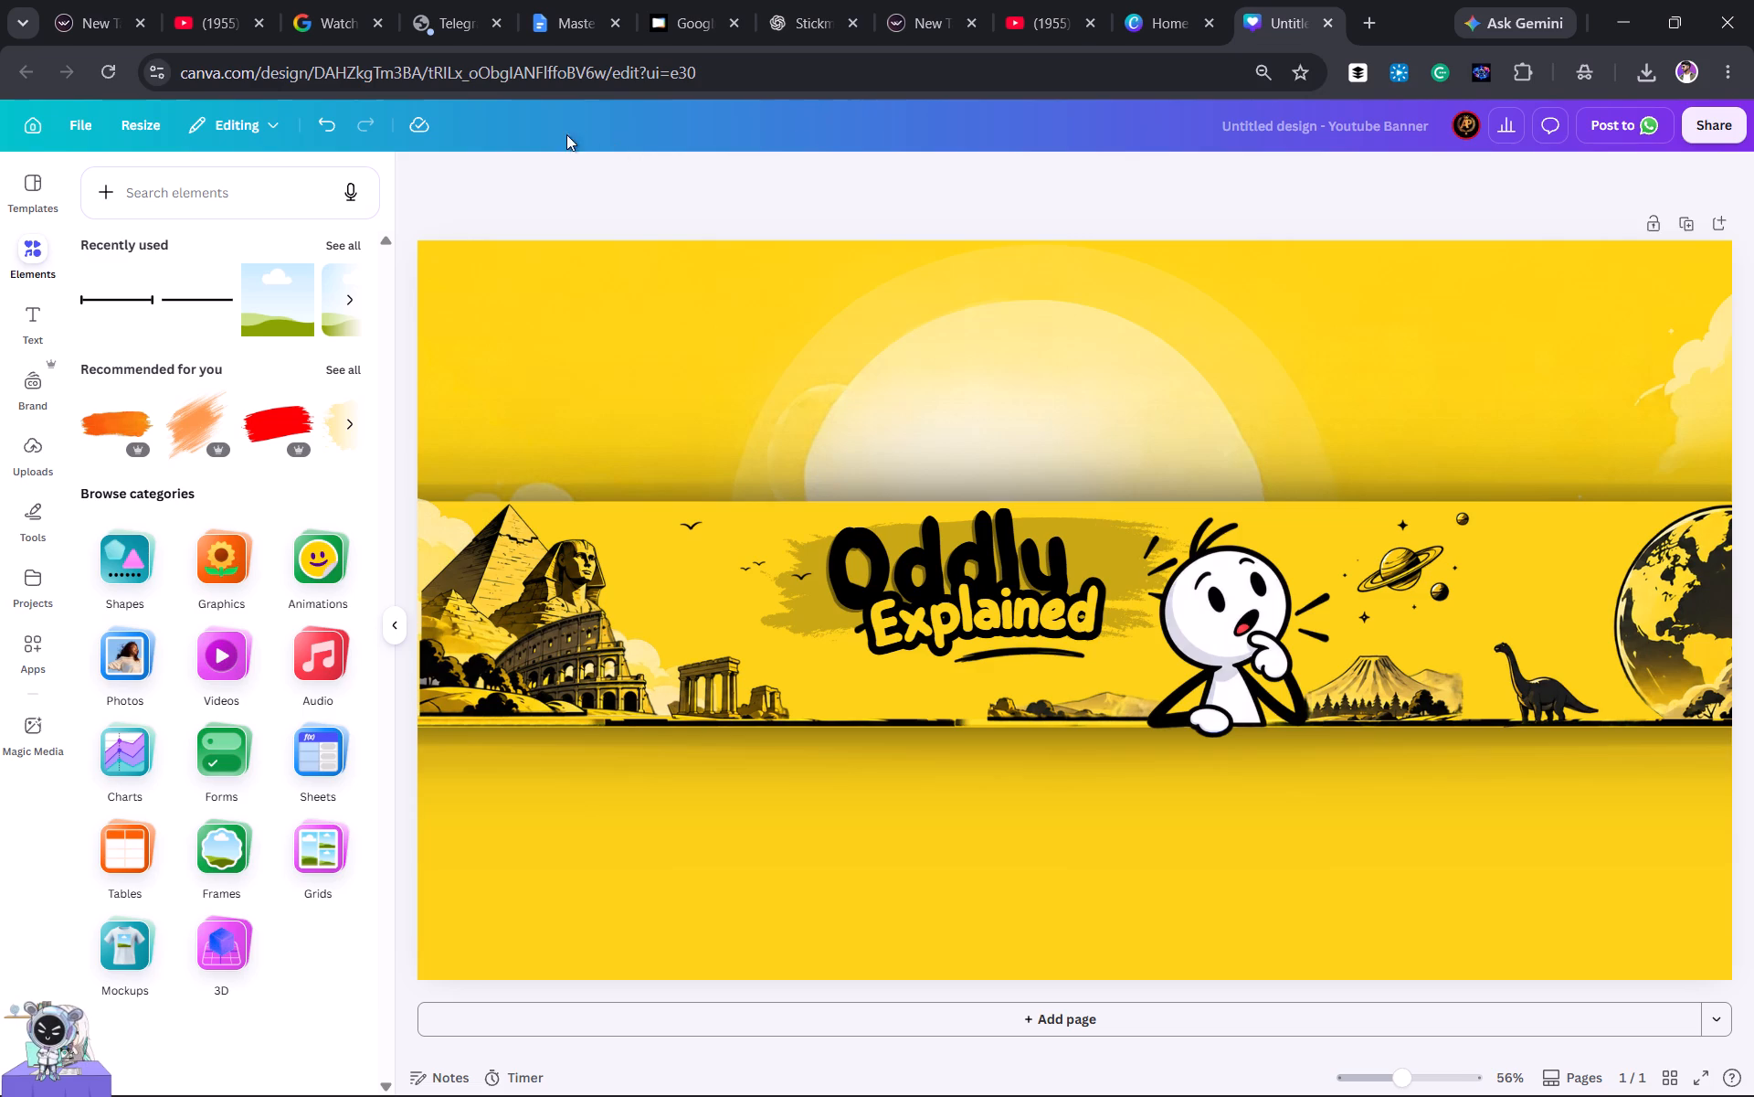
Open the download settings for the banner design.
click(1706, 124)
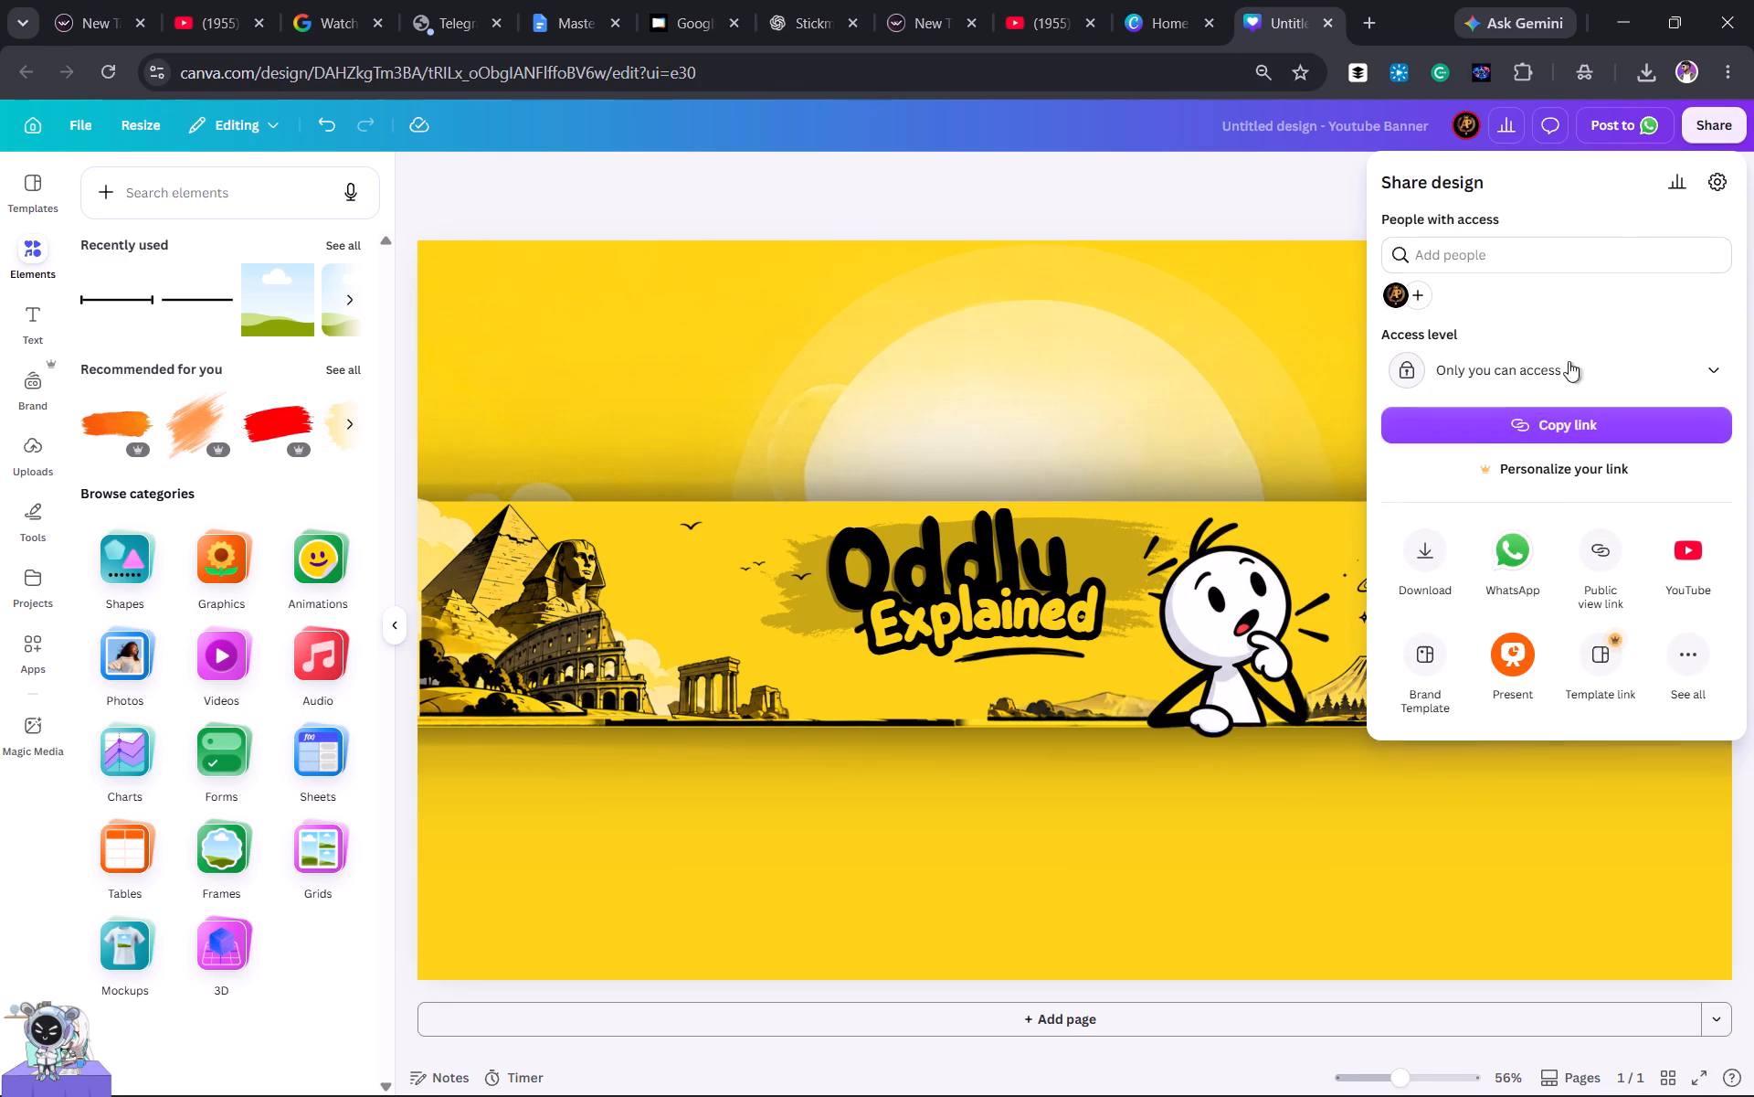
click(1419, 539)
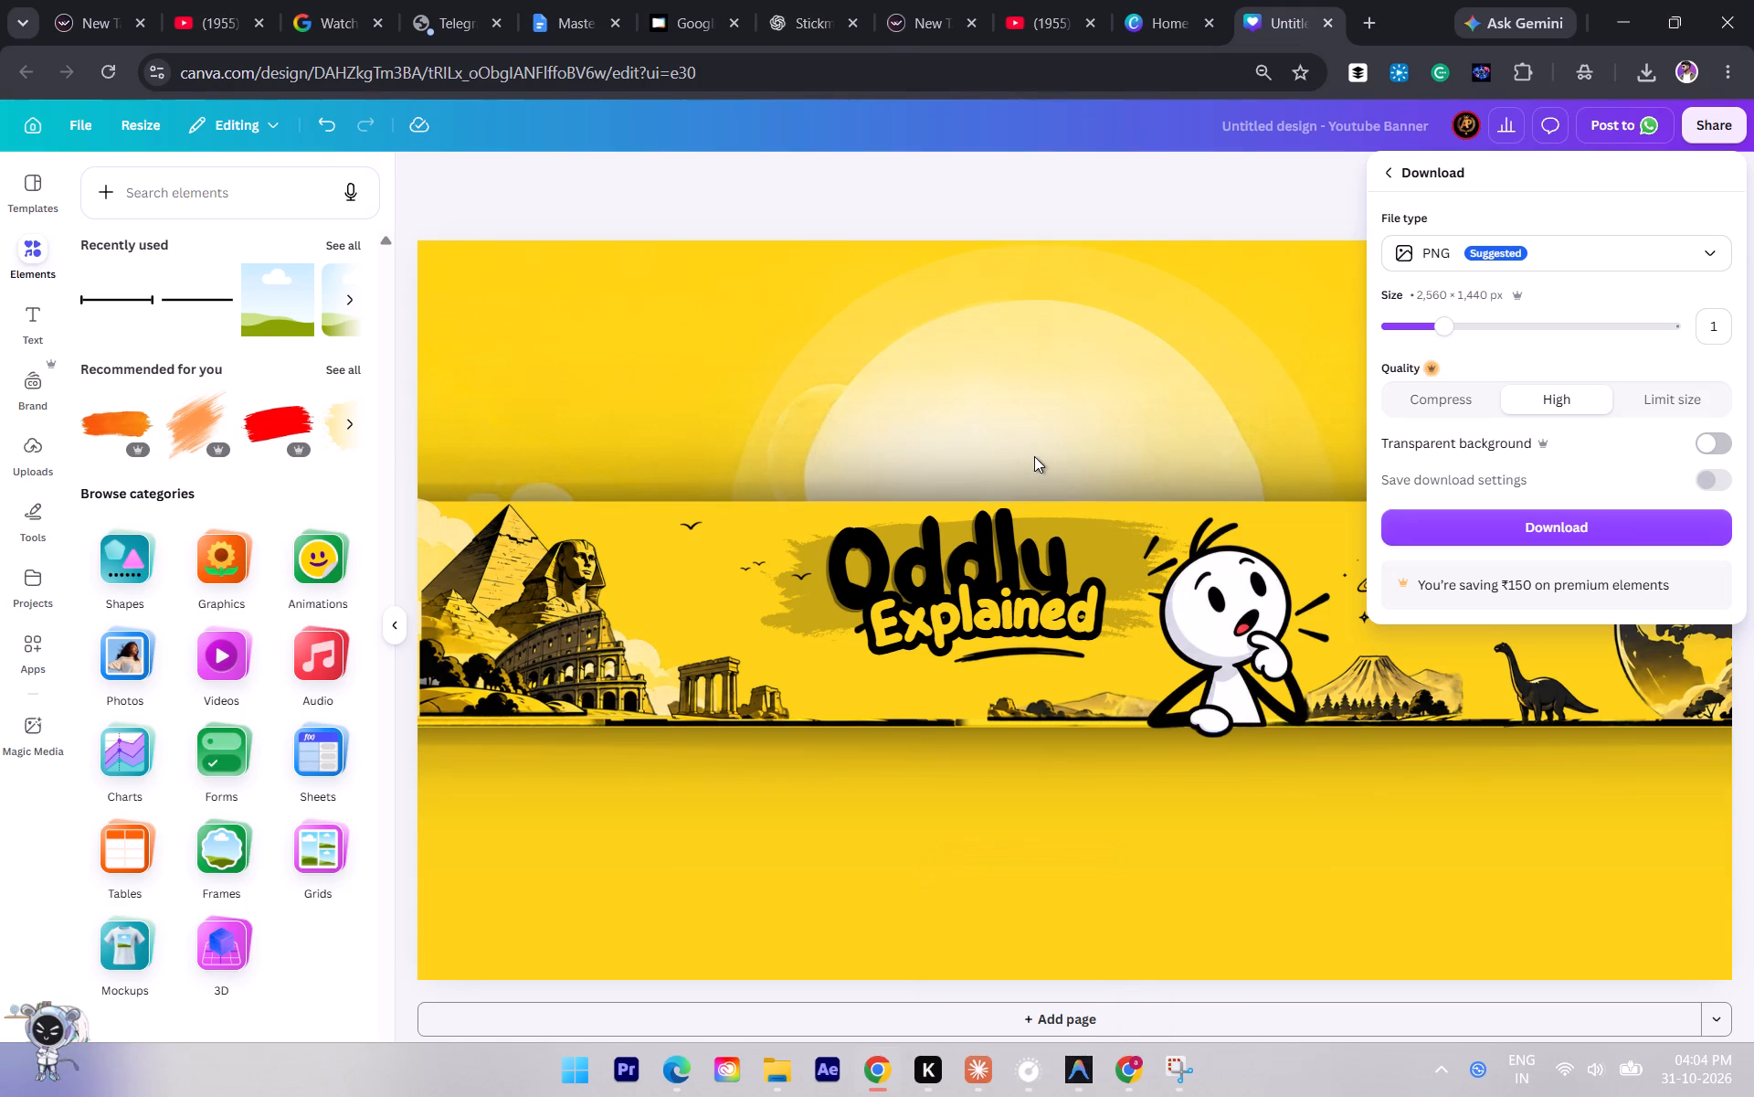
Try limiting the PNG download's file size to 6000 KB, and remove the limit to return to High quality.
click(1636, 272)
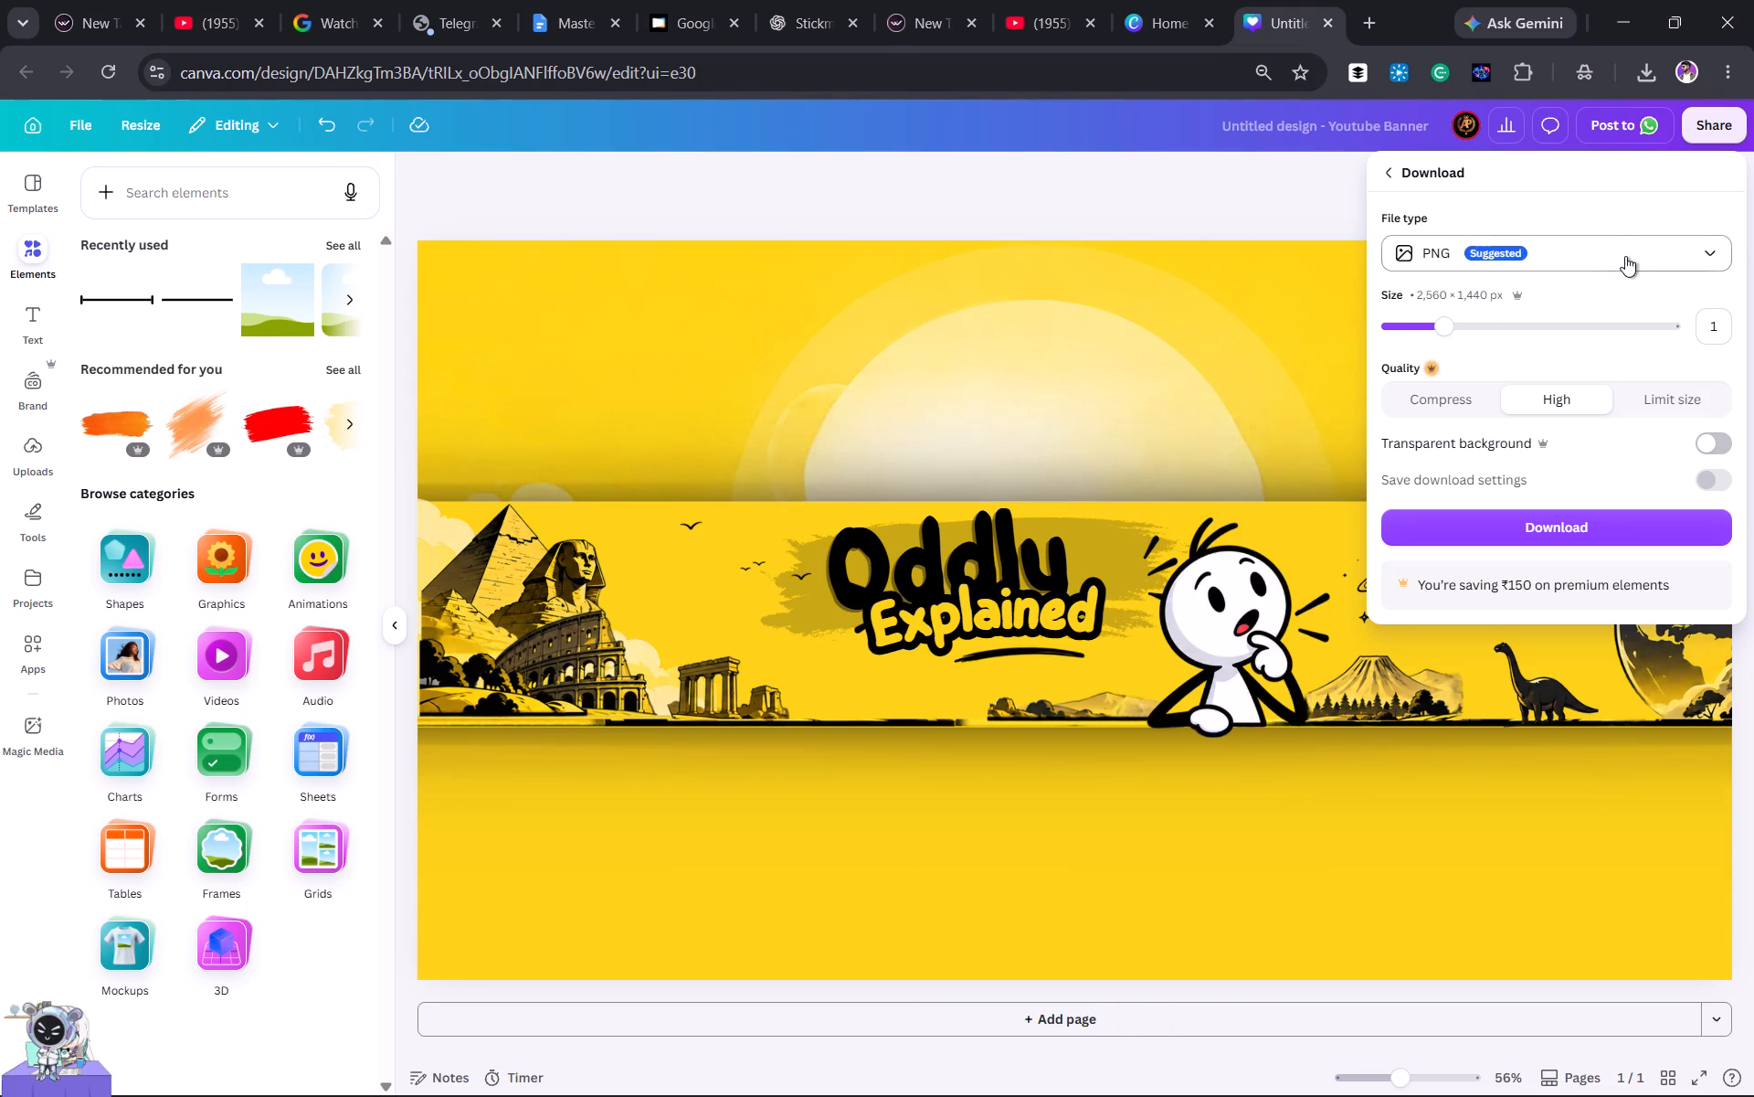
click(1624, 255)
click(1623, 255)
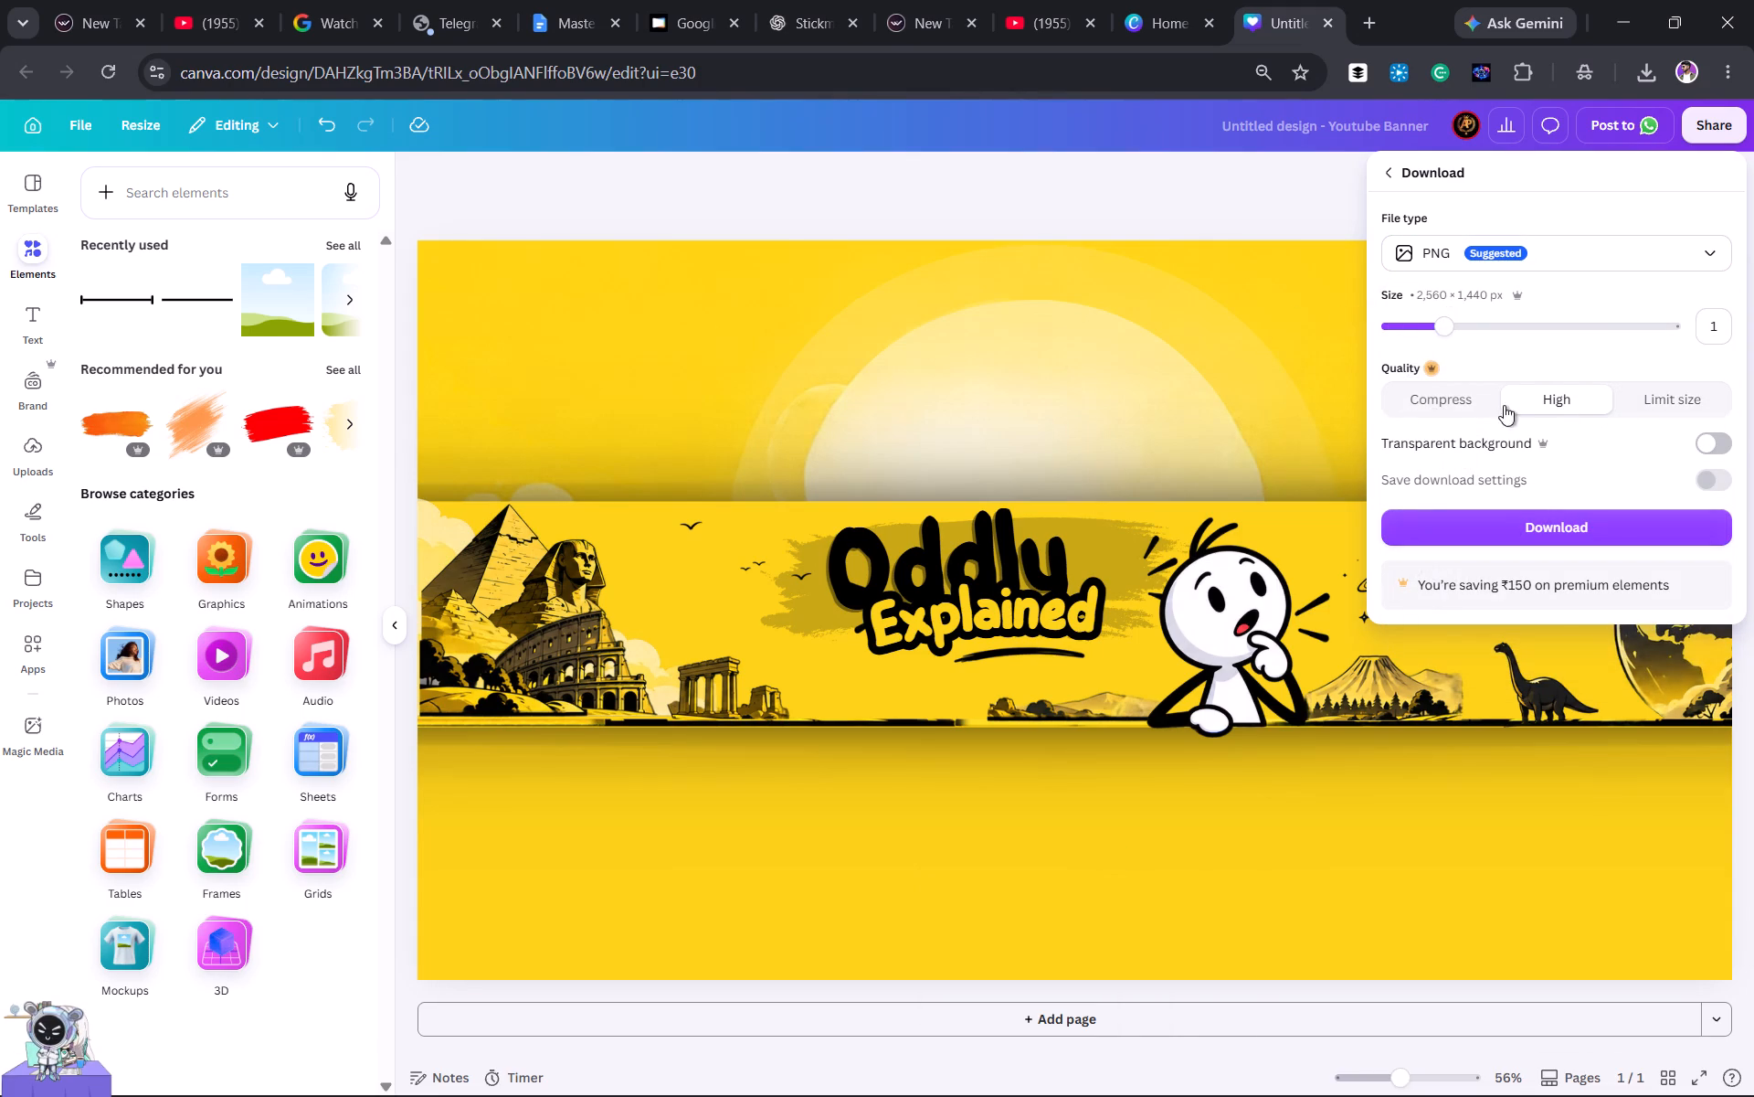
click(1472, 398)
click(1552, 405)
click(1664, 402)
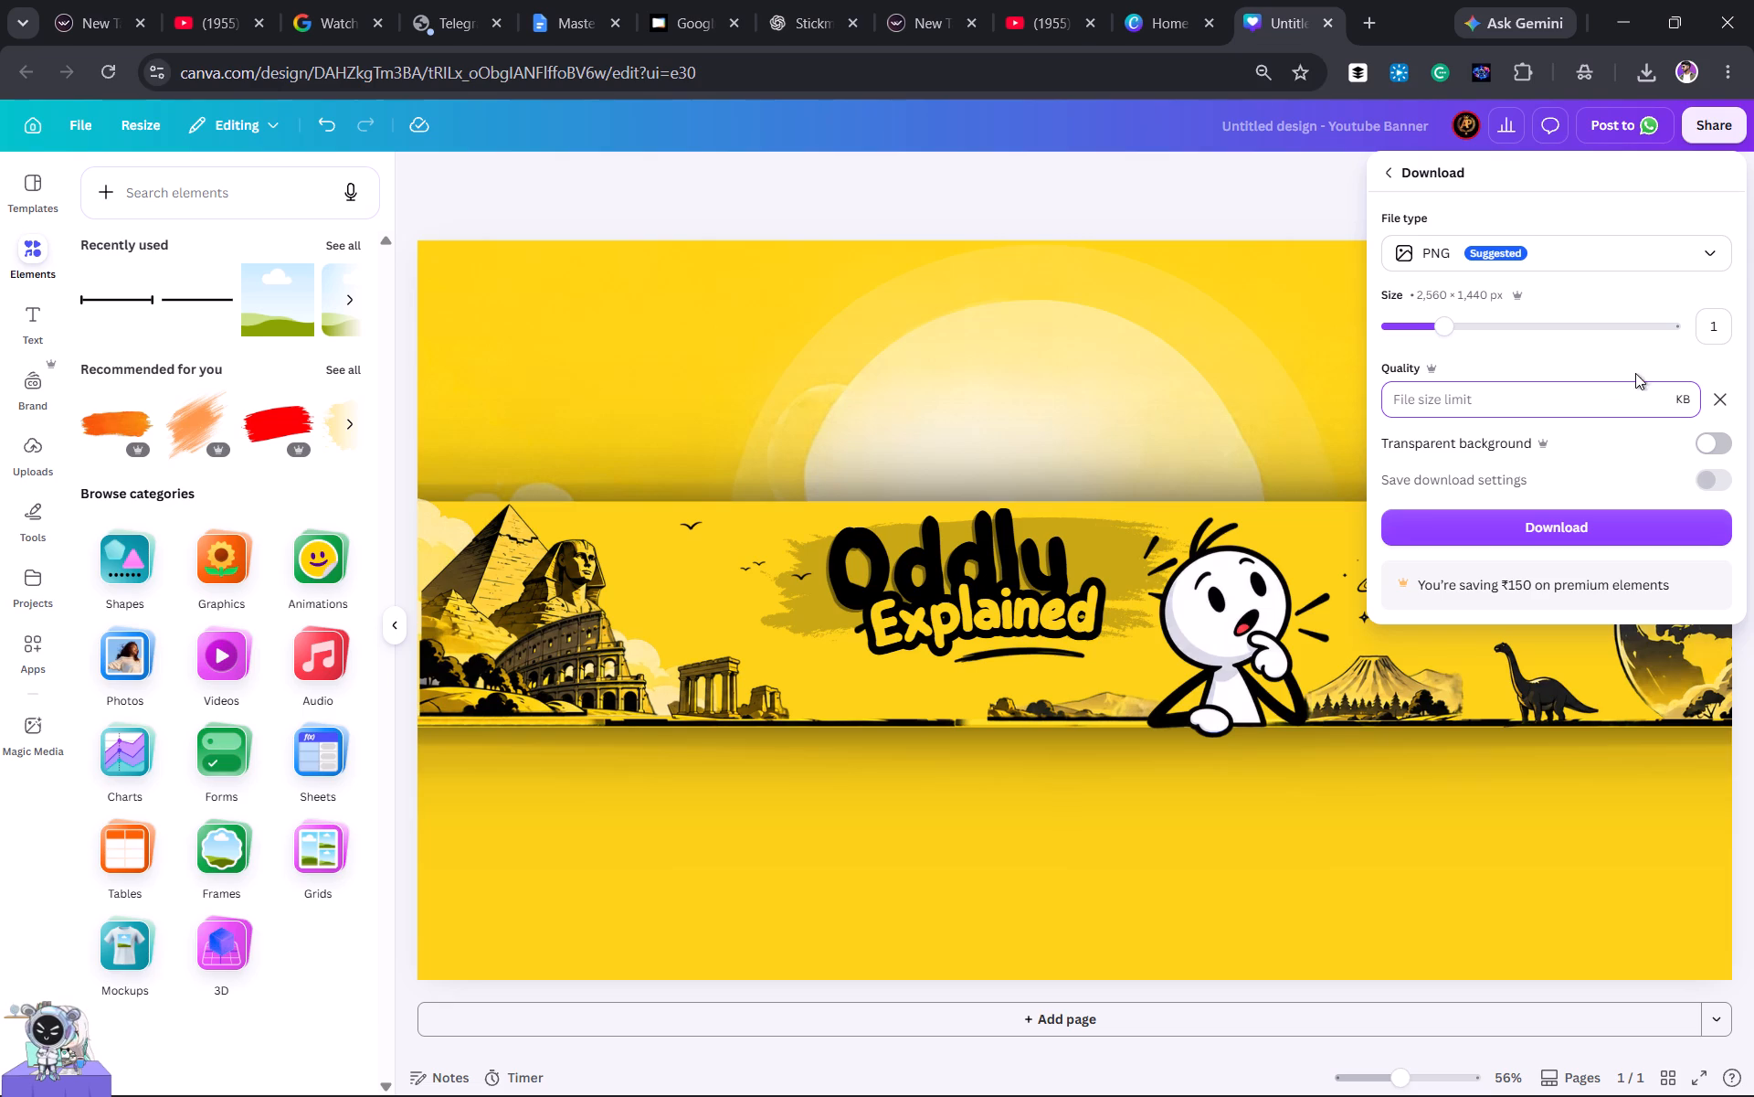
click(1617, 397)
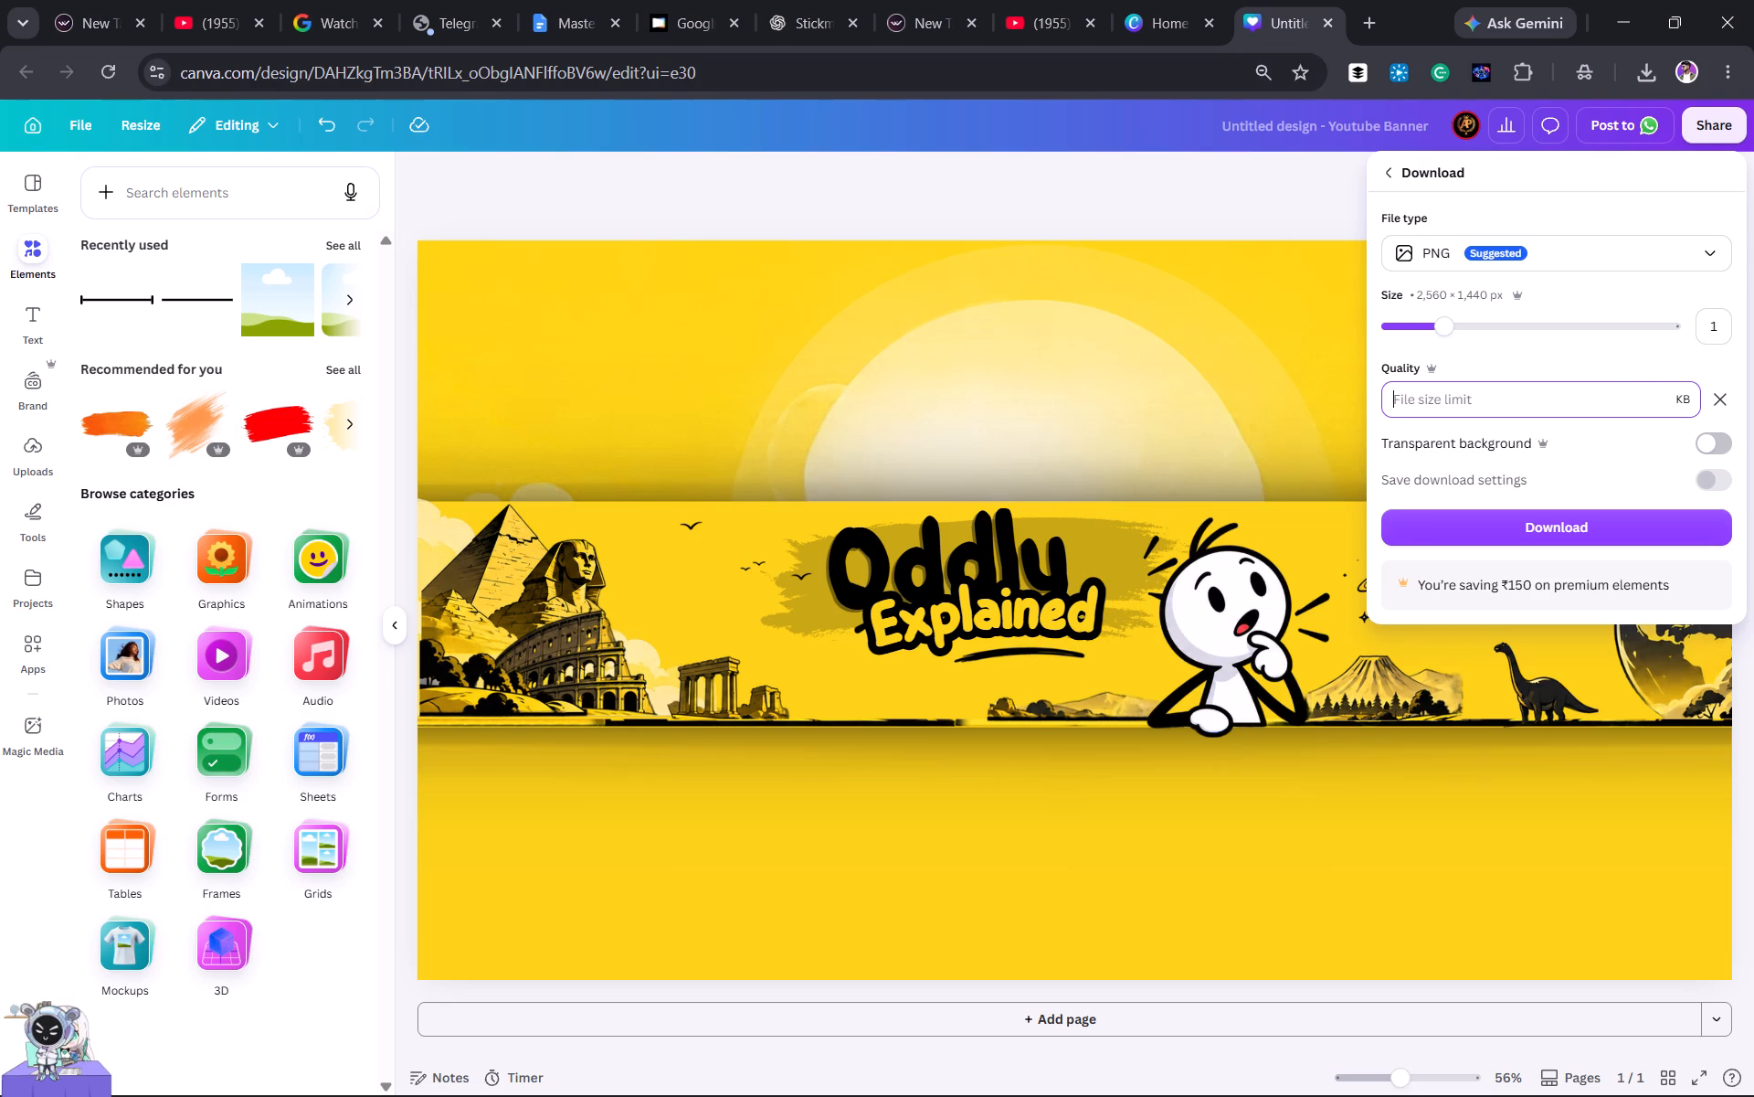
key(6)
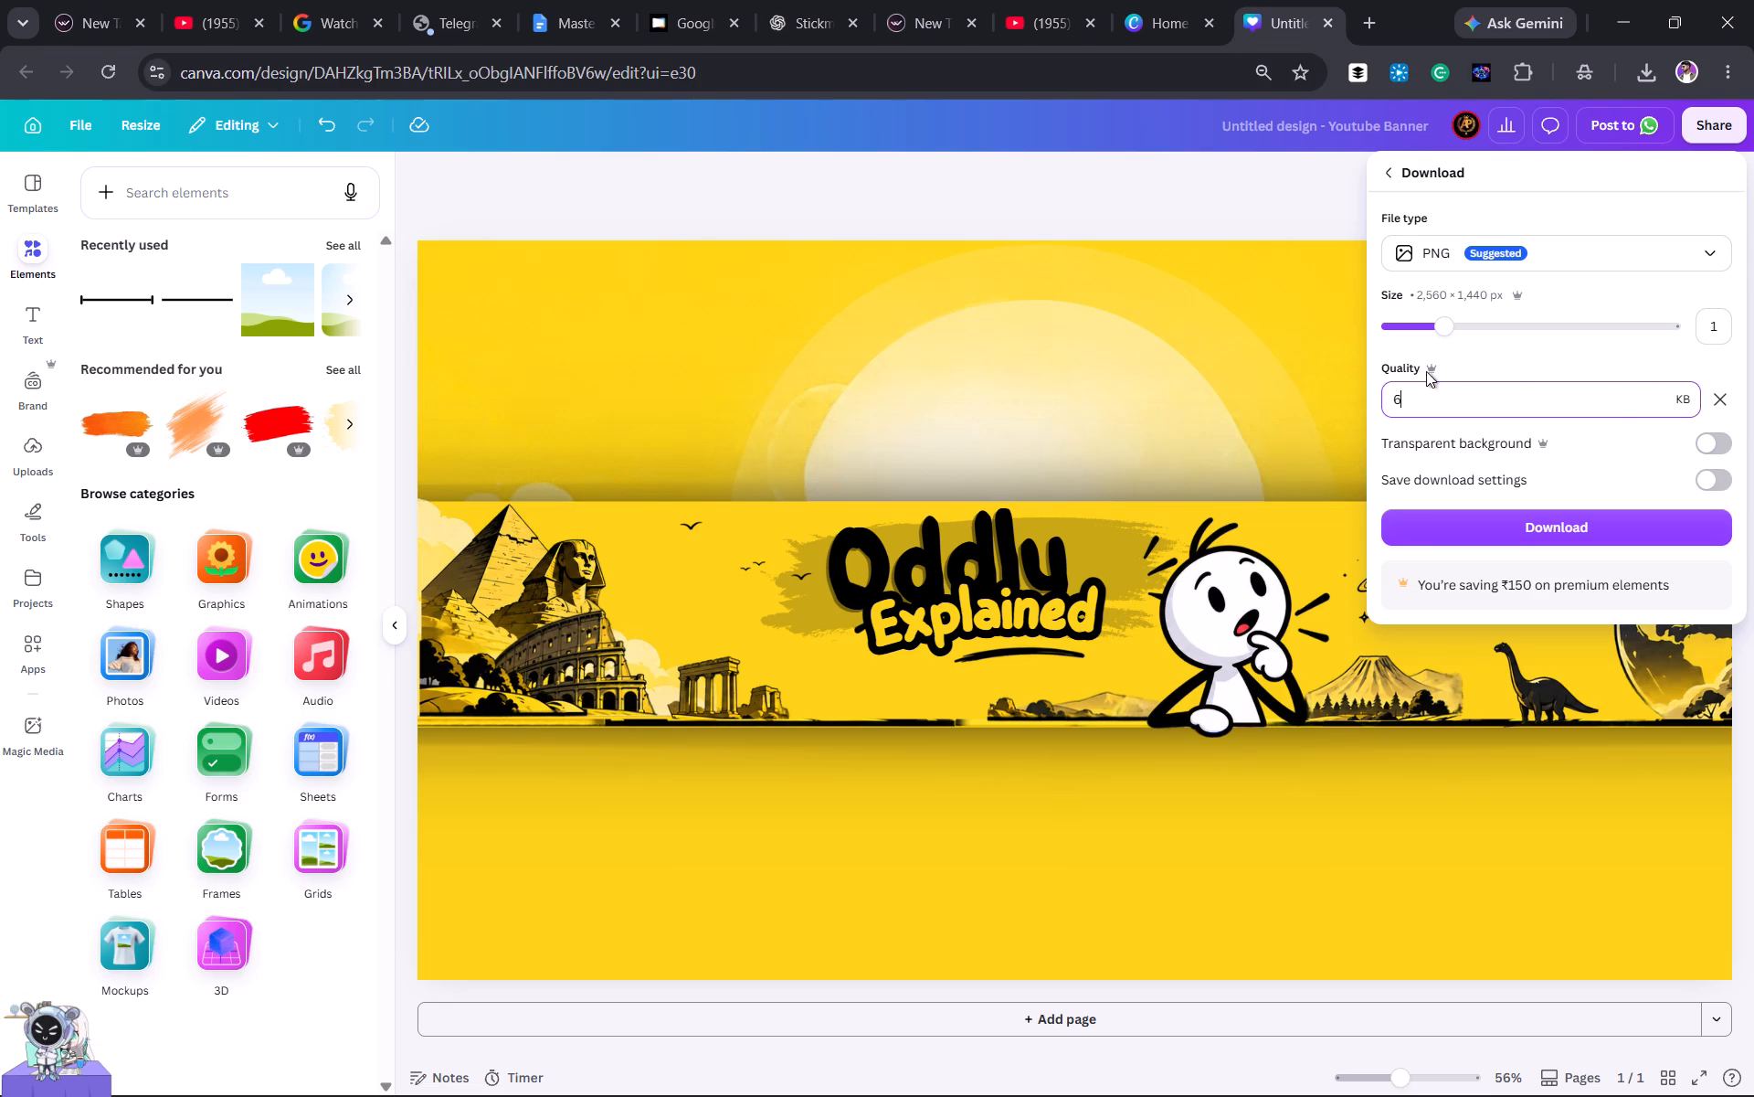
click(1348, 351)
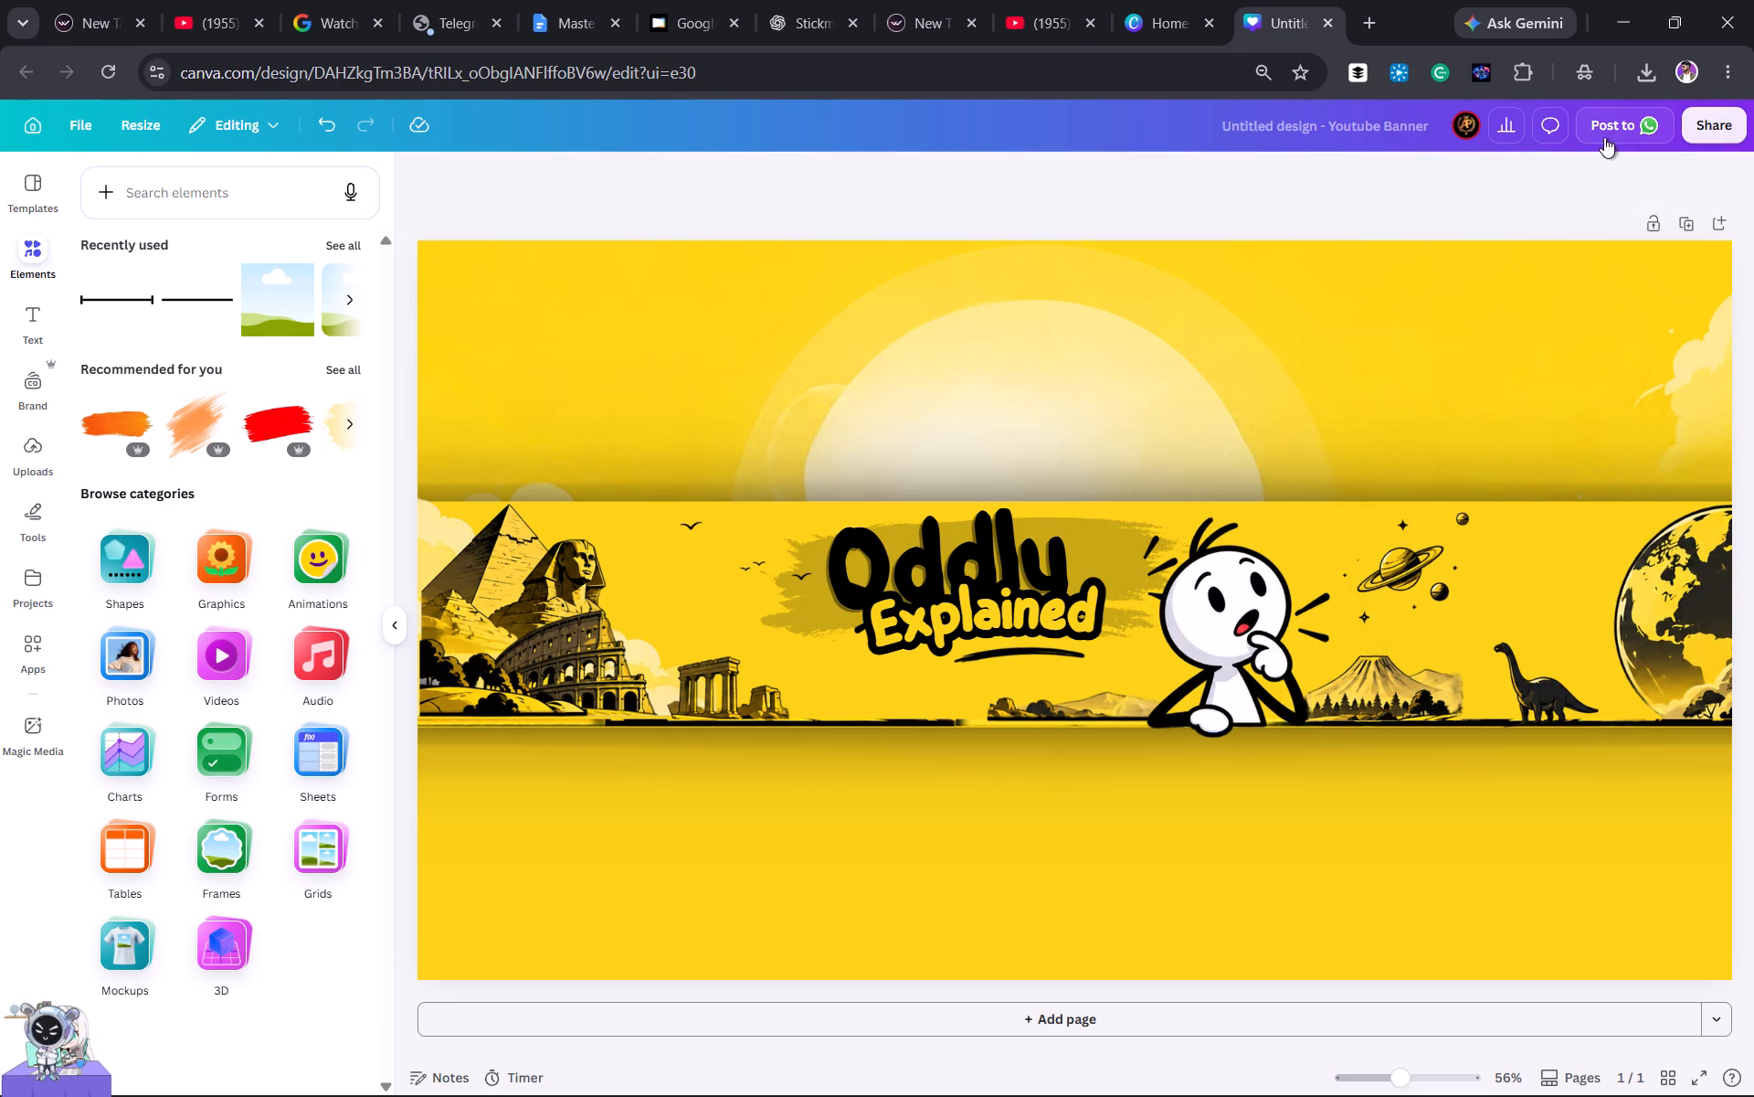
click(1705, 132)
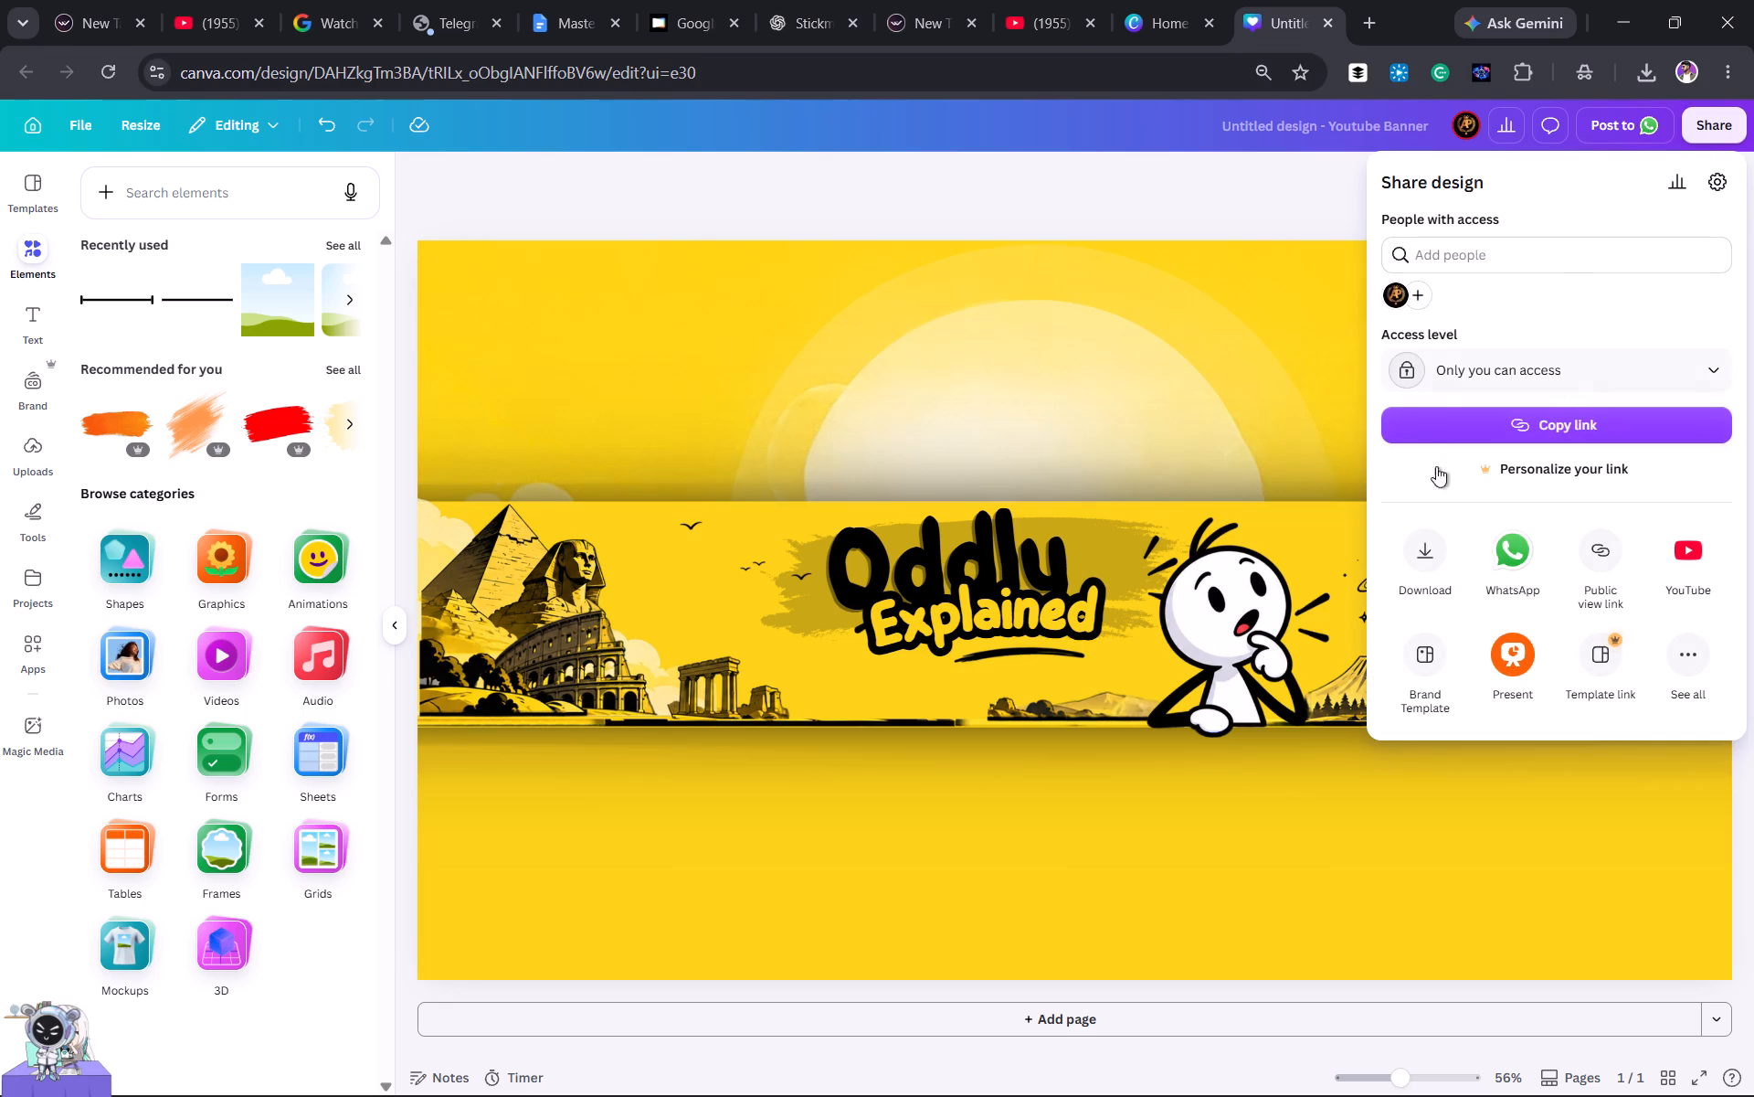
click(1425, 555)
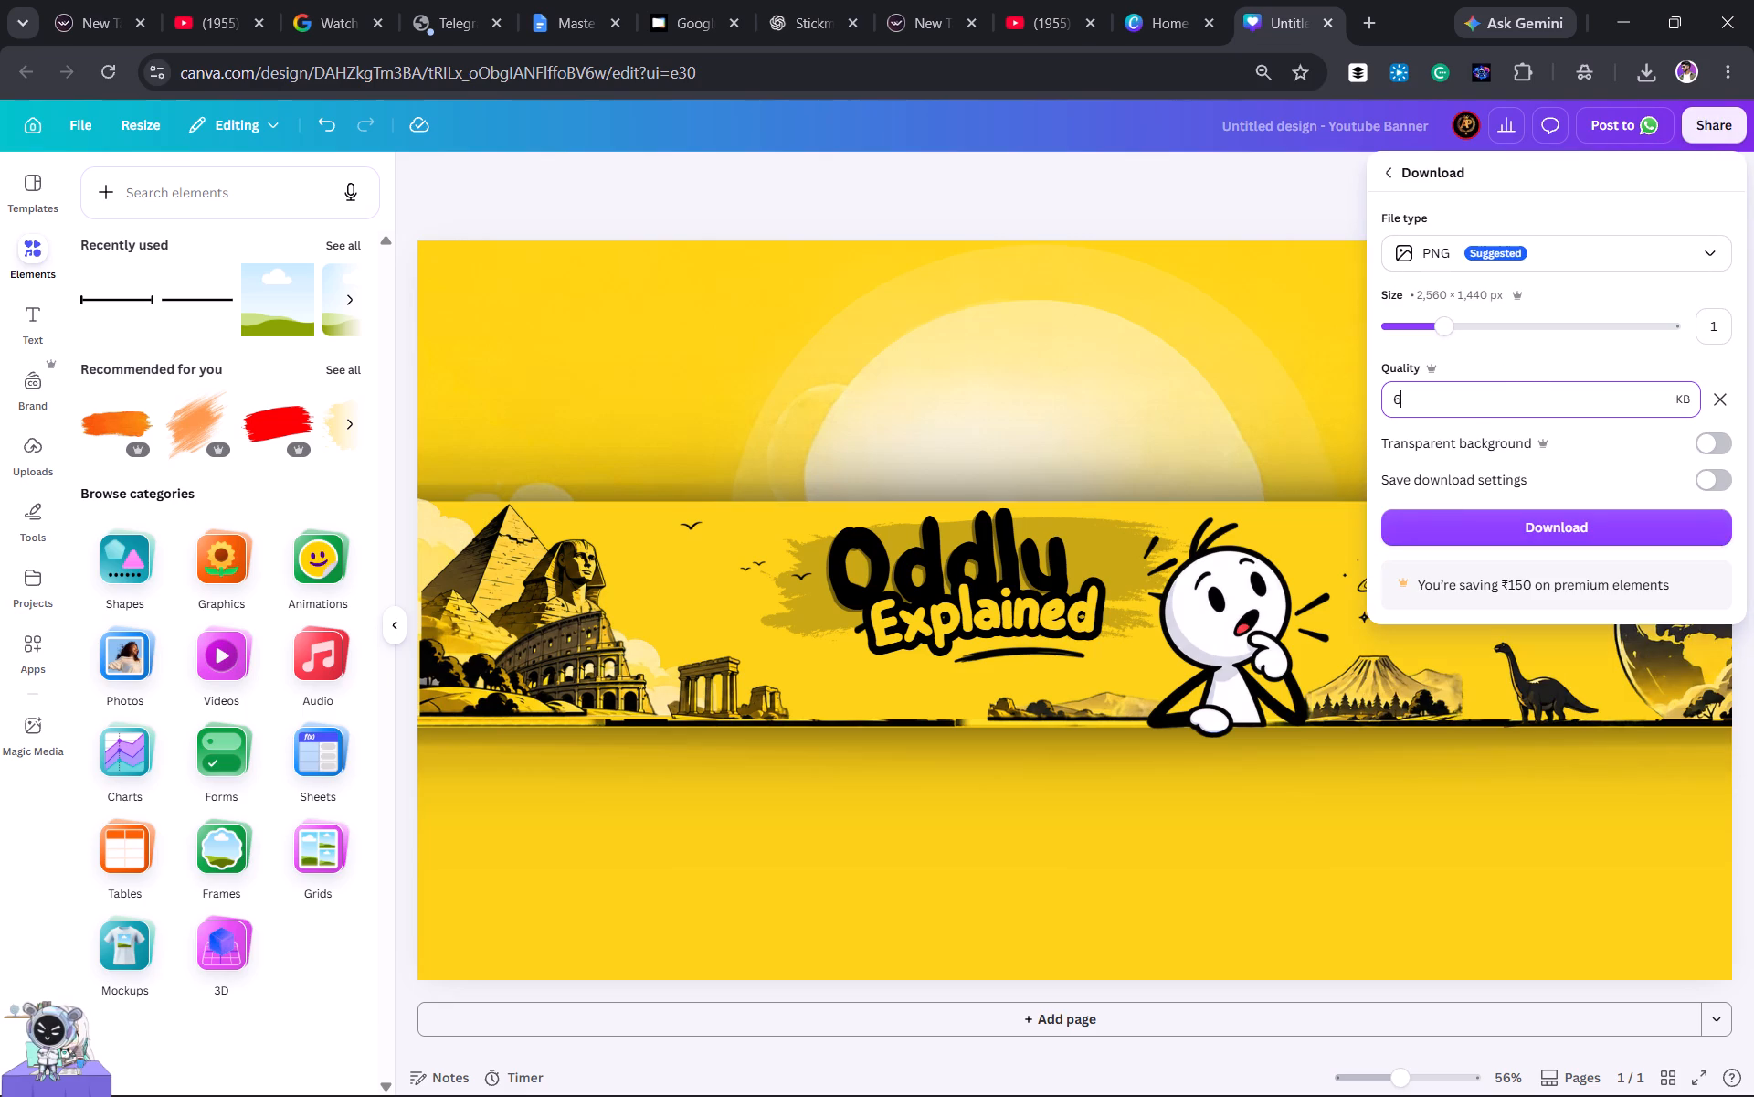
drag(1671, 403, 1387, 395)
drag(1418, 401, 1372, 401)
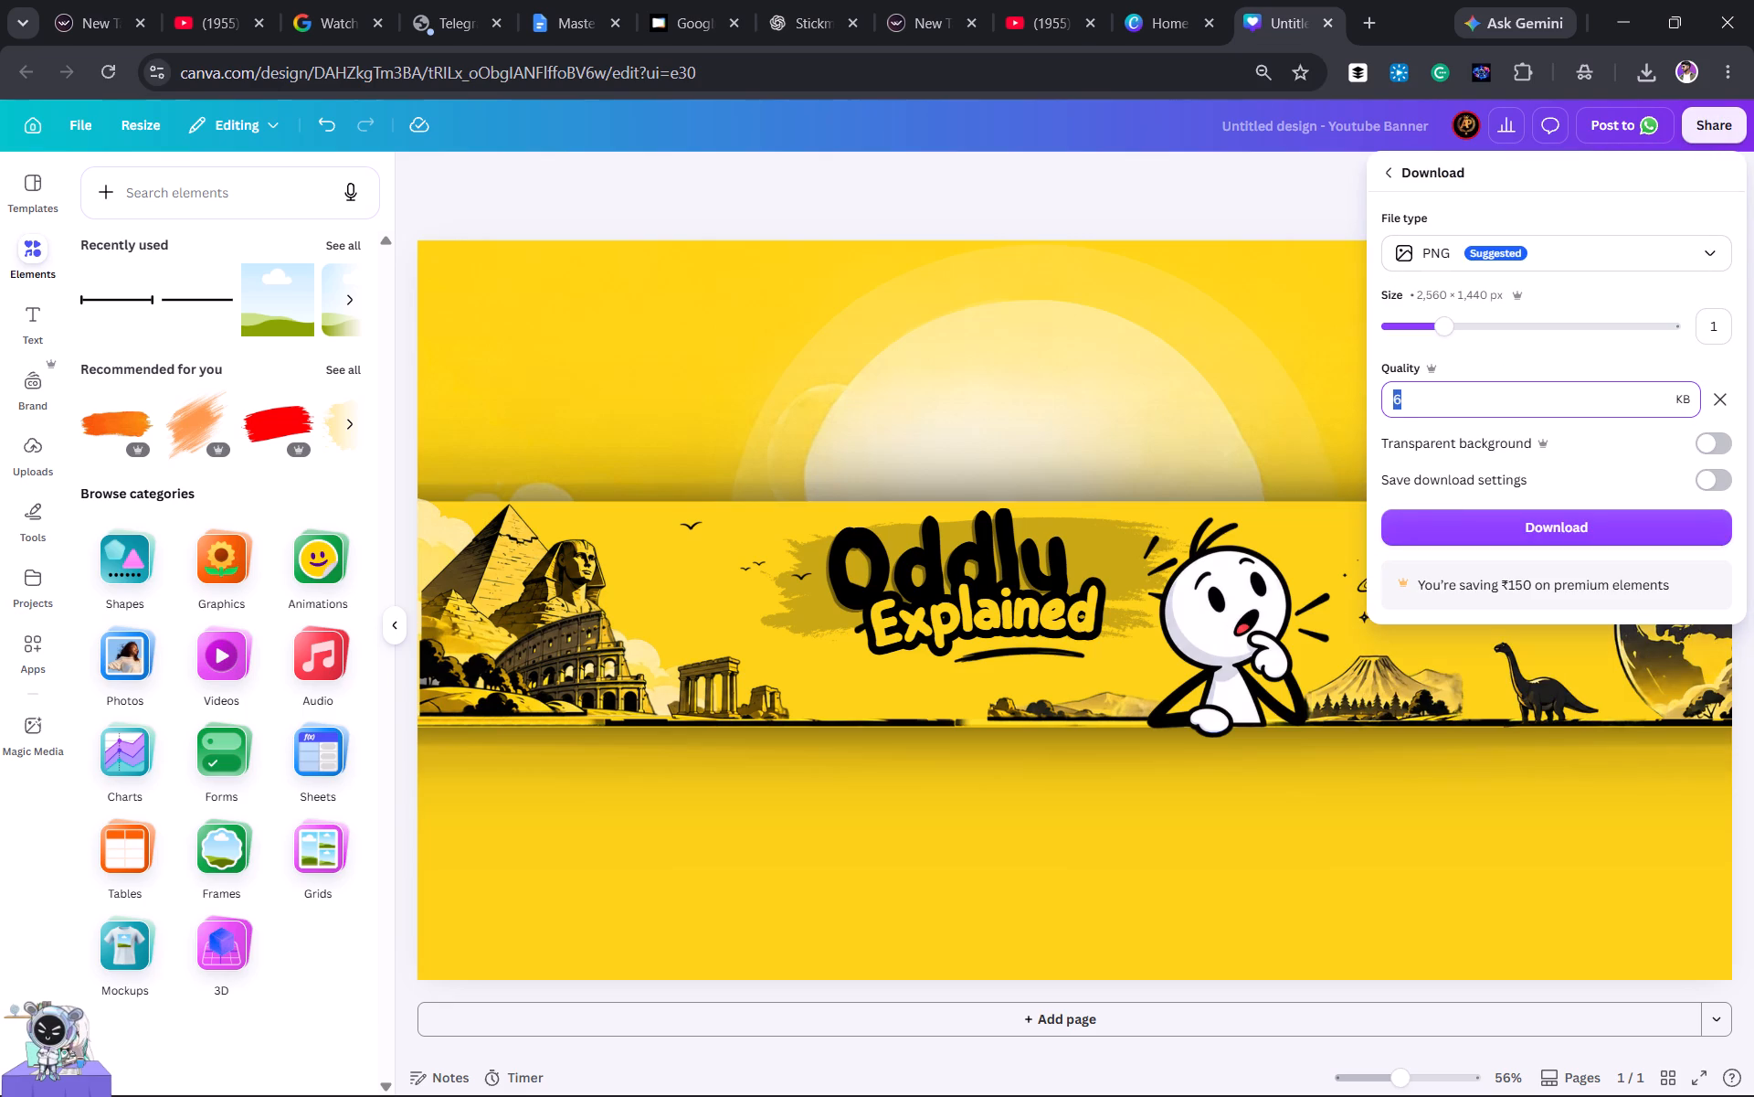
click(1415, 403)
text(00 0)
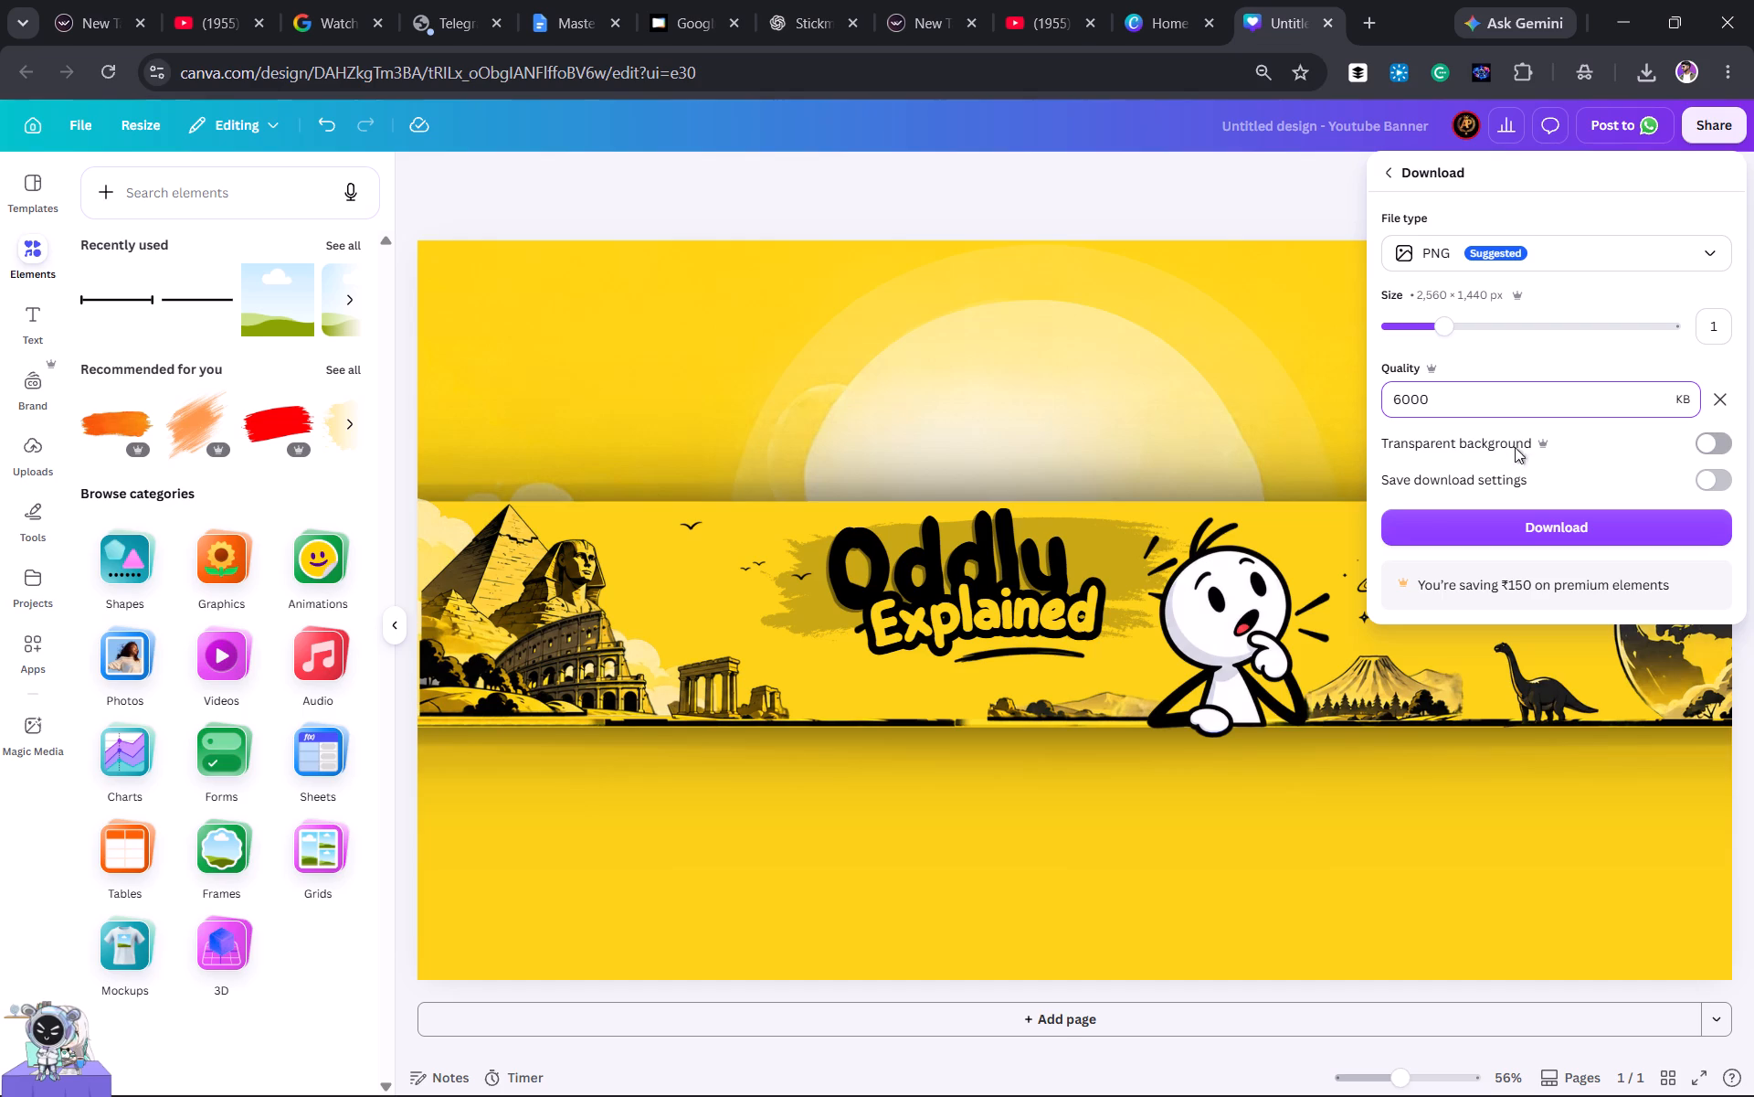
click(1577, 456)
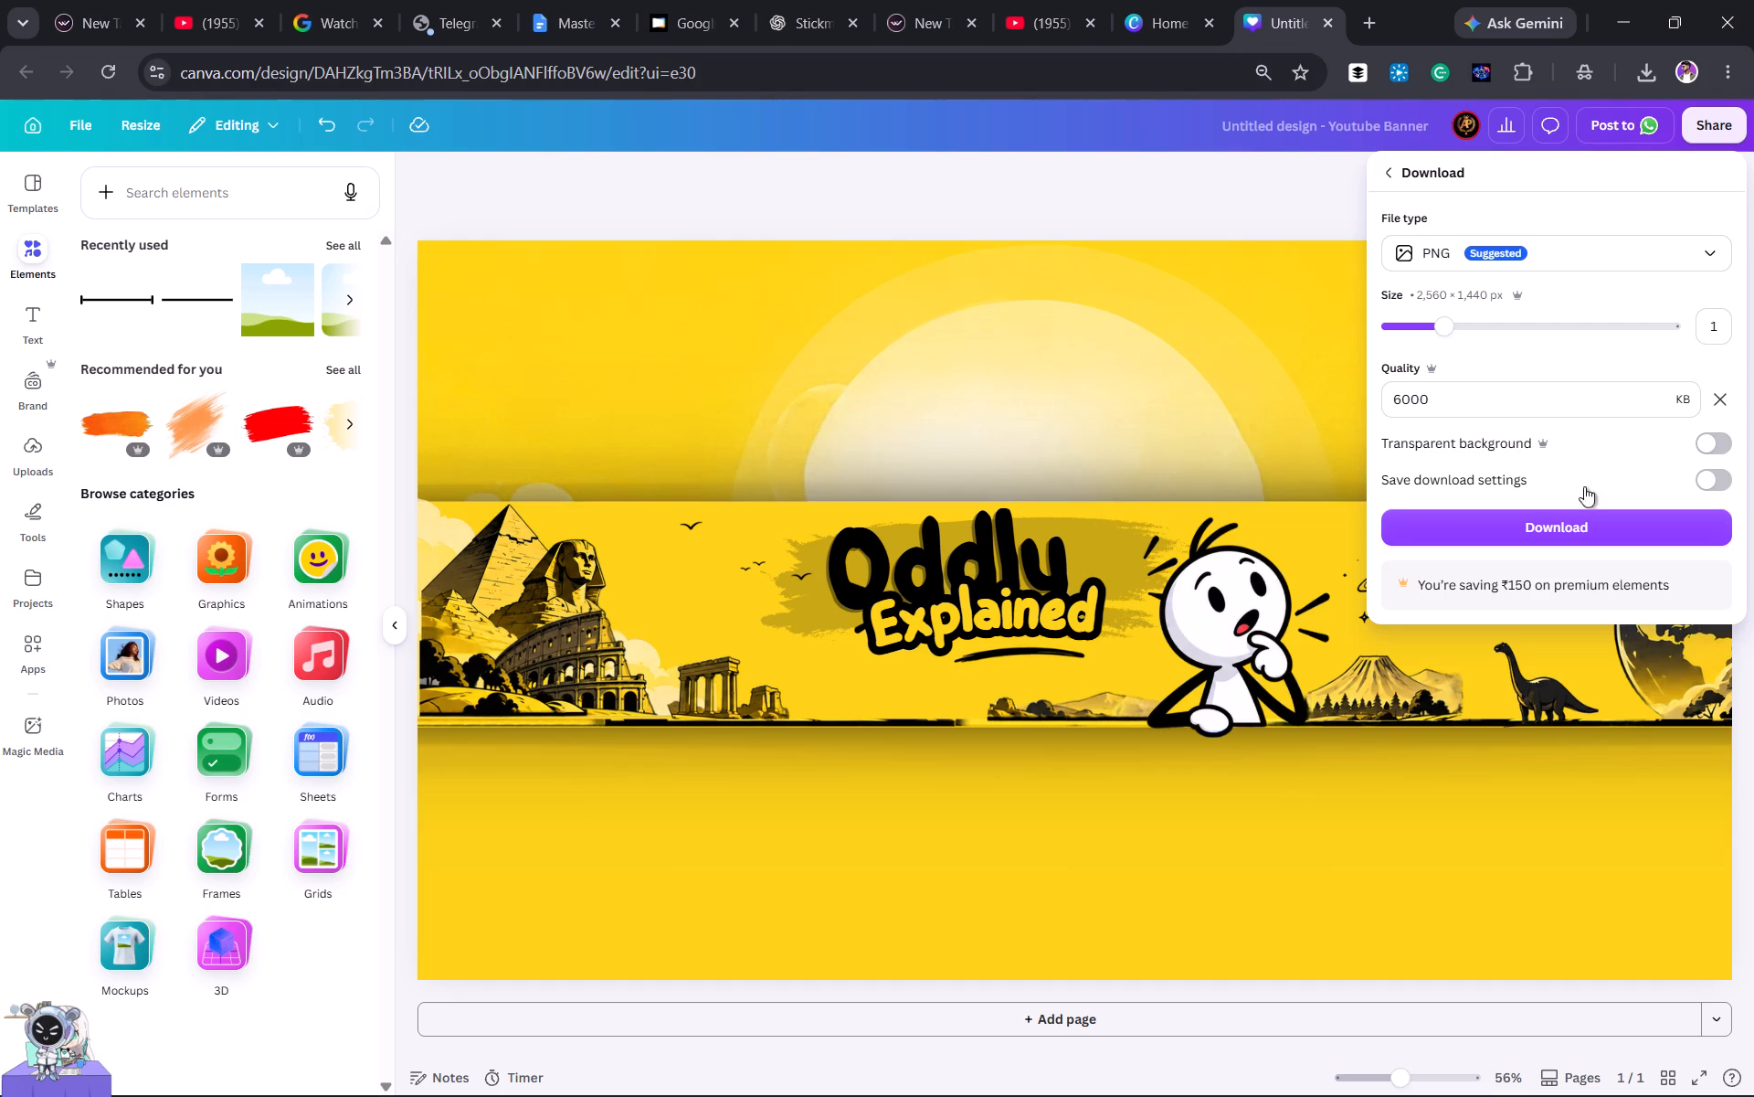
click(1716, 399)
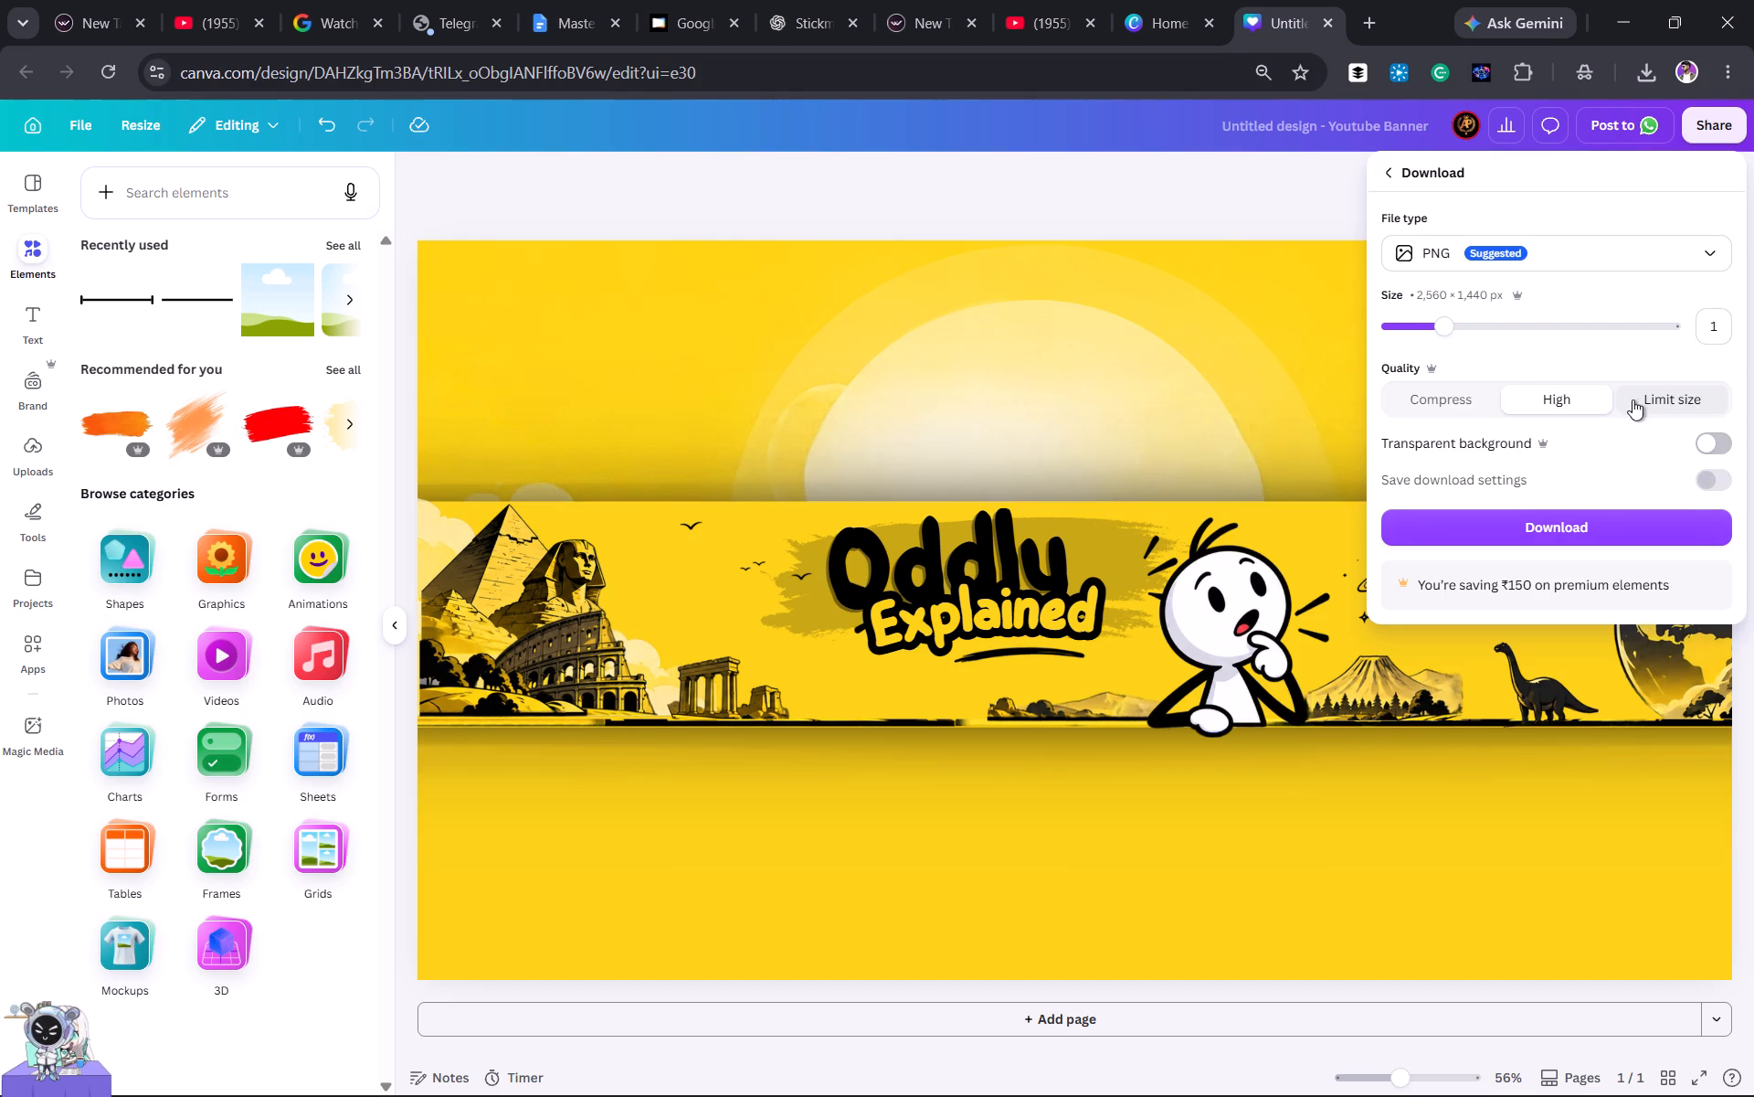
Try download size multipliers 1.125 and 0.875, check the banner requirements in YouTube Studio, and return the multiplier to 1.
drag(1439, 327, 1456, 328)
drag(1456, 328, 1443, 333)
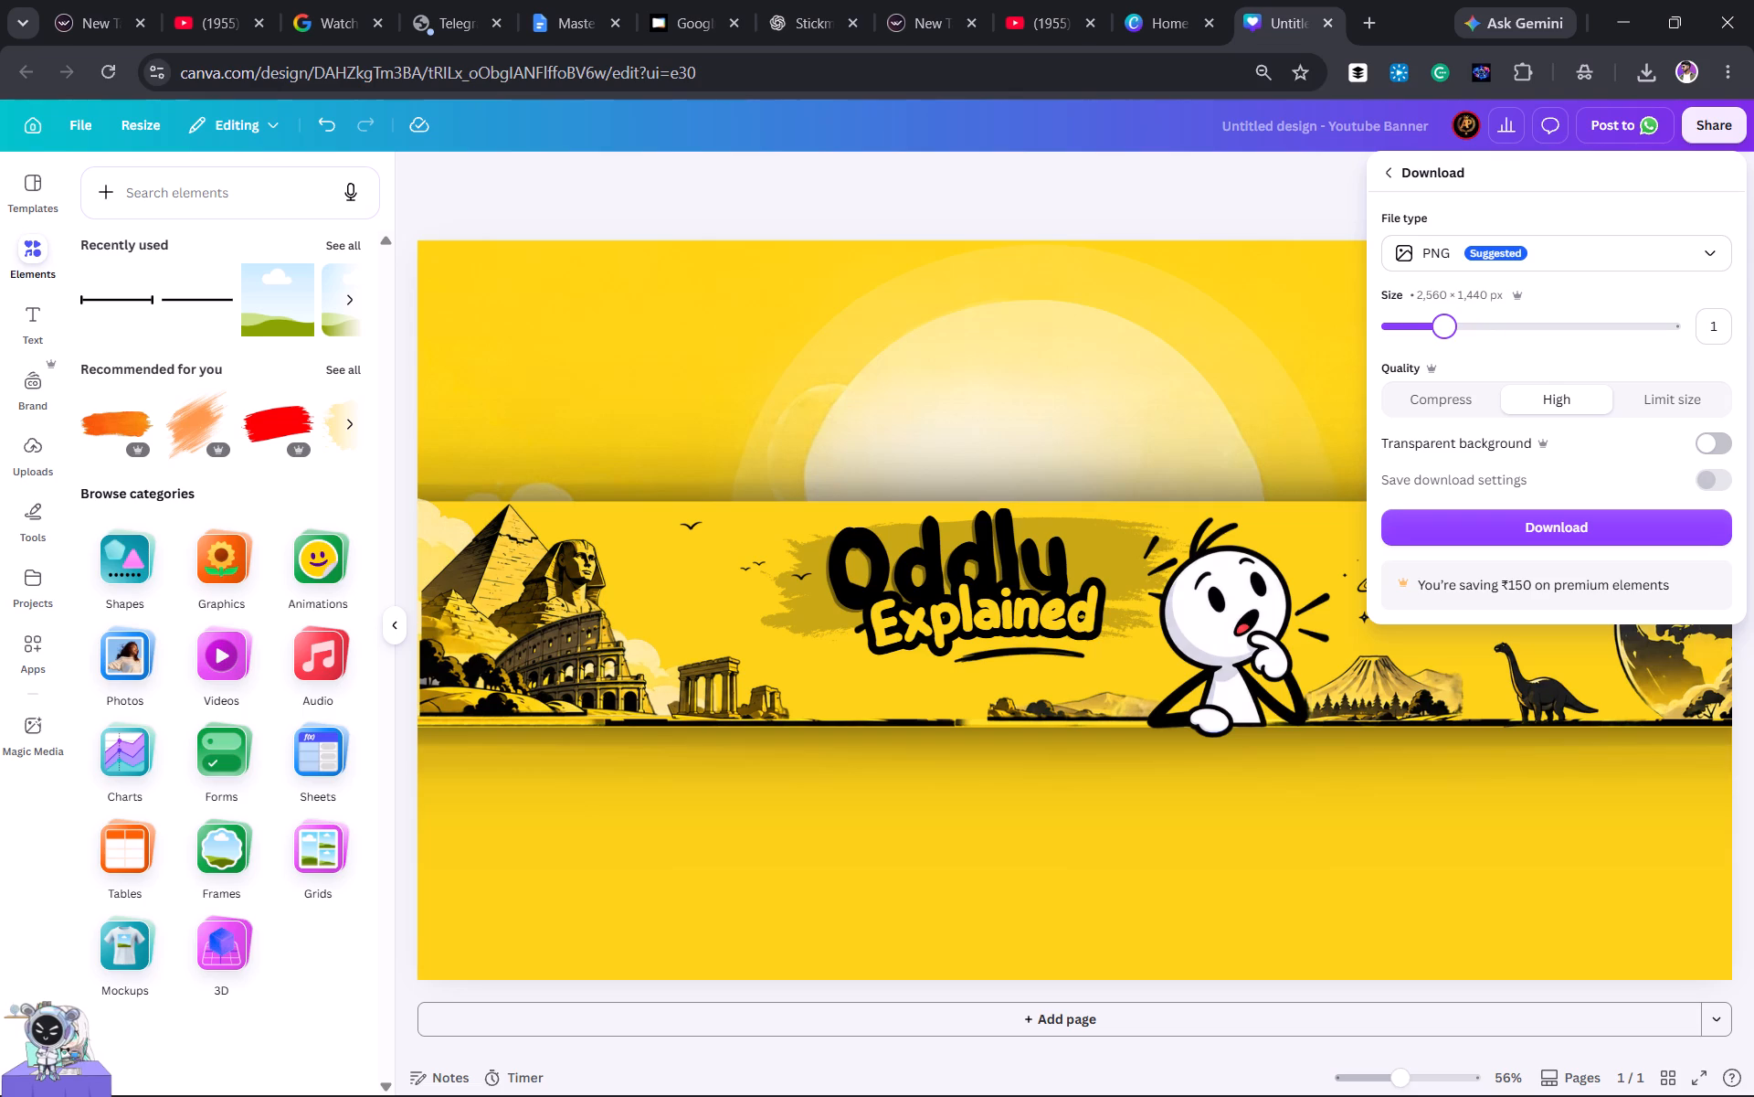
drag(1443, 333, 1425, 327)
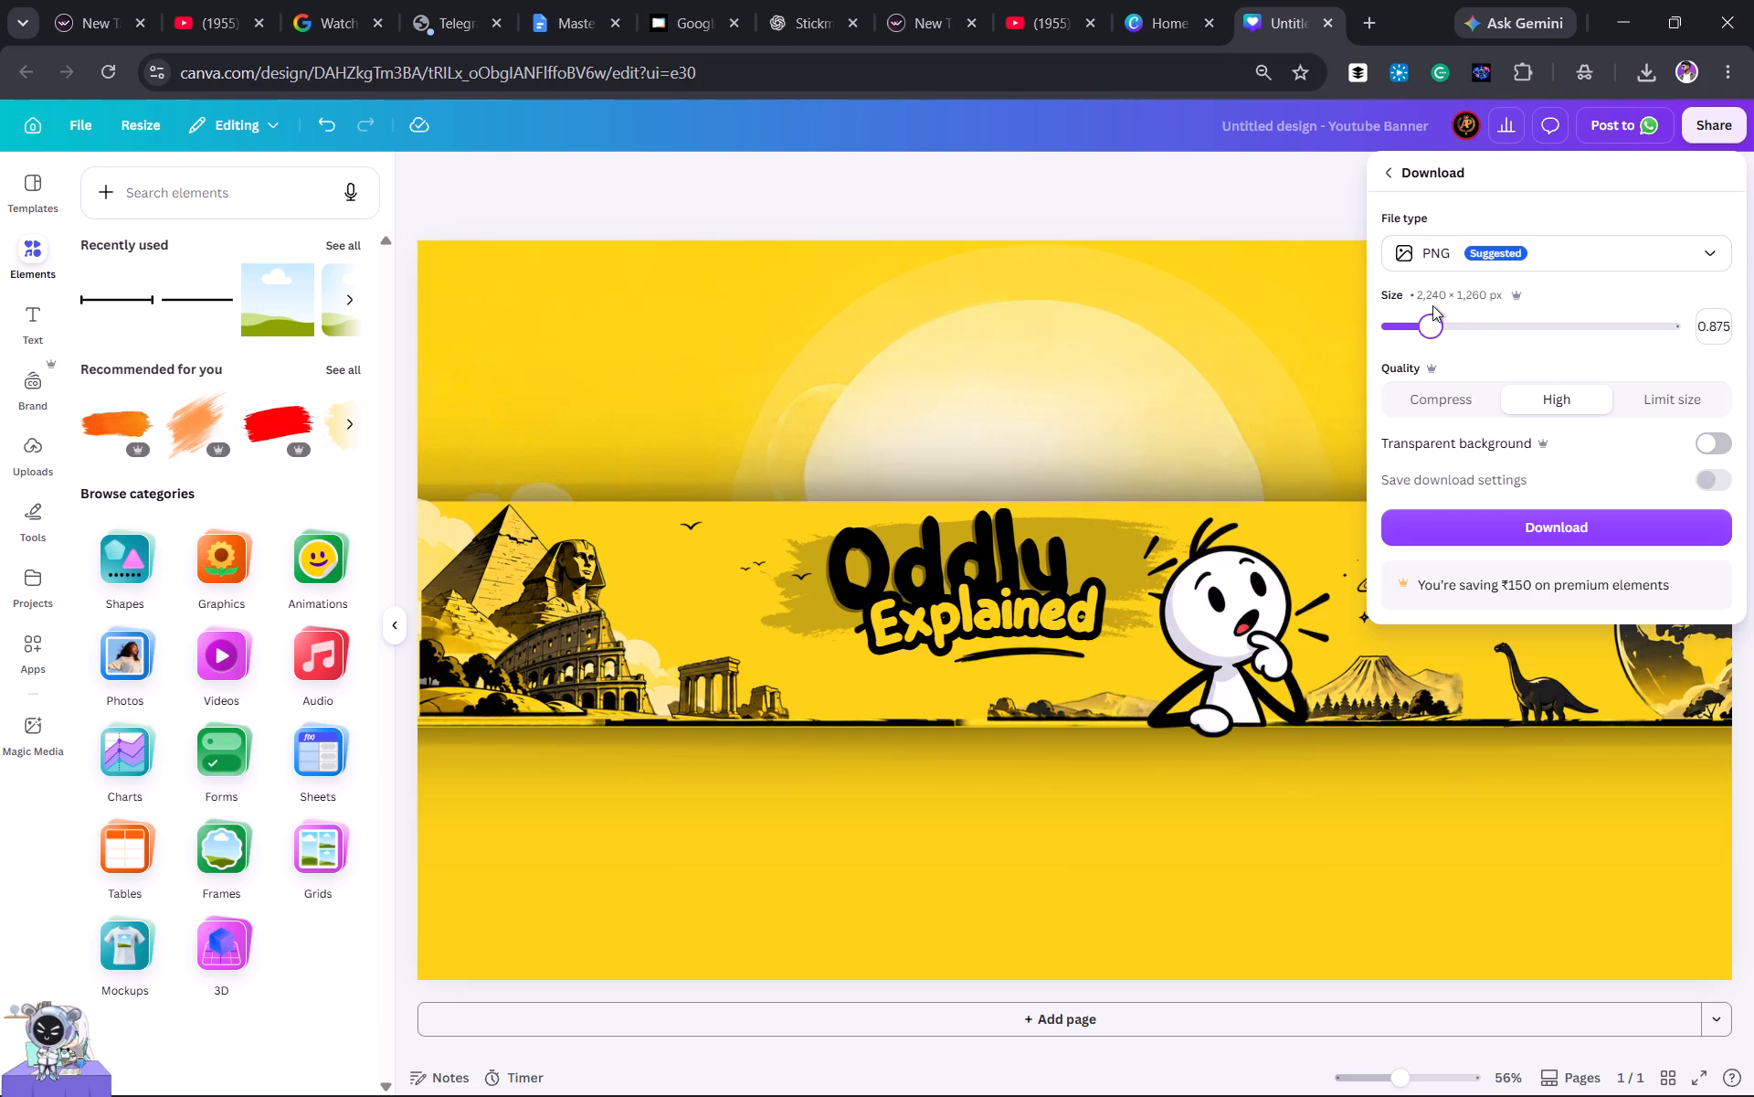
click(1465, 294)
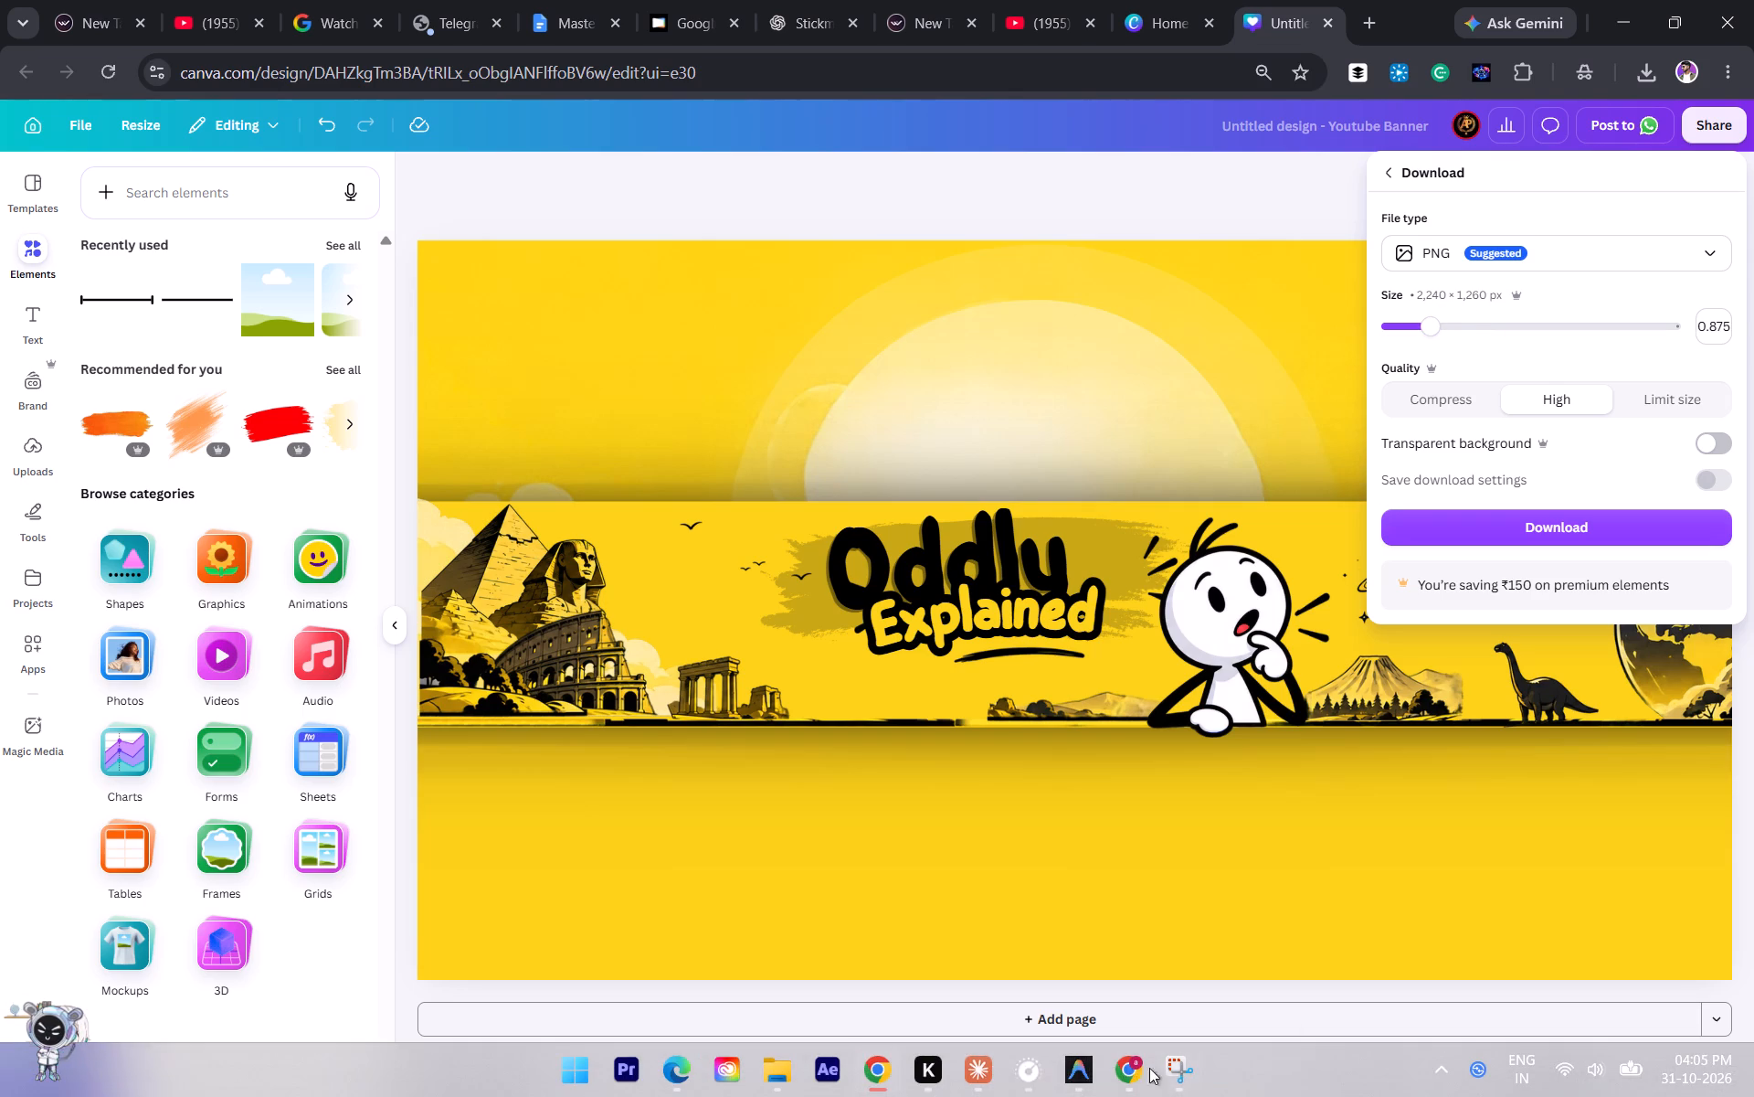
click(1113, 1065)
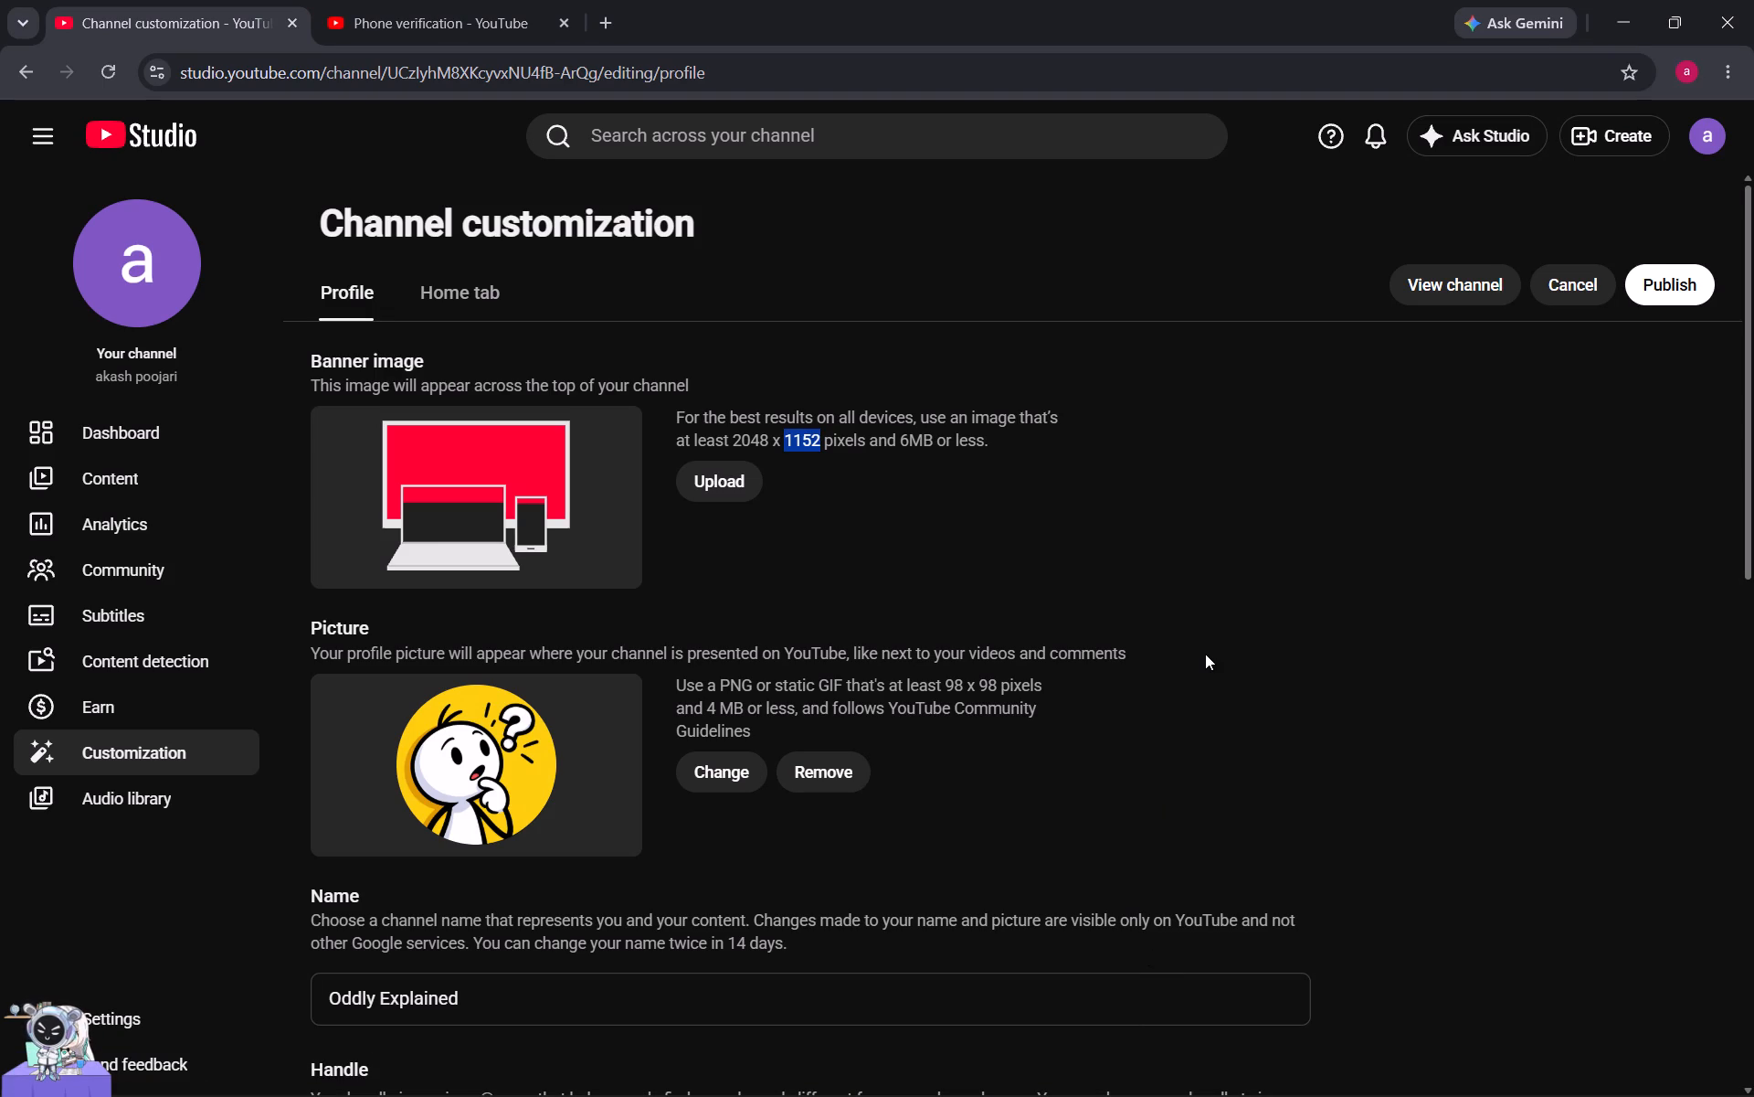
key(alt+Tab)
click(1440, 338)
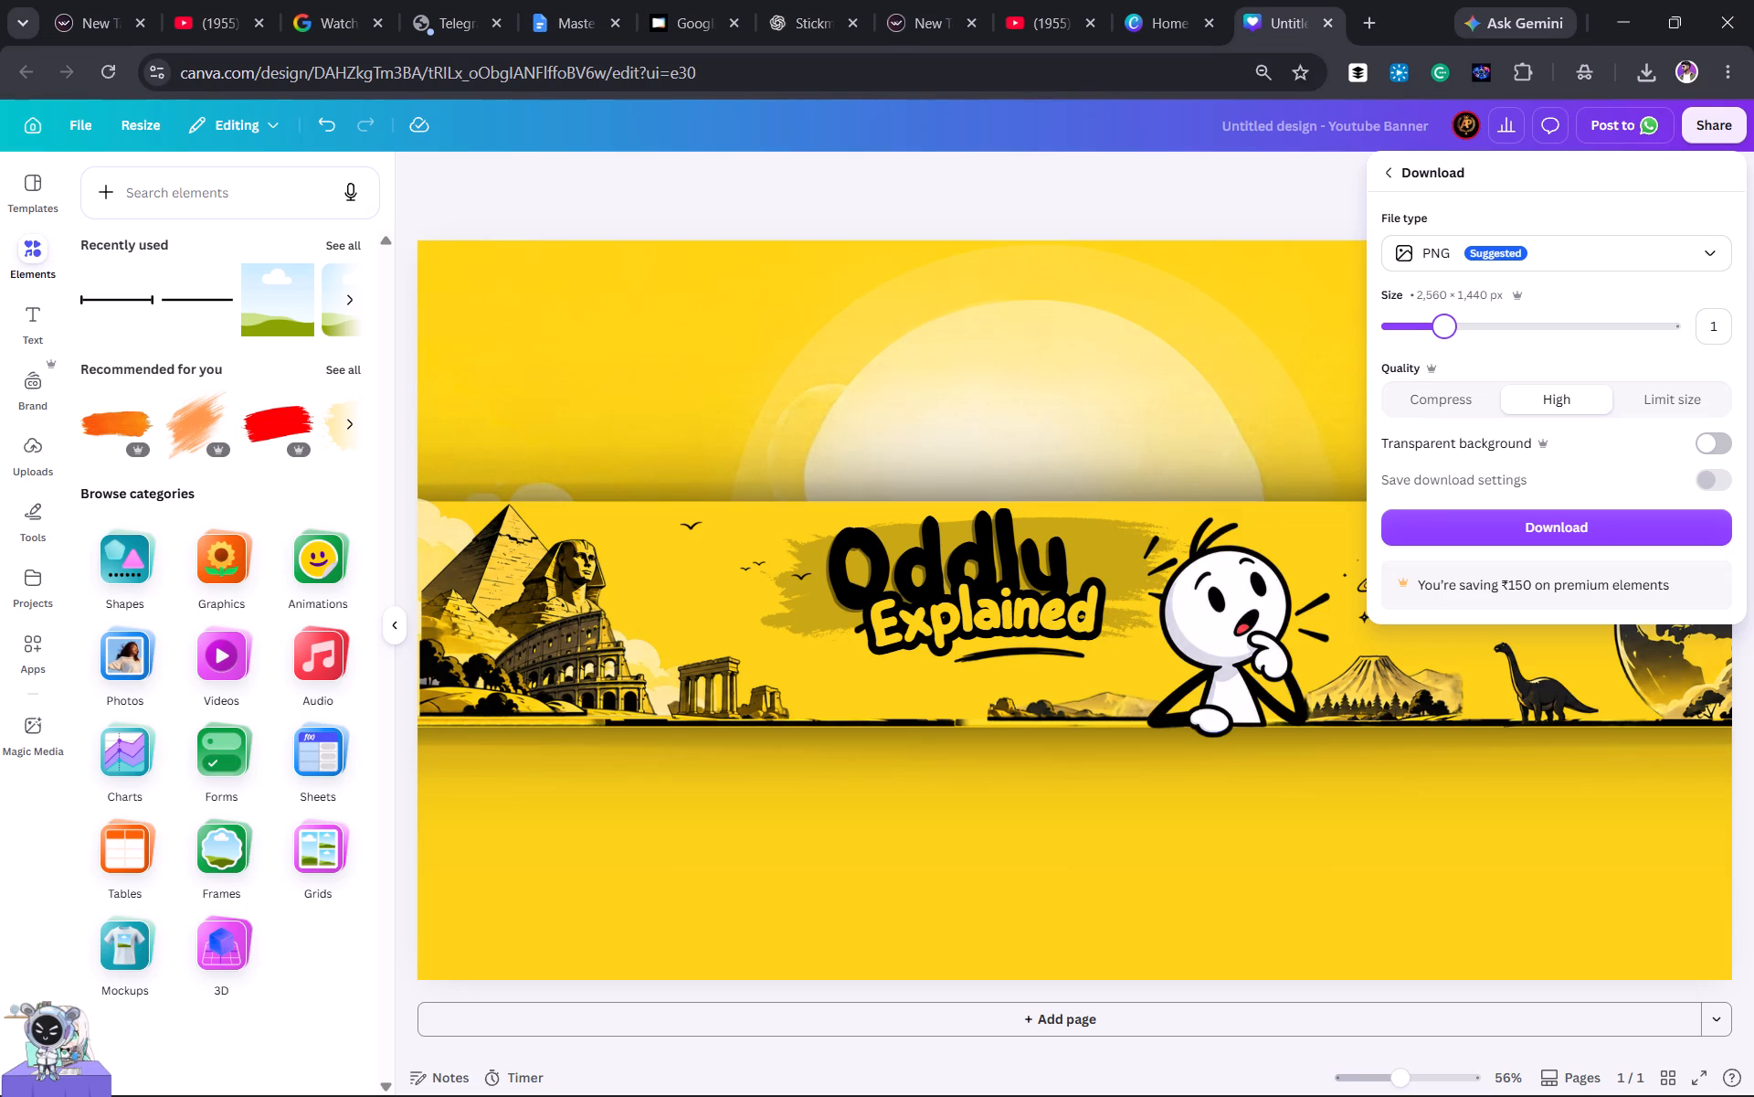
Recheck the banner requirements in YouTube Studio and download the banner as a high-quality PNG at 2,560 × 1,440 px.
key(alt+Tab)
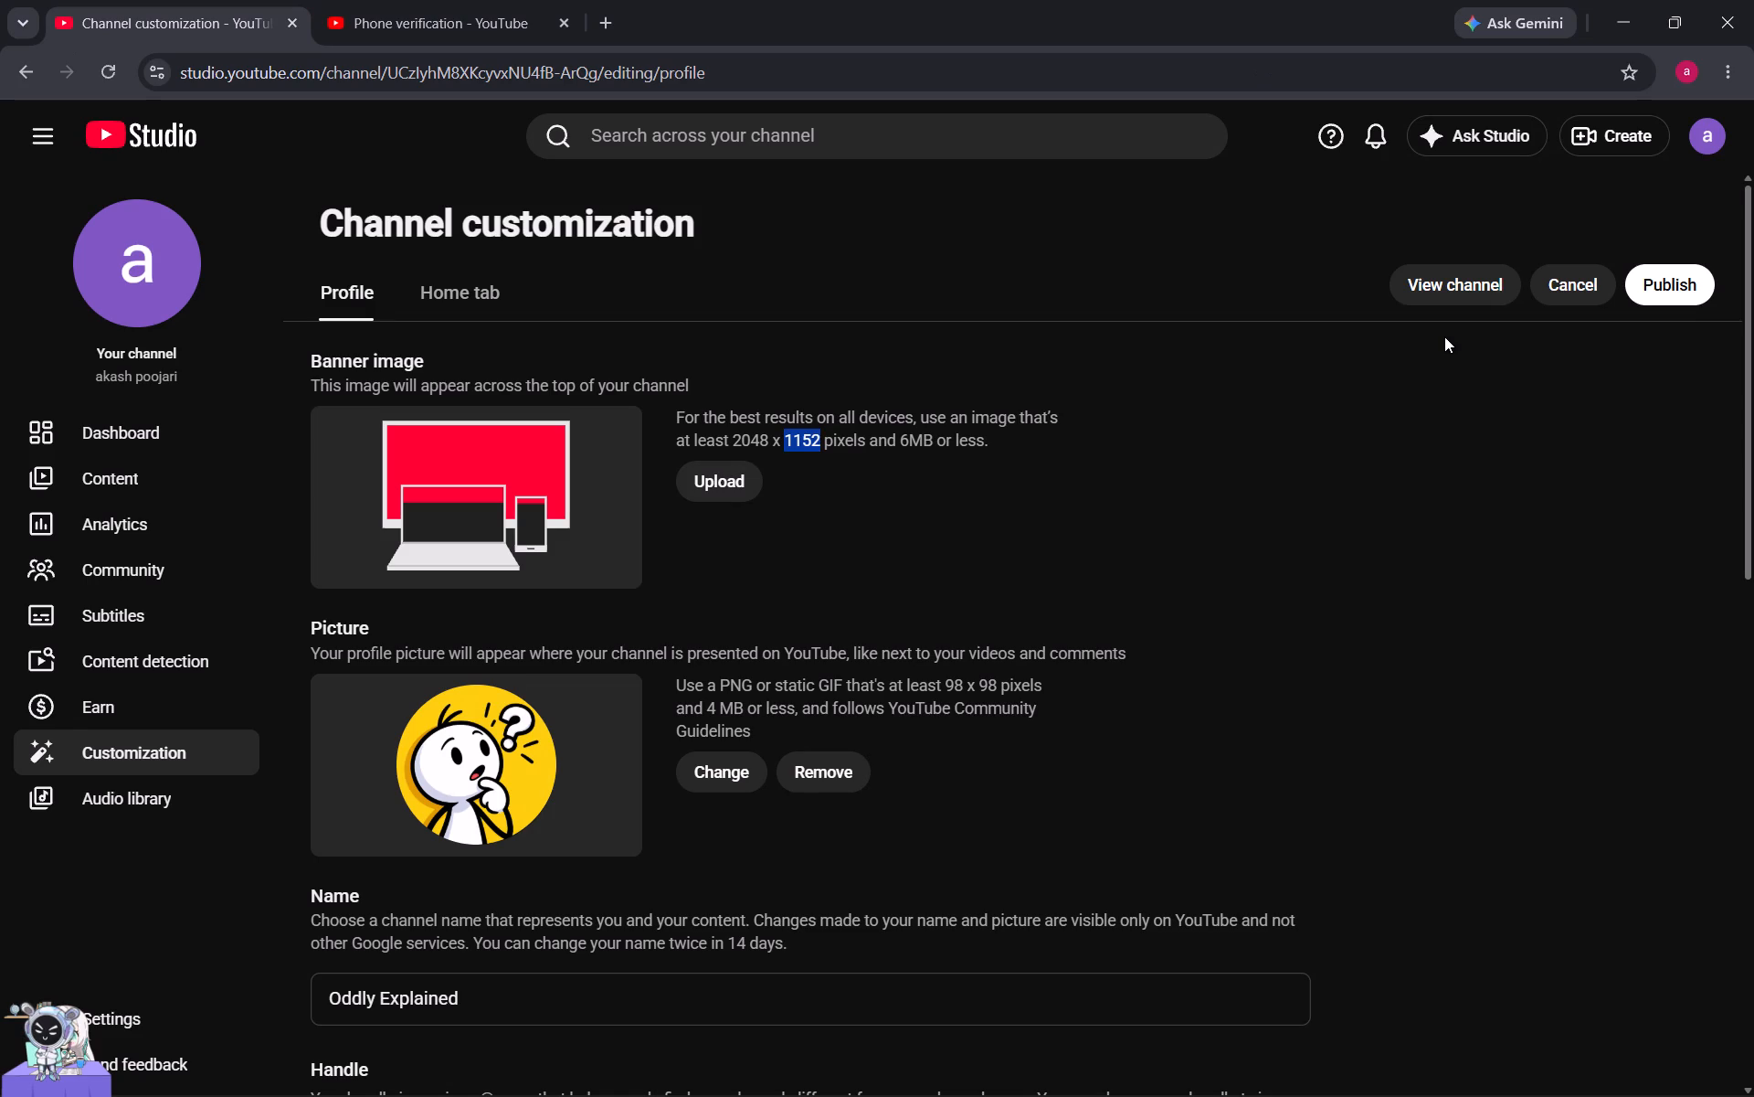
key(alt+Tab)
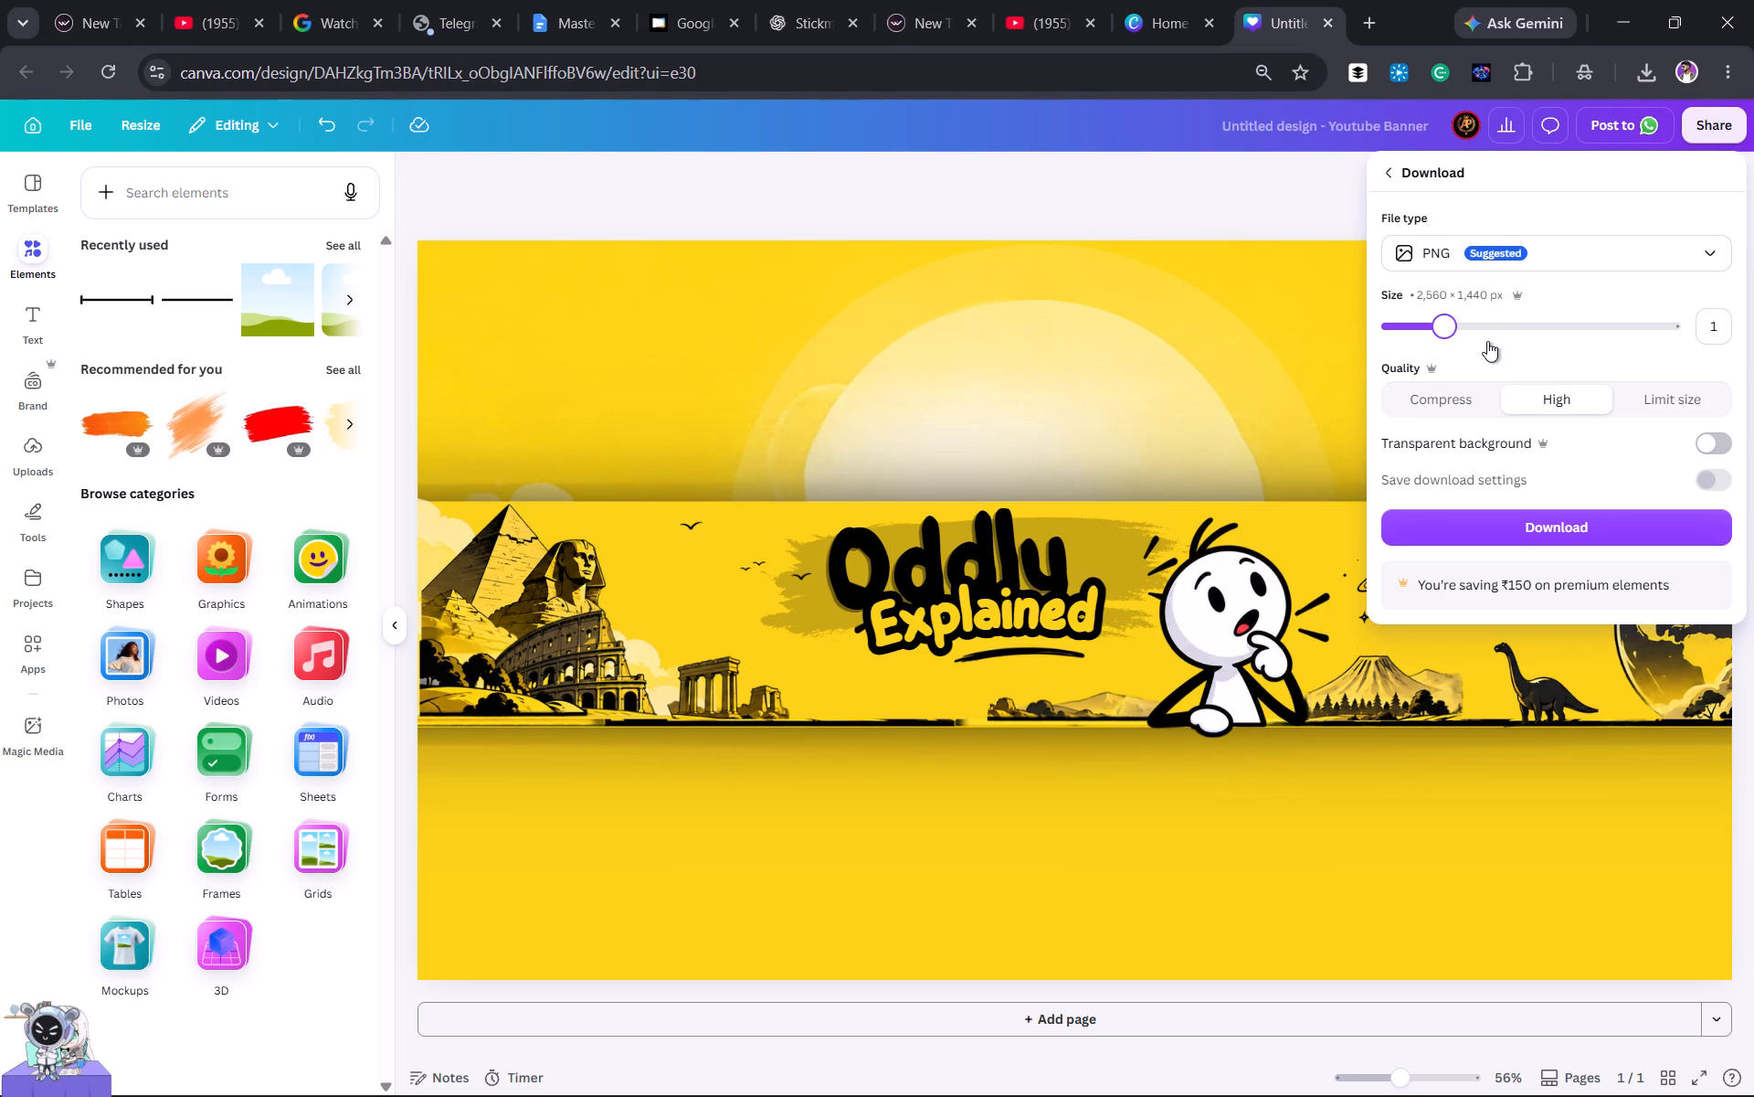
click(1531, 520)
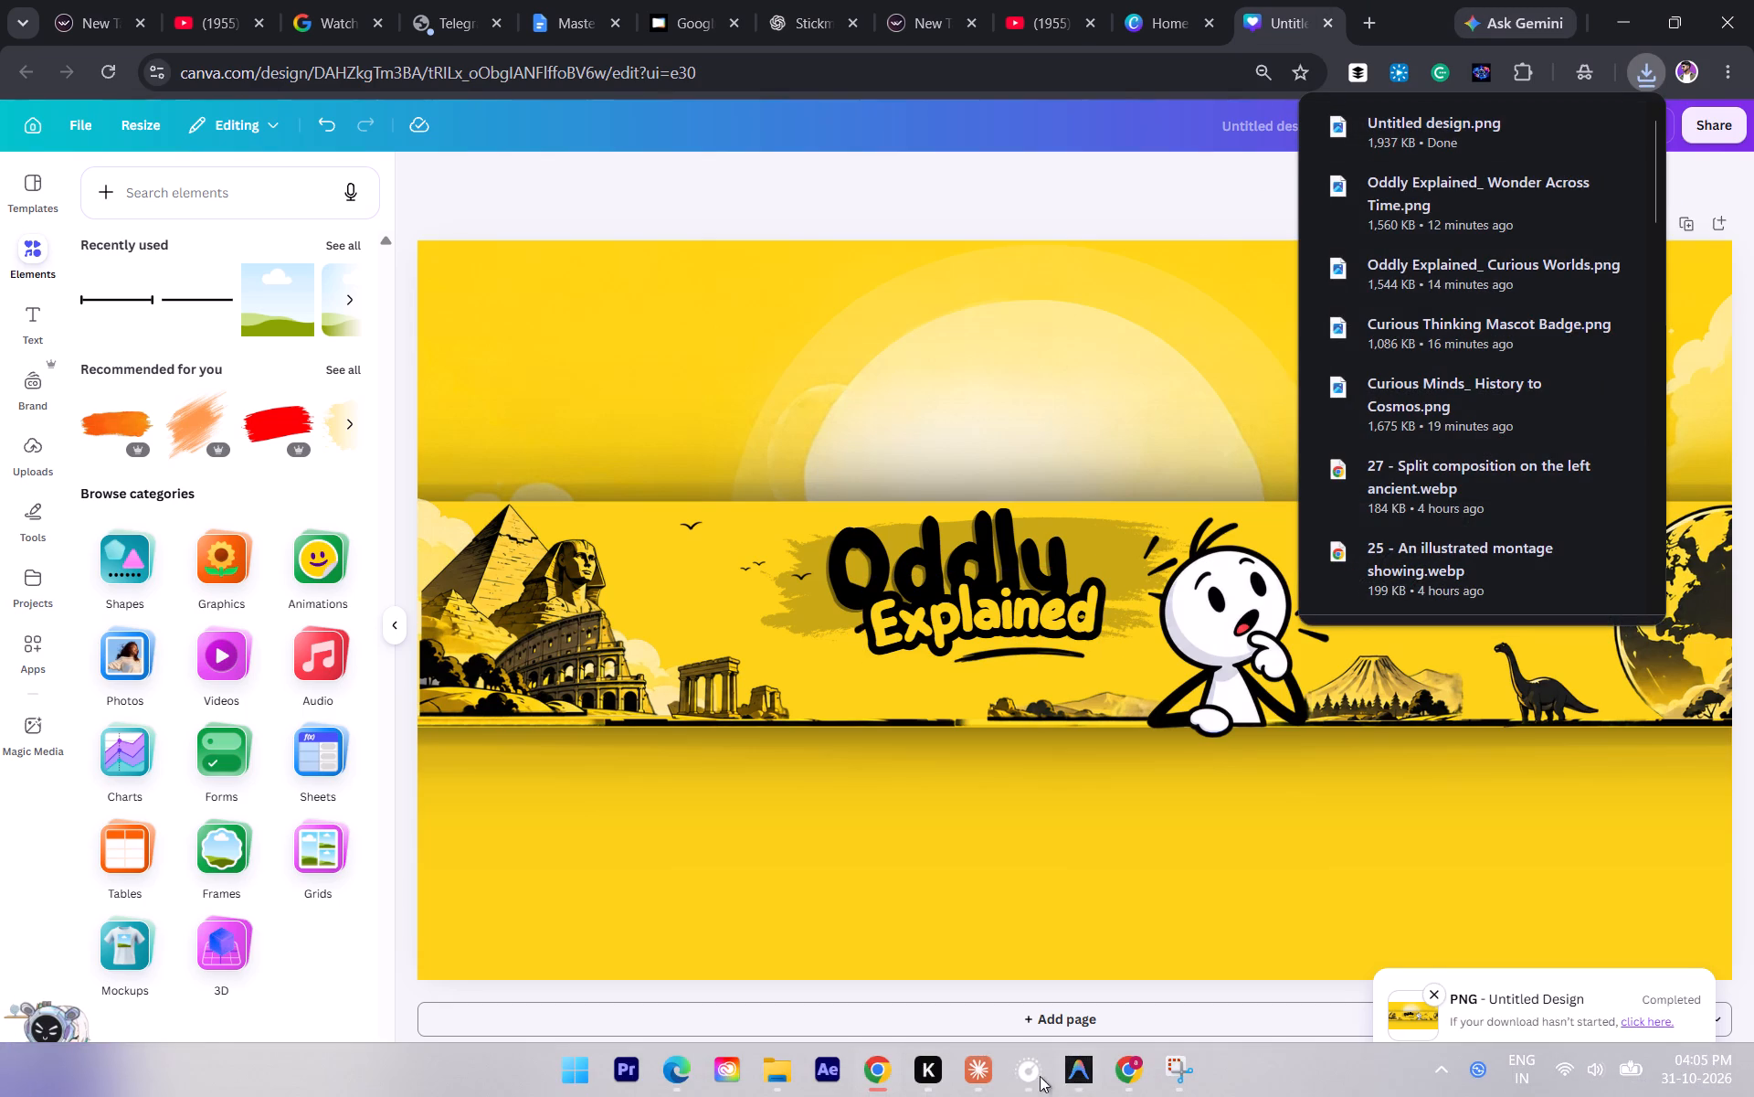
Upload the Untitled design PNG as the channel's banner image in YouTube Studio and accept the default banner crop.
click(1121, 1078)
click(747, 483)
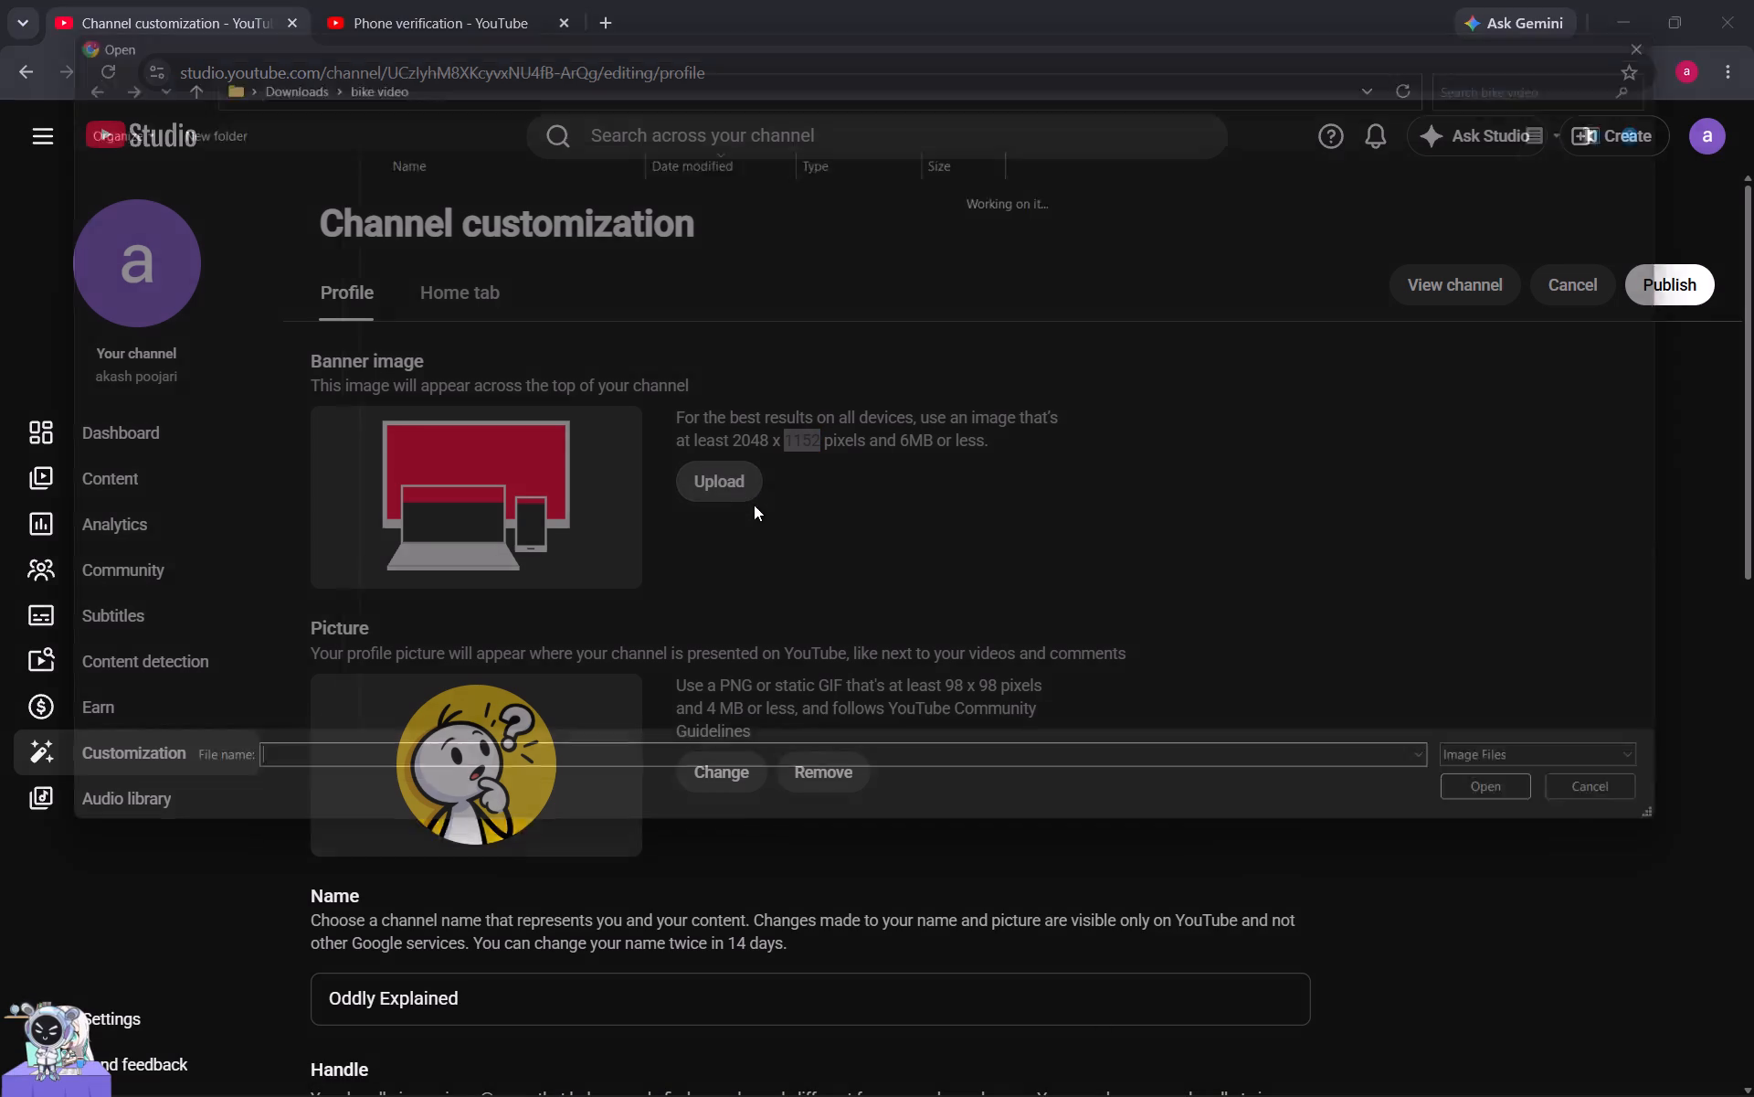
click(371, 194)
click(1532, 814)
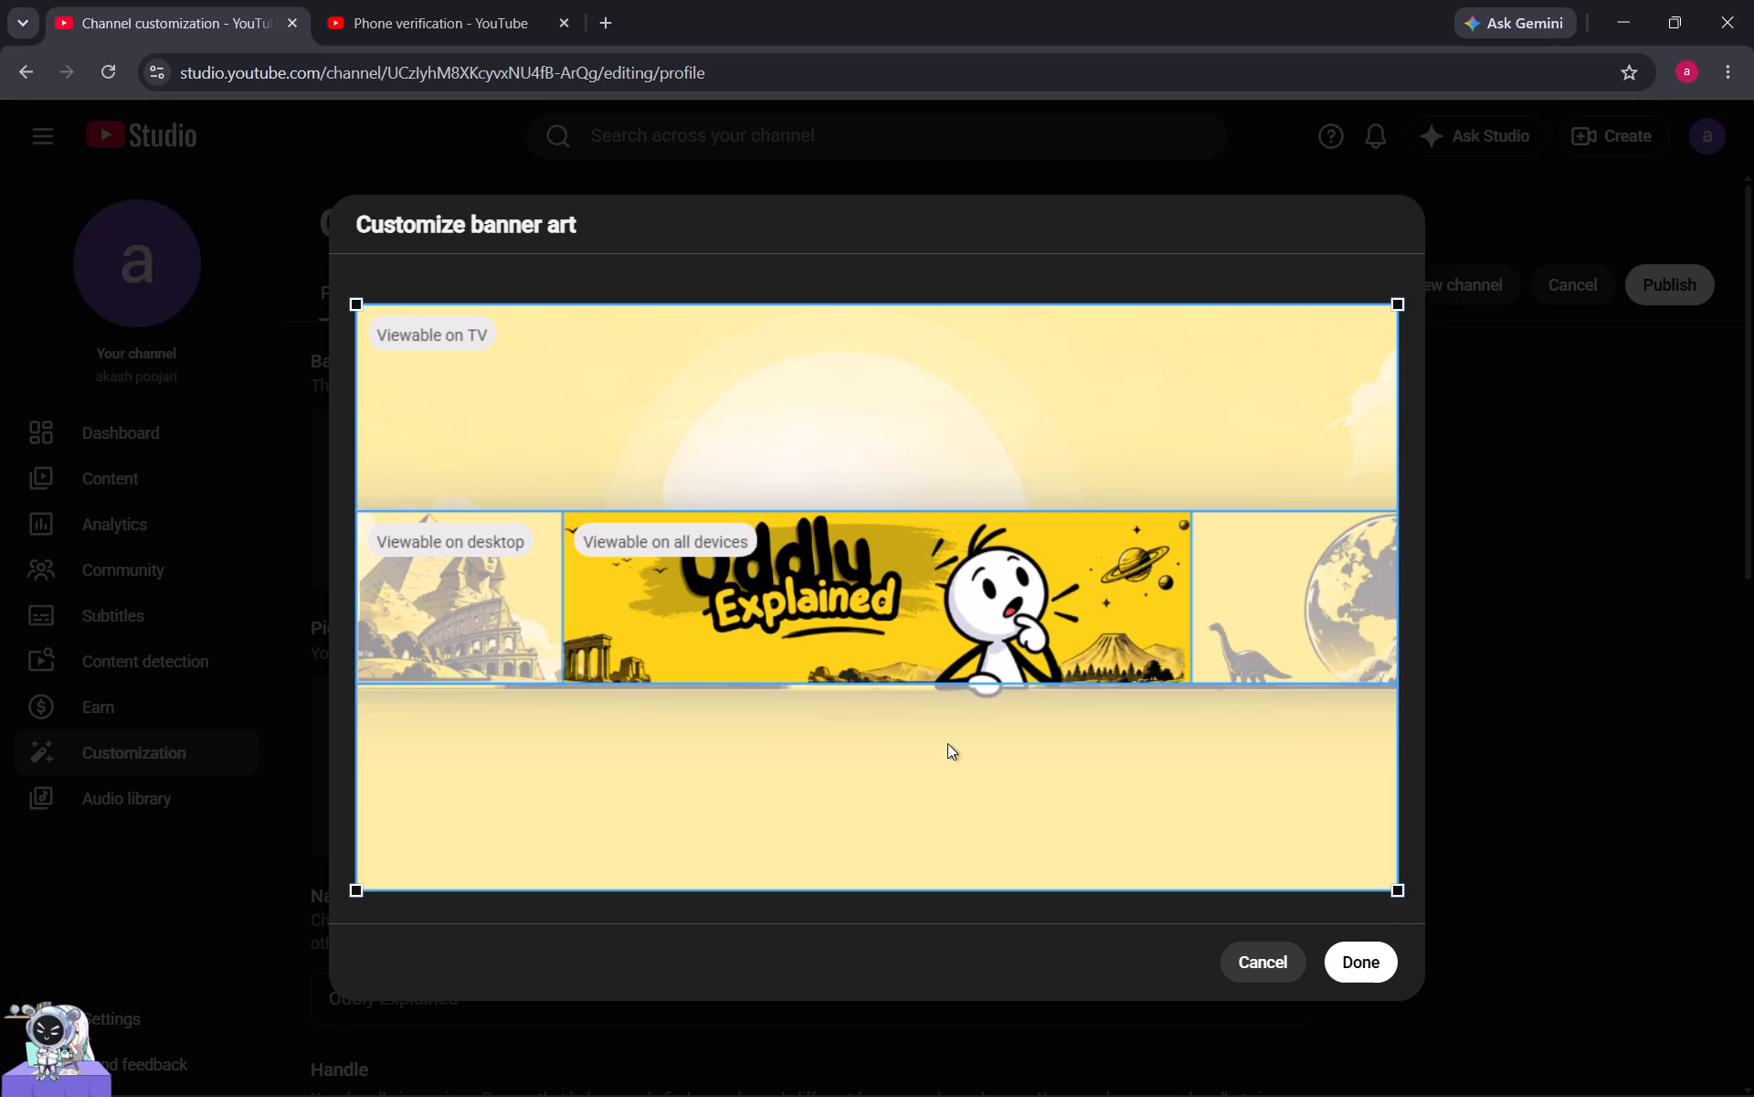
click(1364, 967)
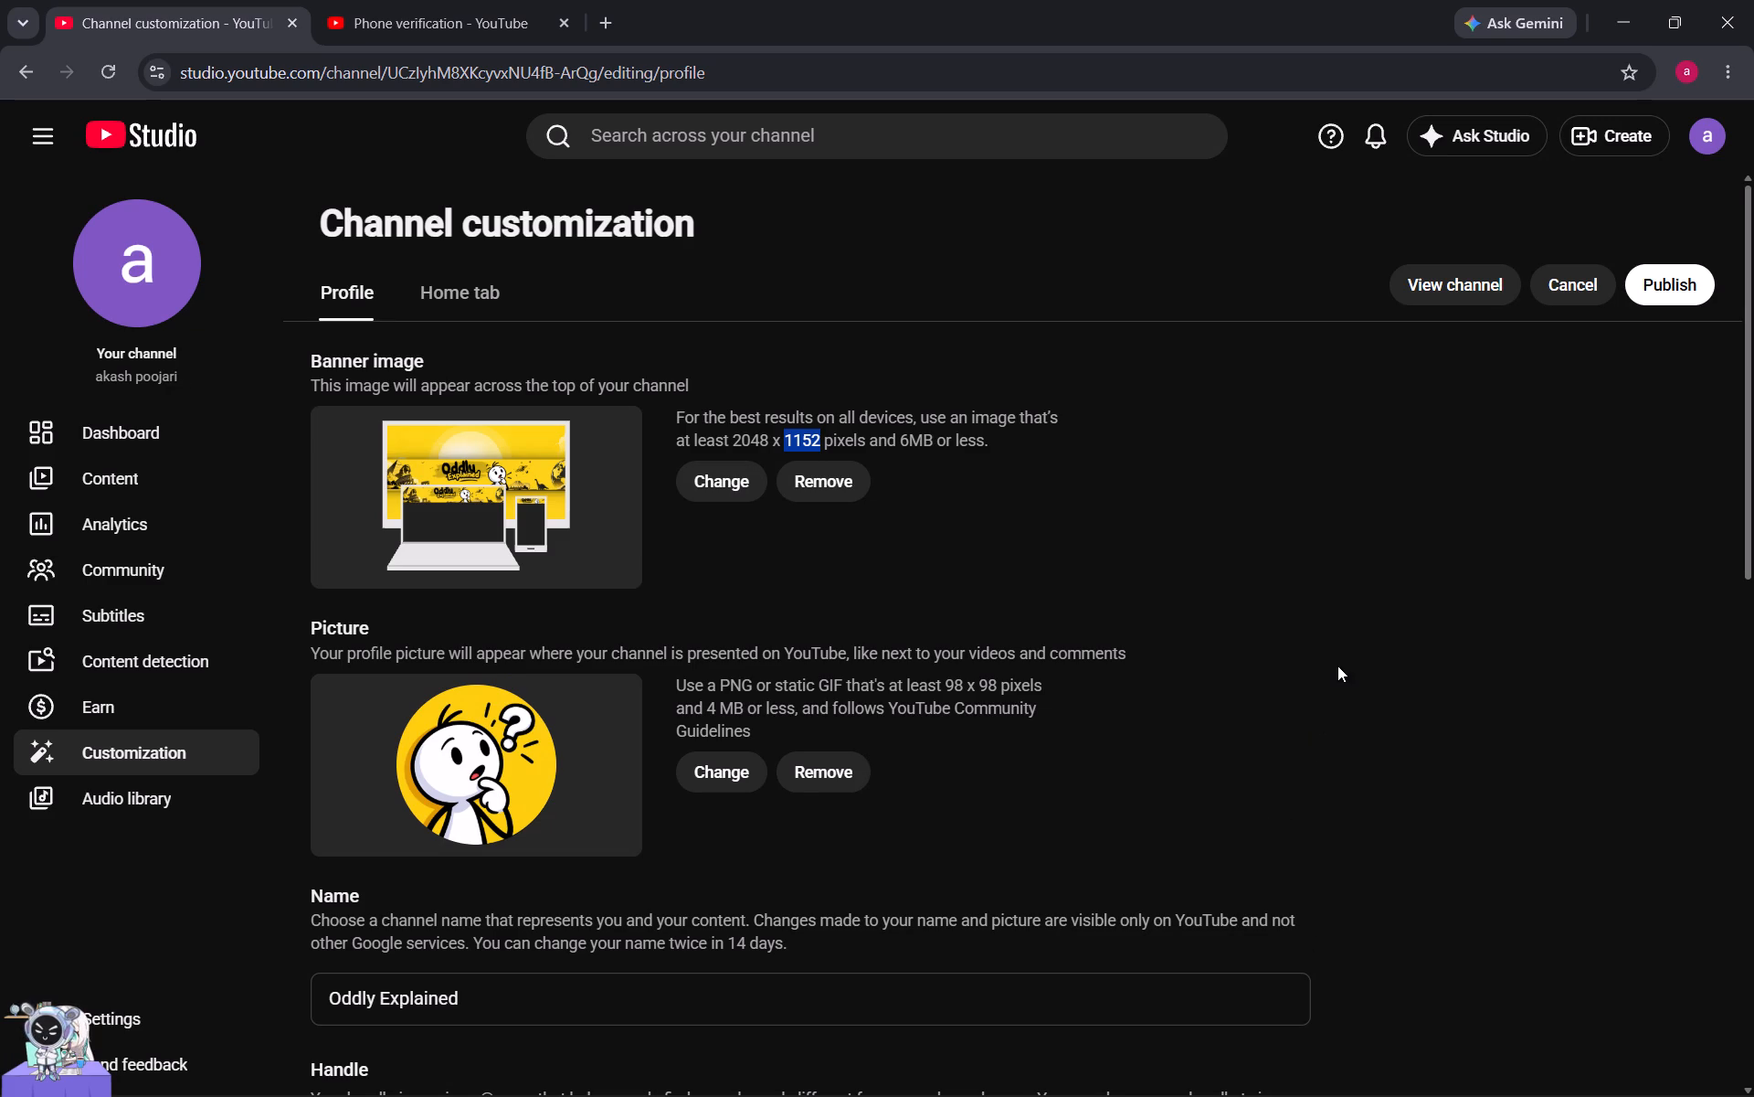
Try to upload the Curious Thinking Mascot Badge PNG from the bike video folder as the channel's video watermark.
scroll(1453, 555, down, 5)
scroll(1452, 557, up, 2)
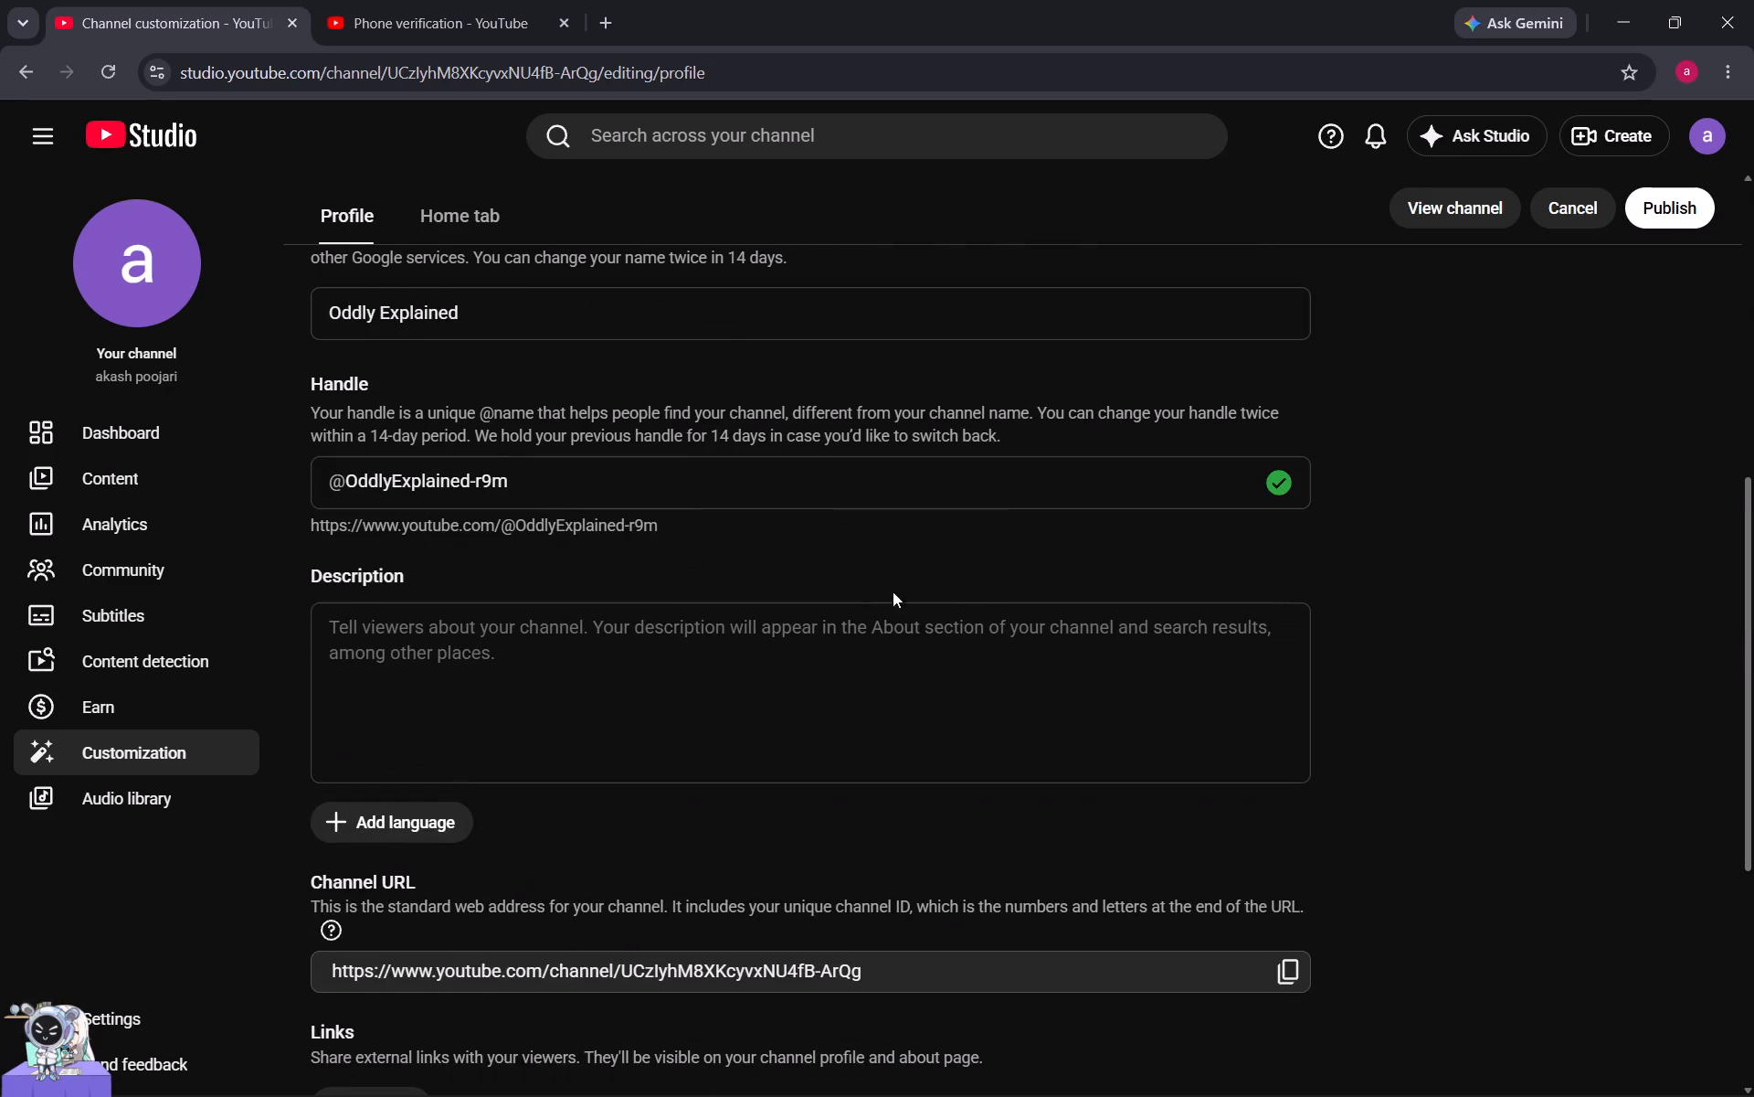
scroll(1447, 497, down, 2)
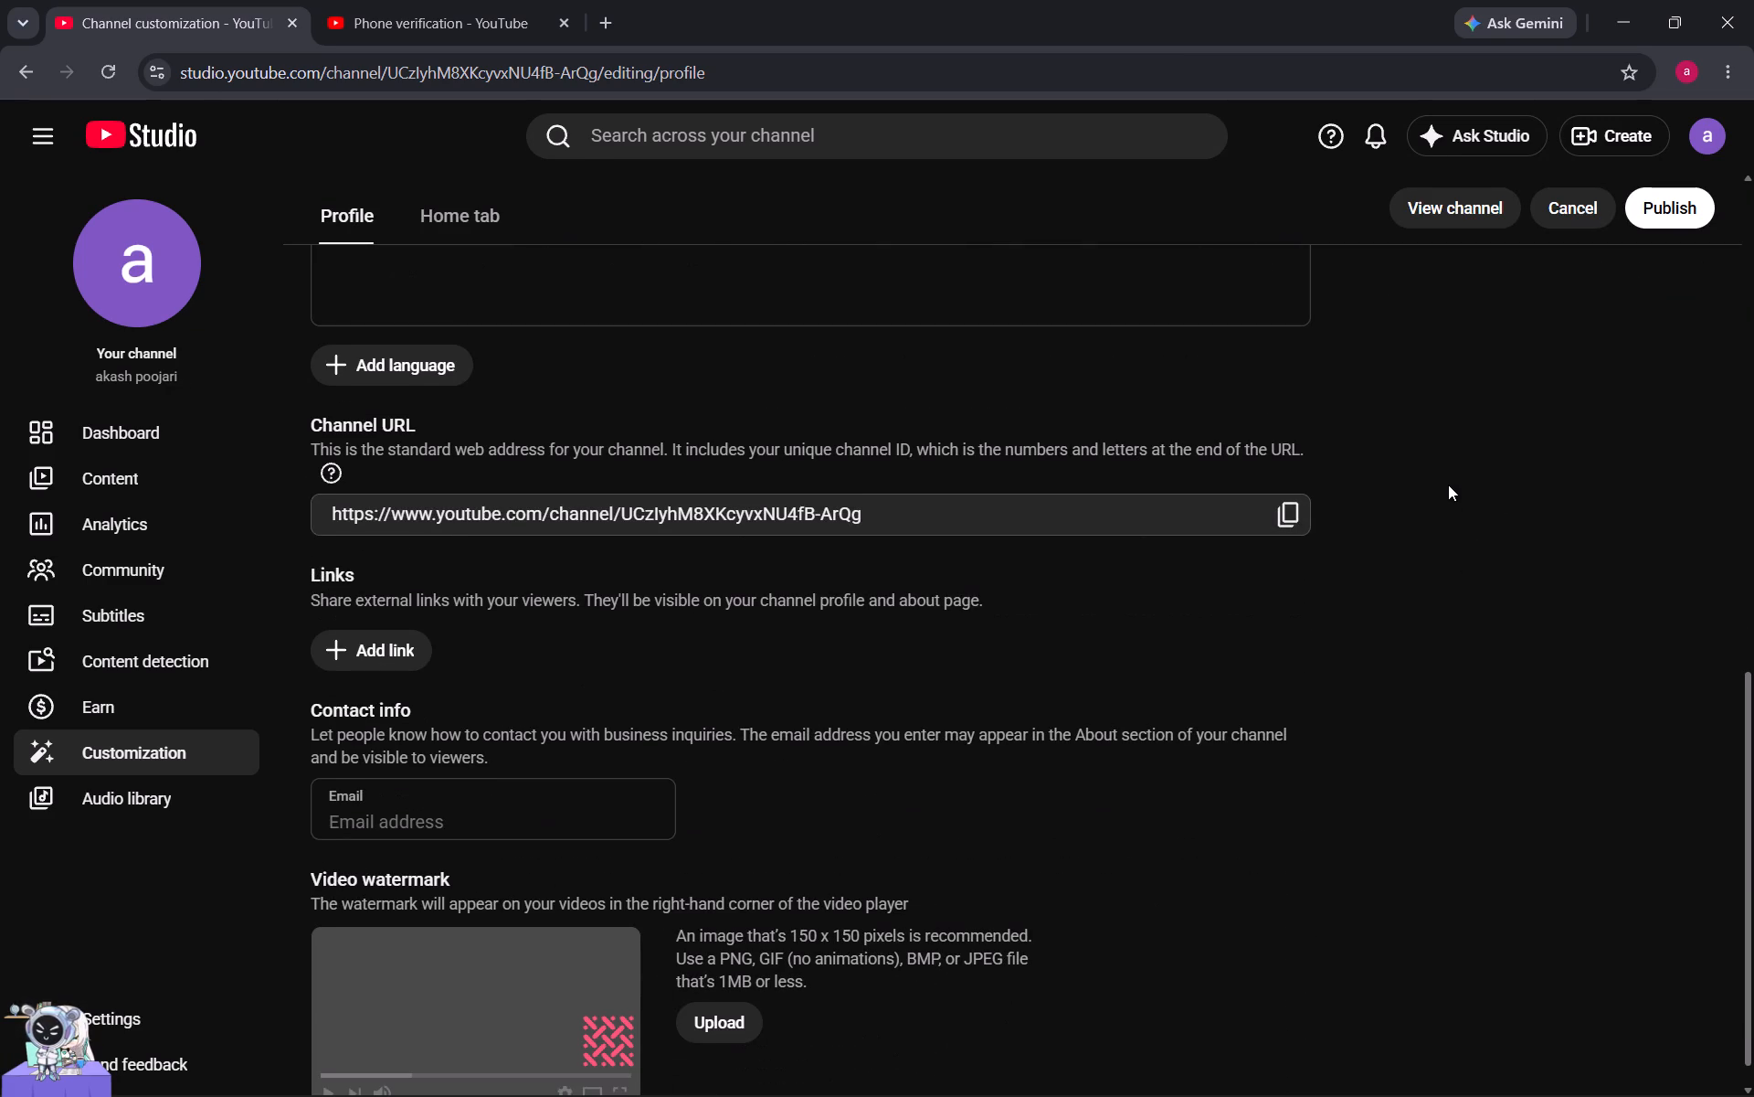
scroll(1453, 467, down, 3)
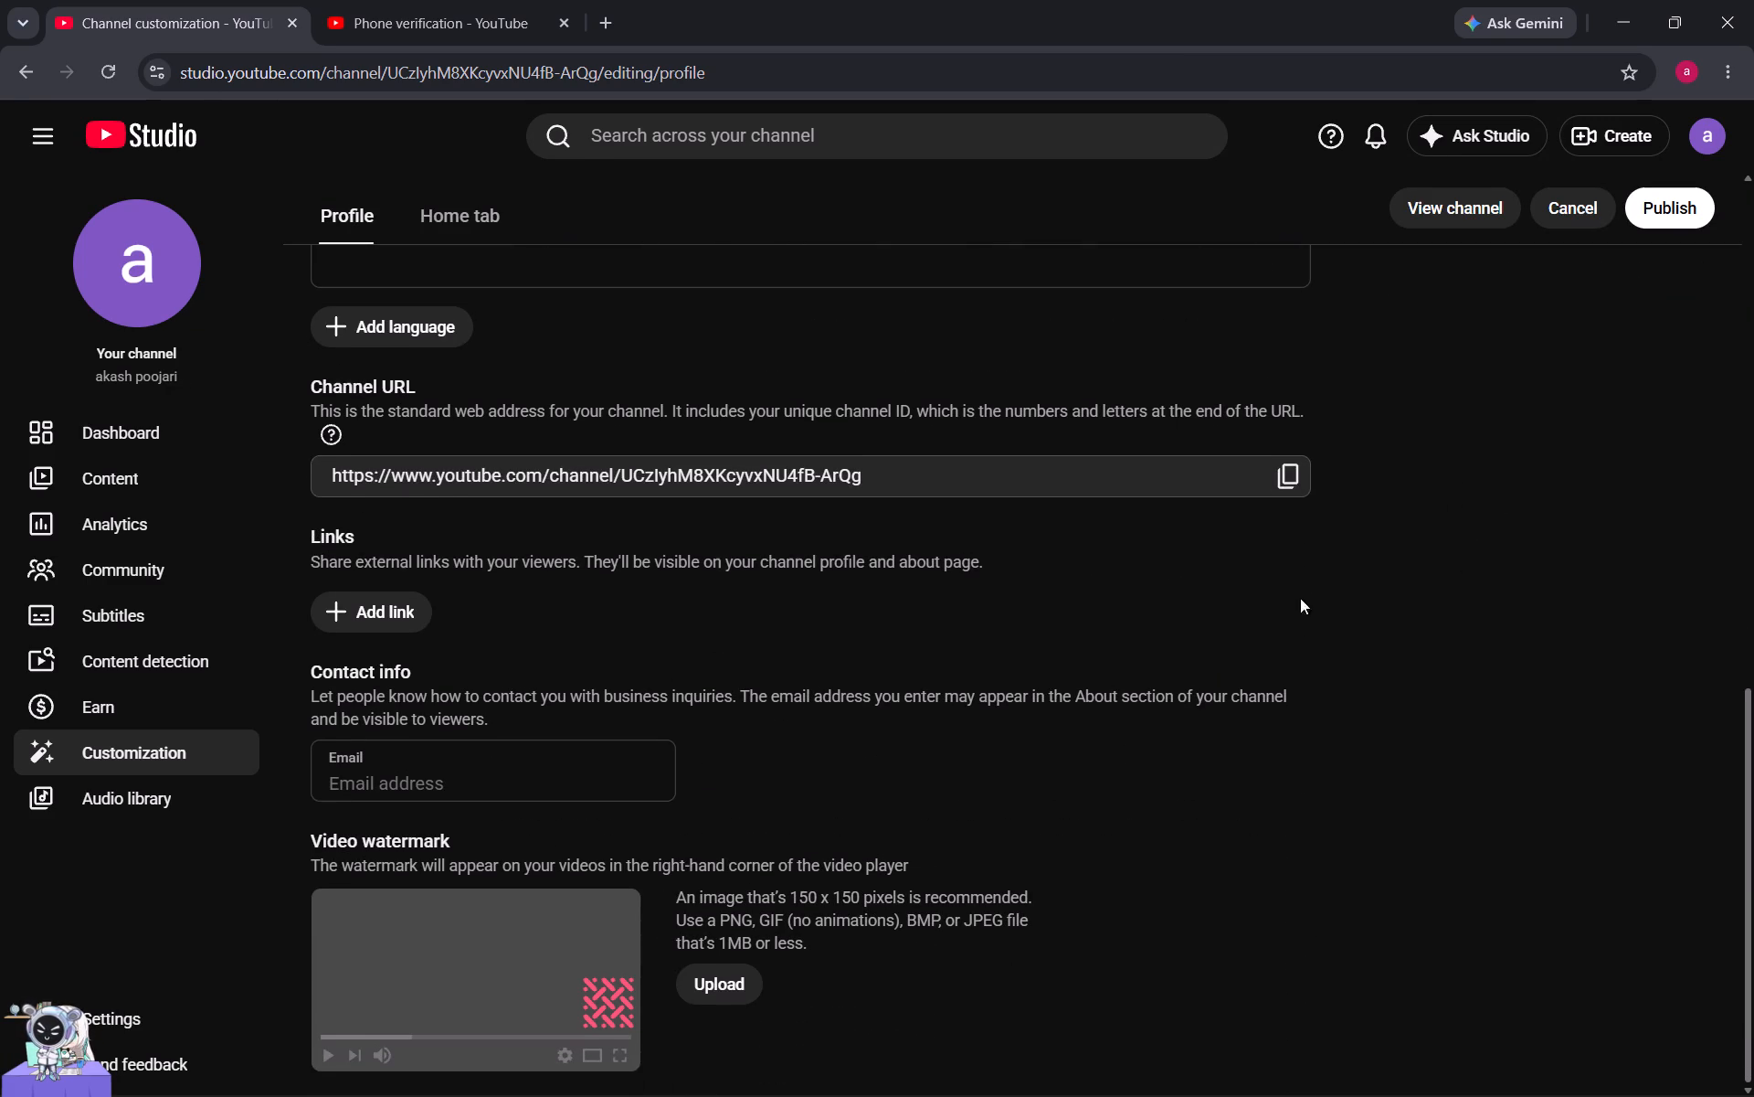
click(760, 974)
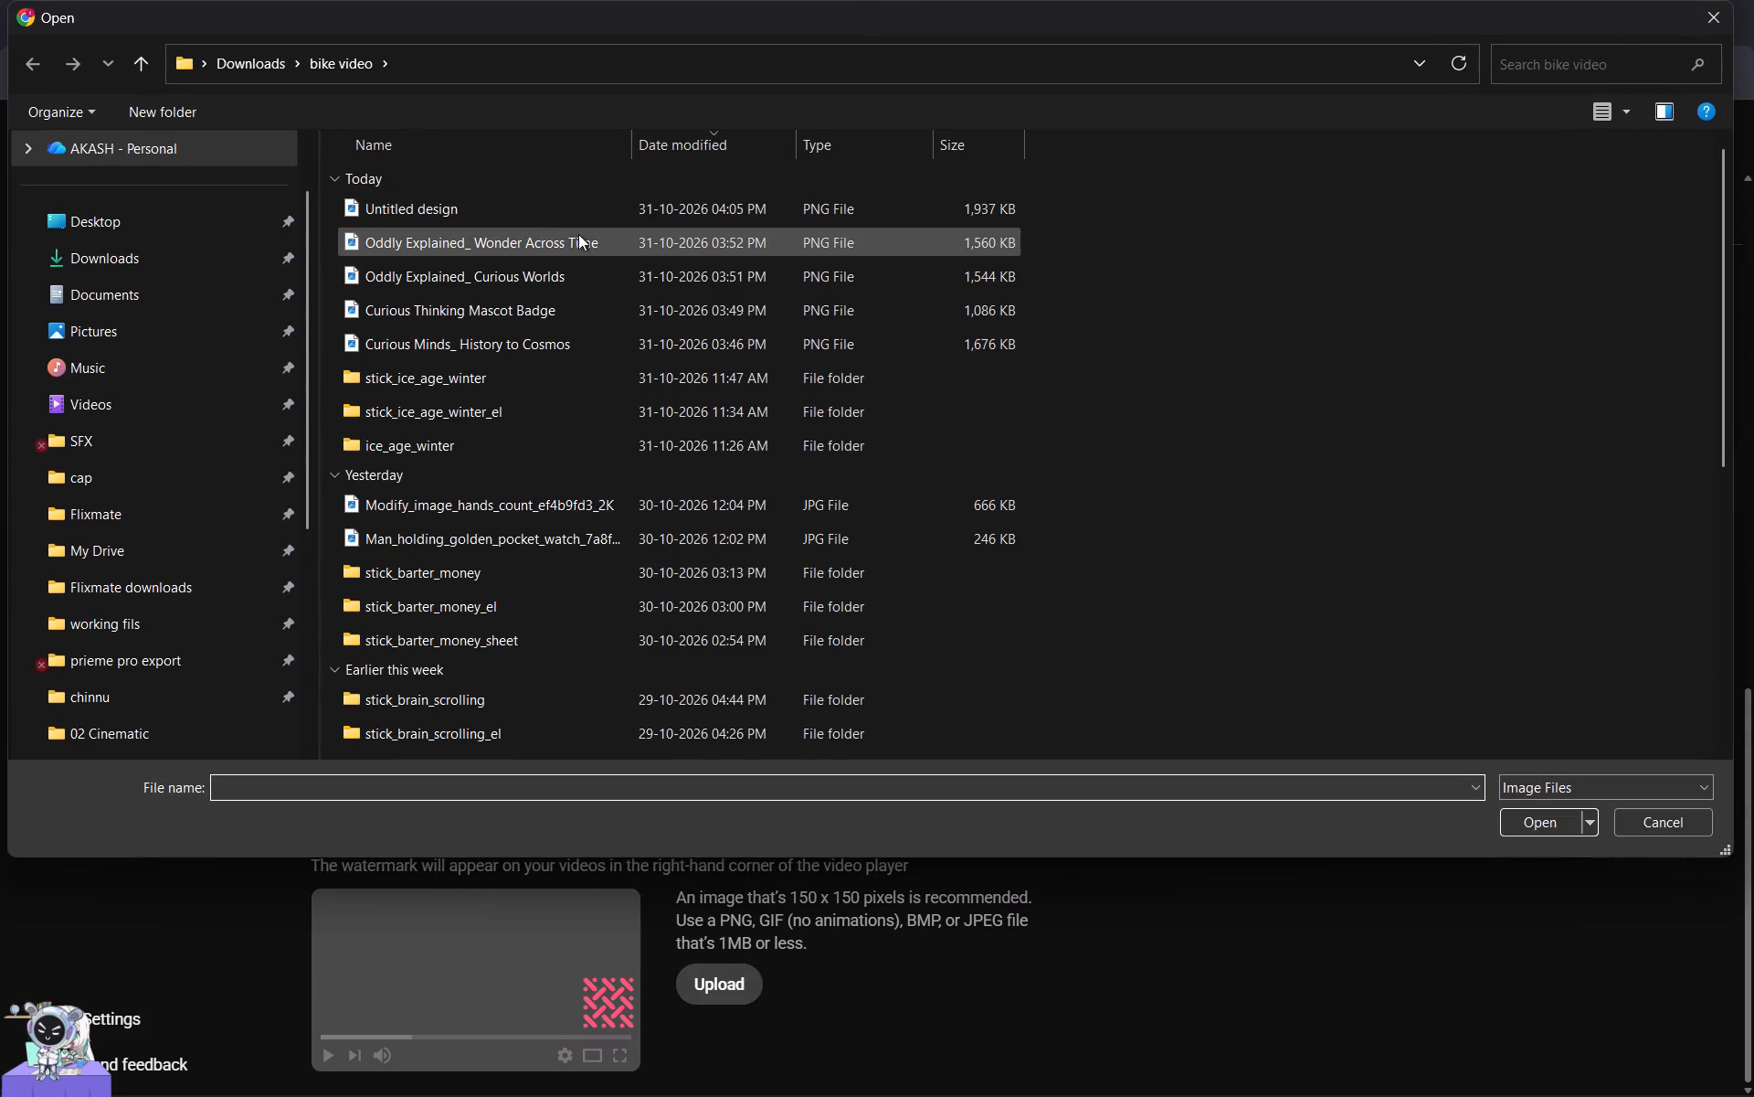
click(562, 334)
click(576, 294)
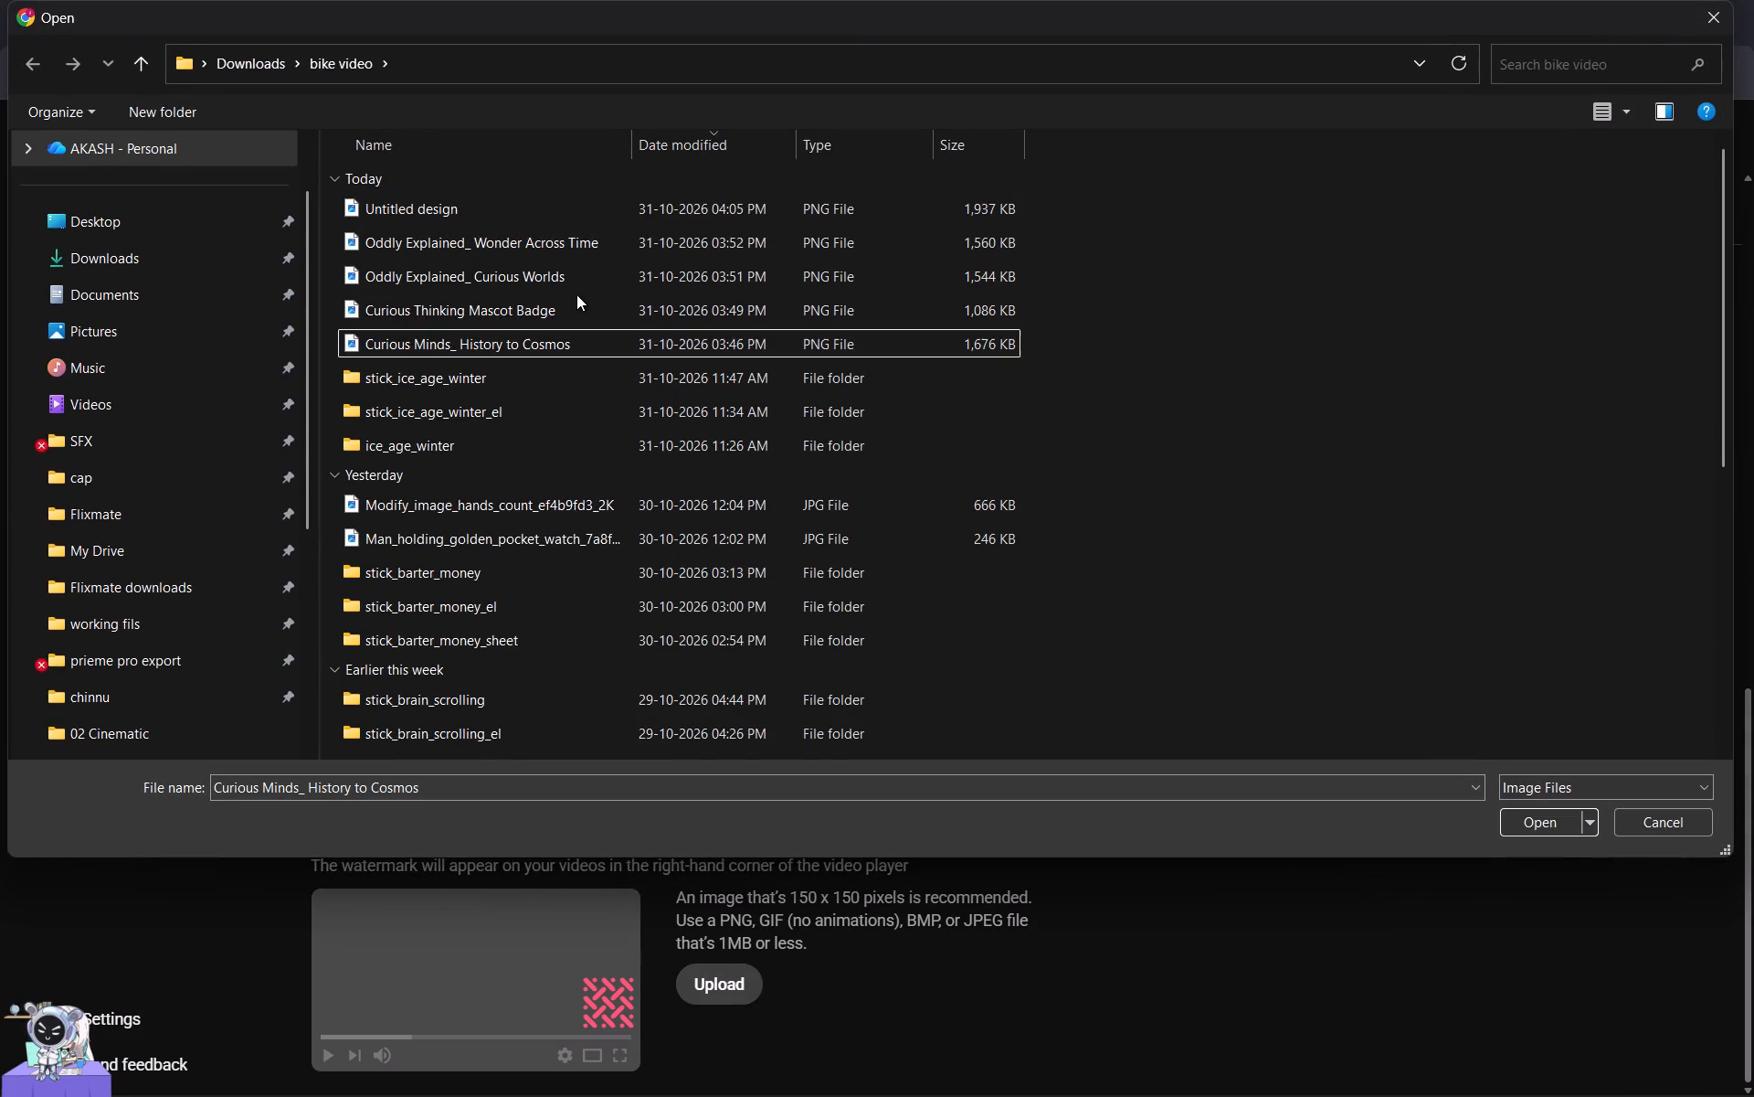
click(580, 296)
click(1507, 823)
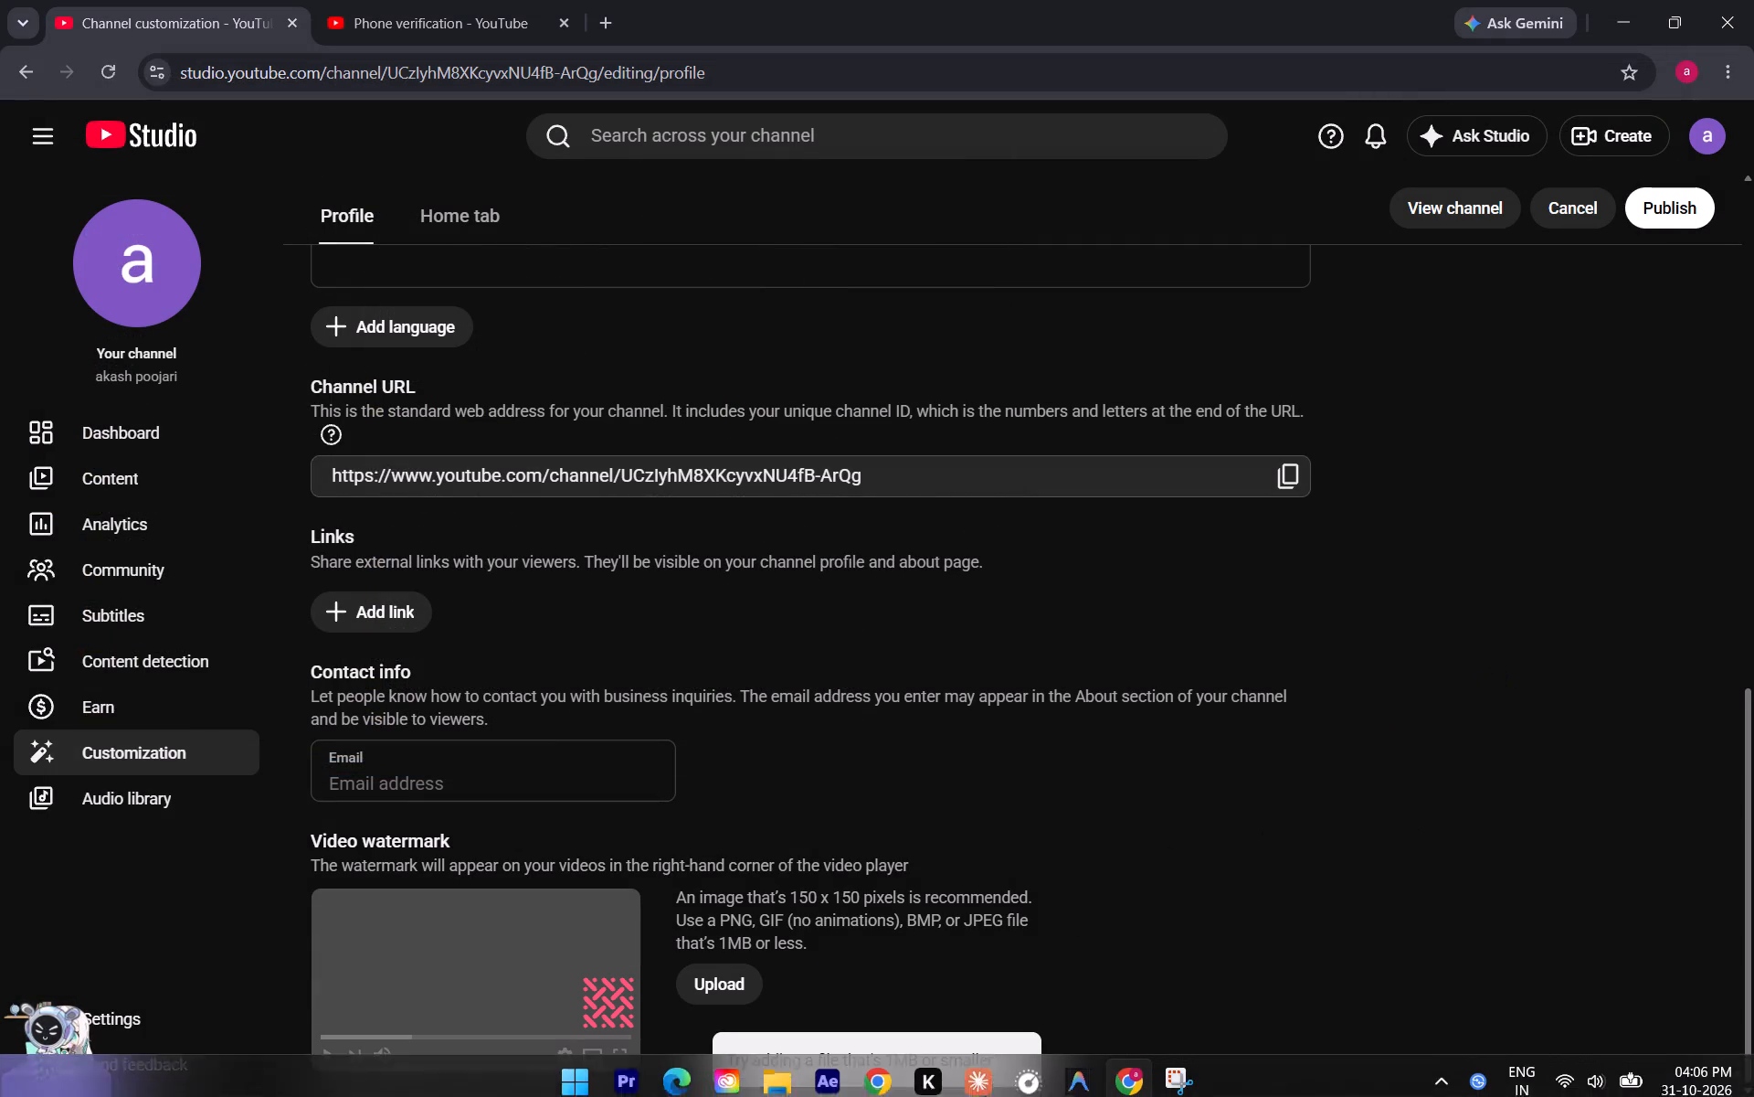
Find the Curious Thinking Mascot Badge PNG in File Explorer's Downloads search results and open it in Photos.
click(770, 1072)
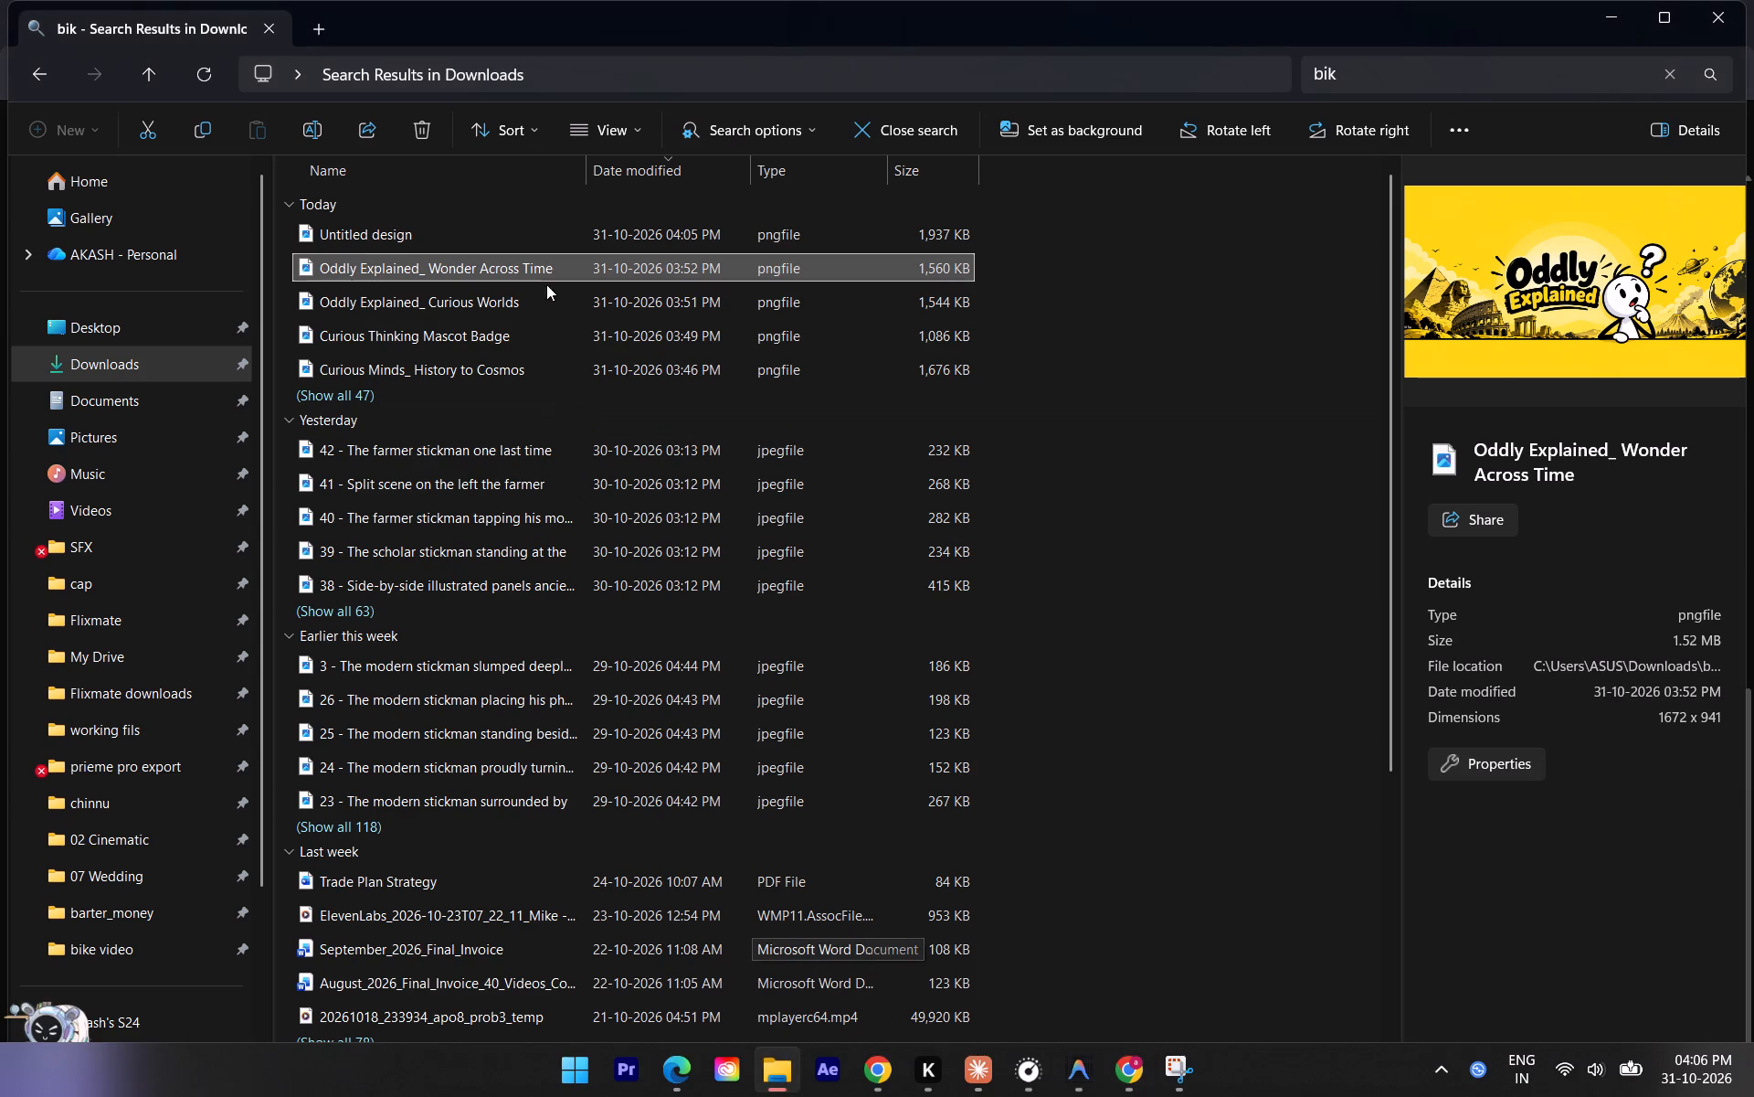
click(536, 308)
click(523, 340)
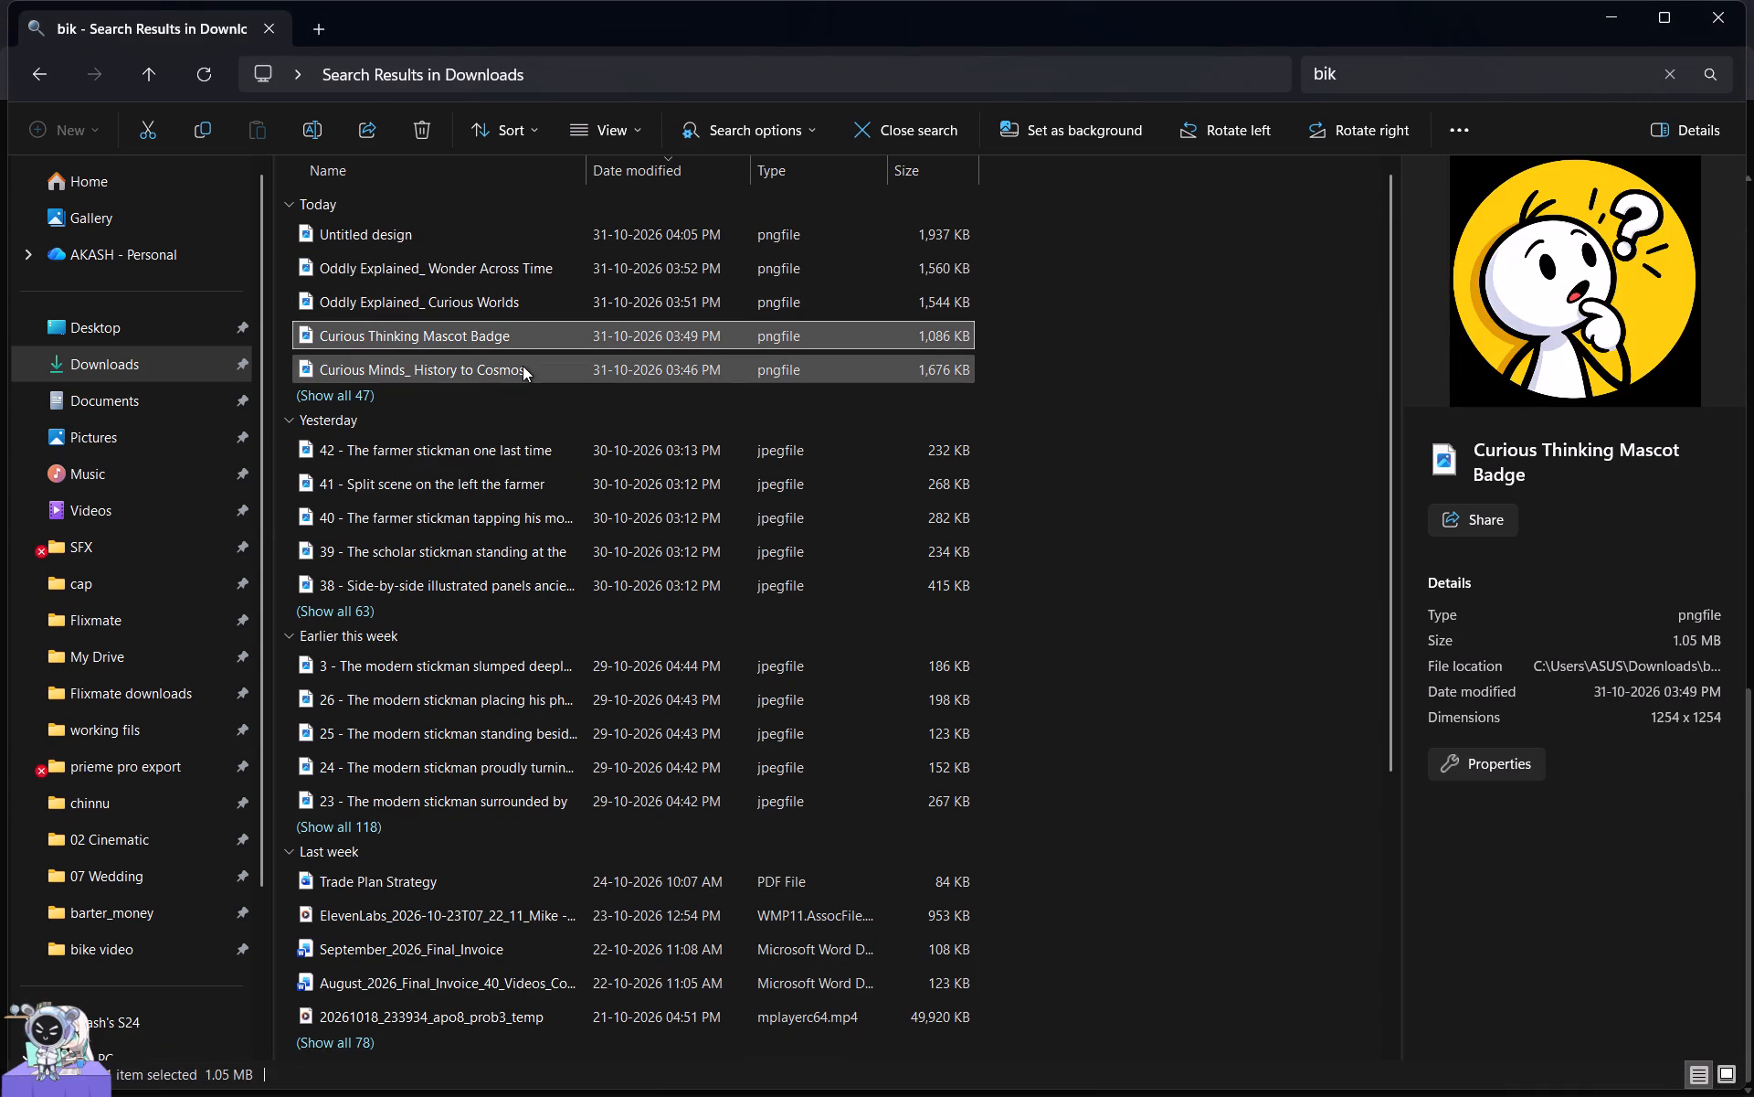
right_click(521, 332)
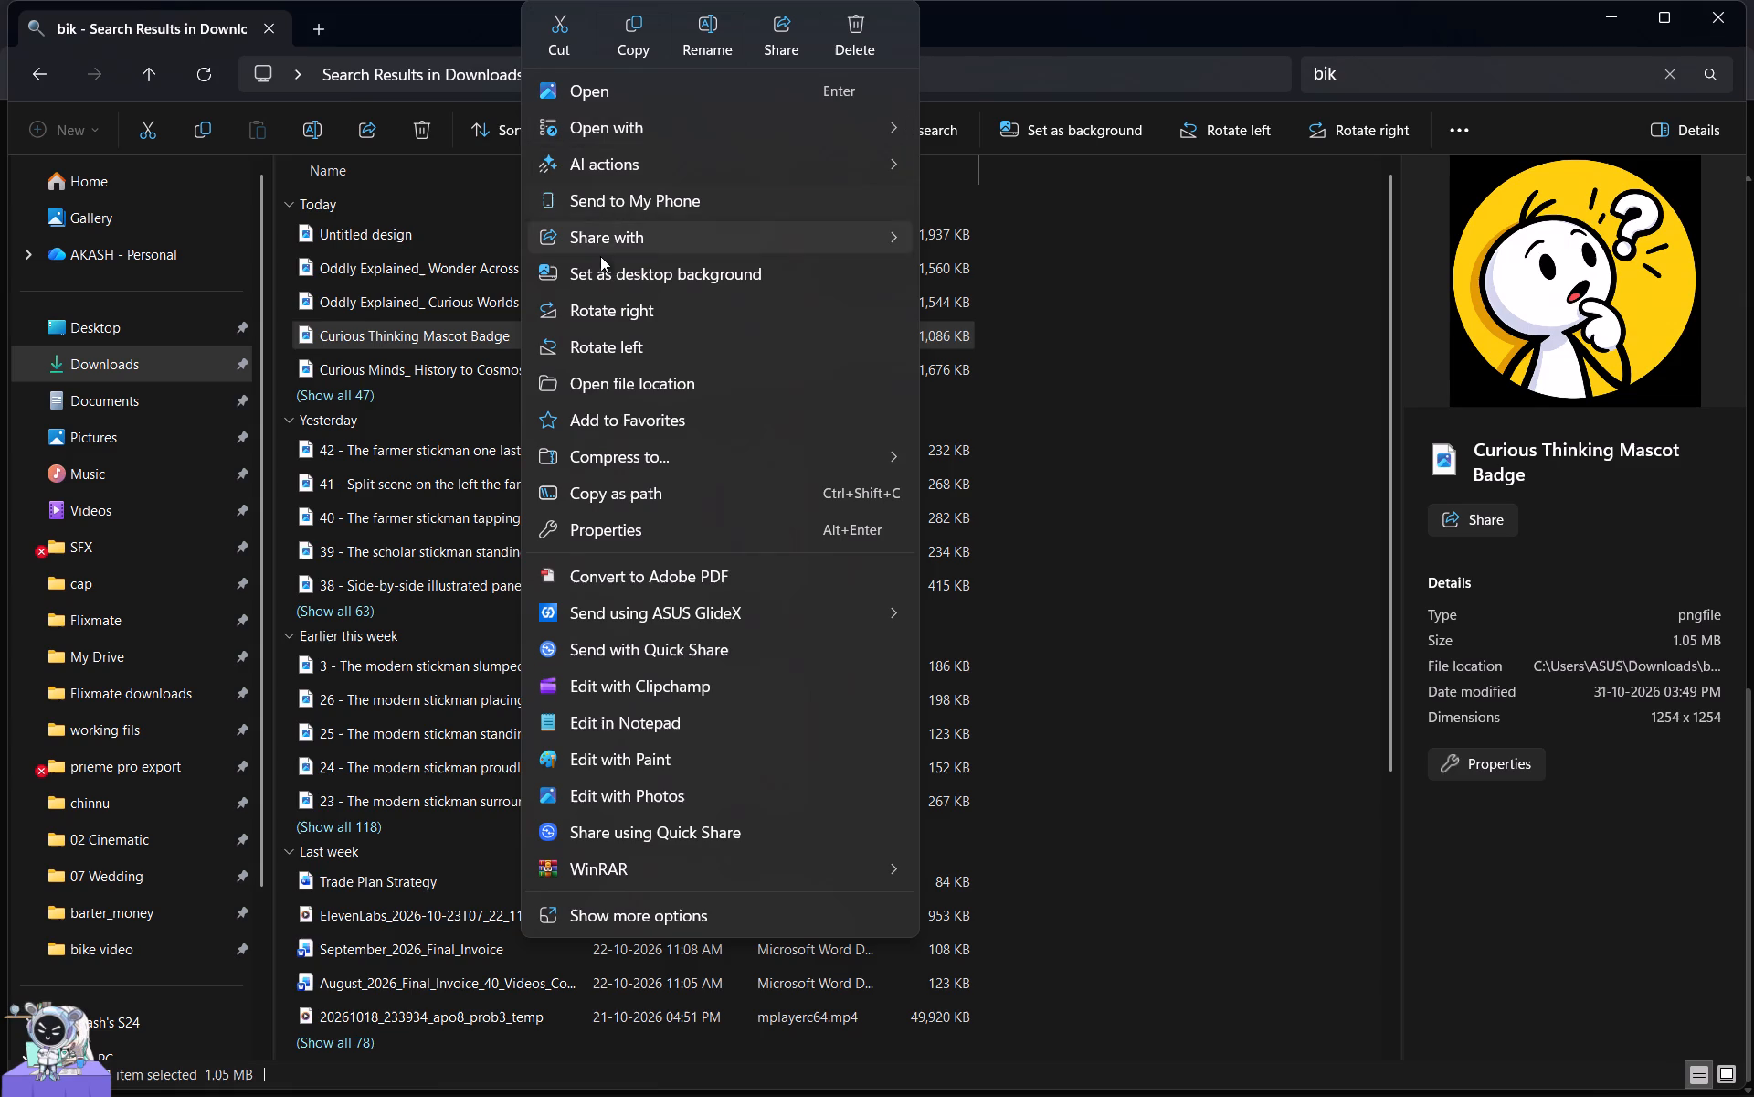
double_click(429, 328)
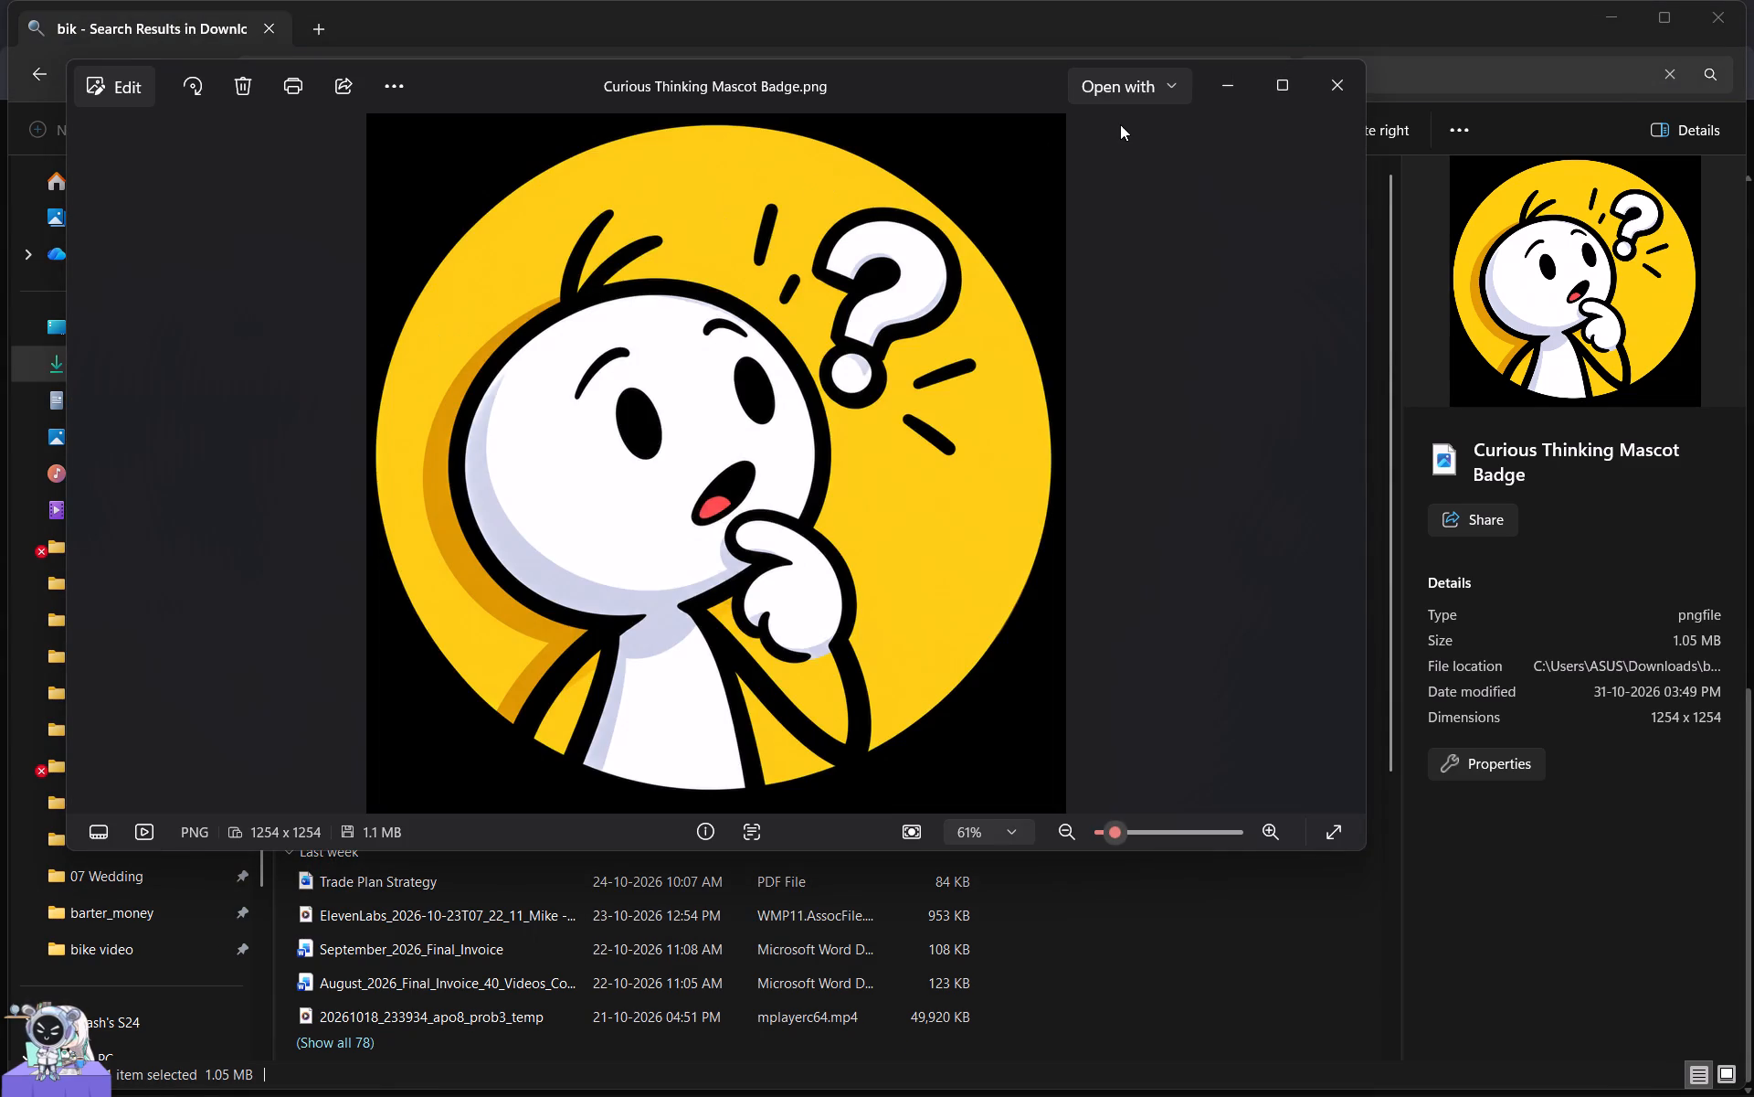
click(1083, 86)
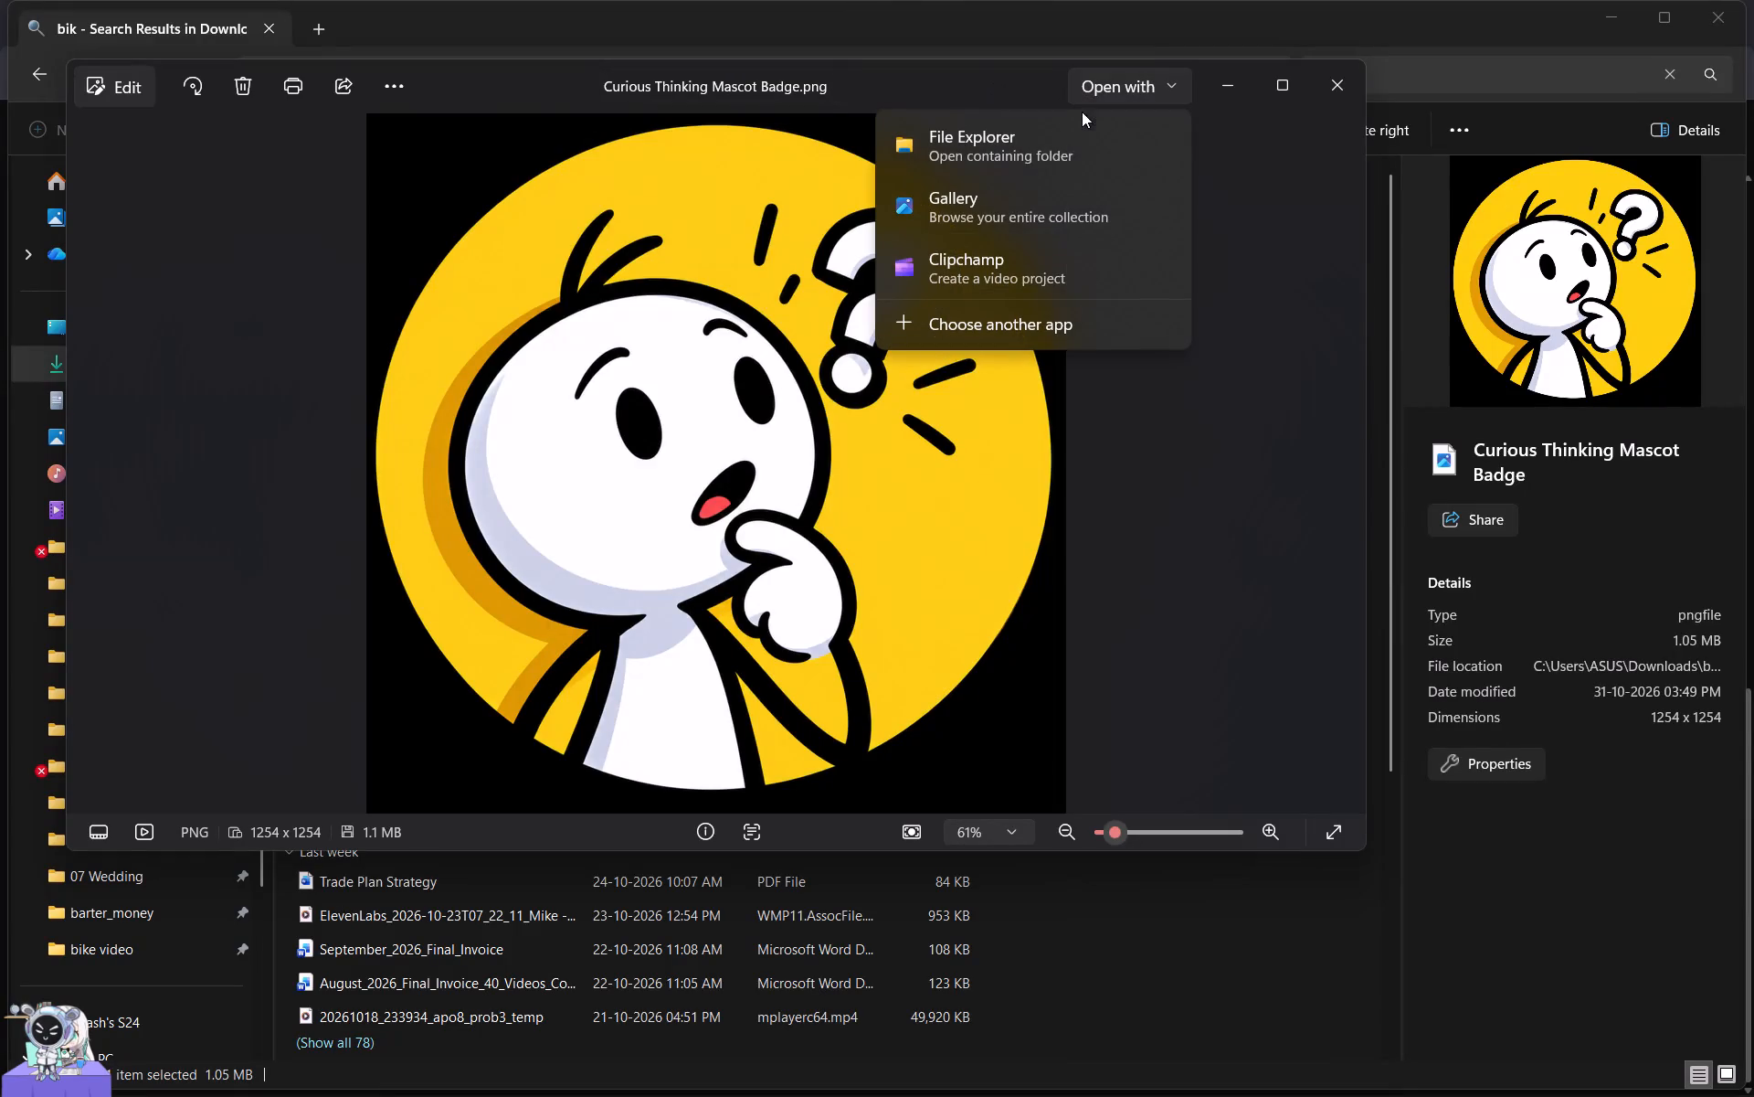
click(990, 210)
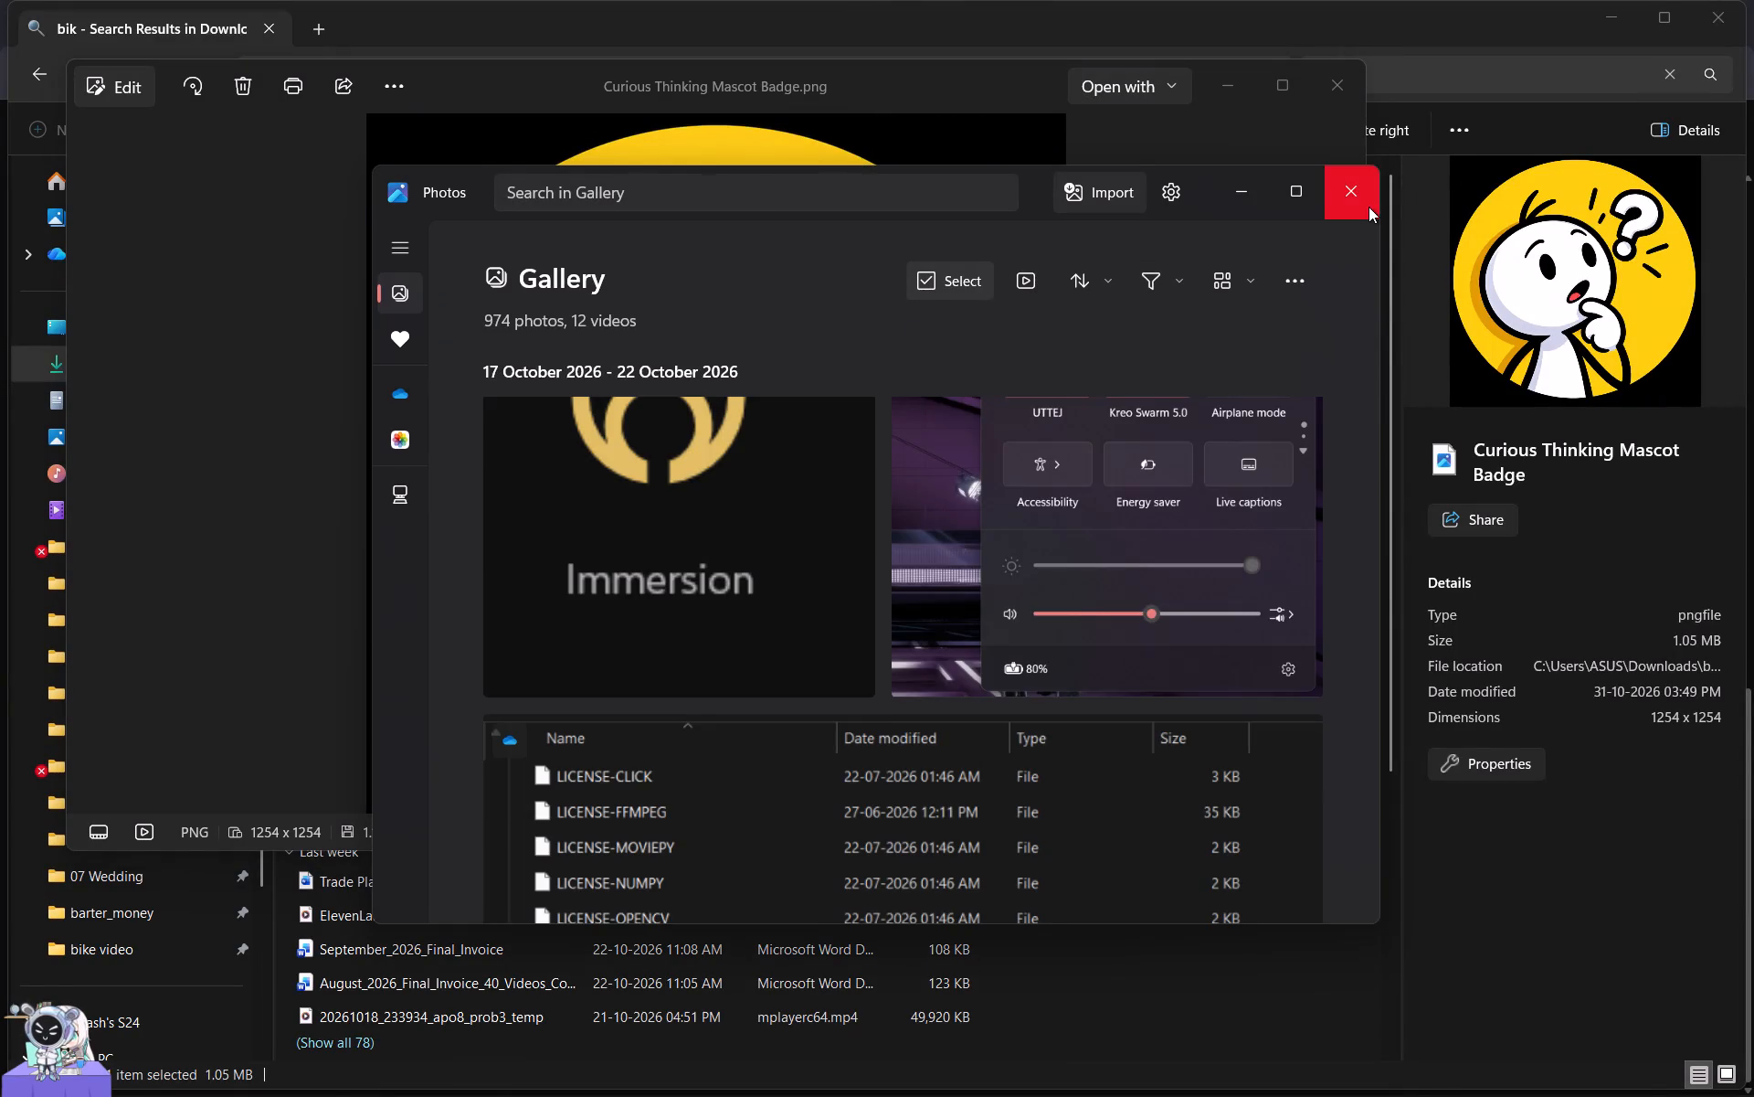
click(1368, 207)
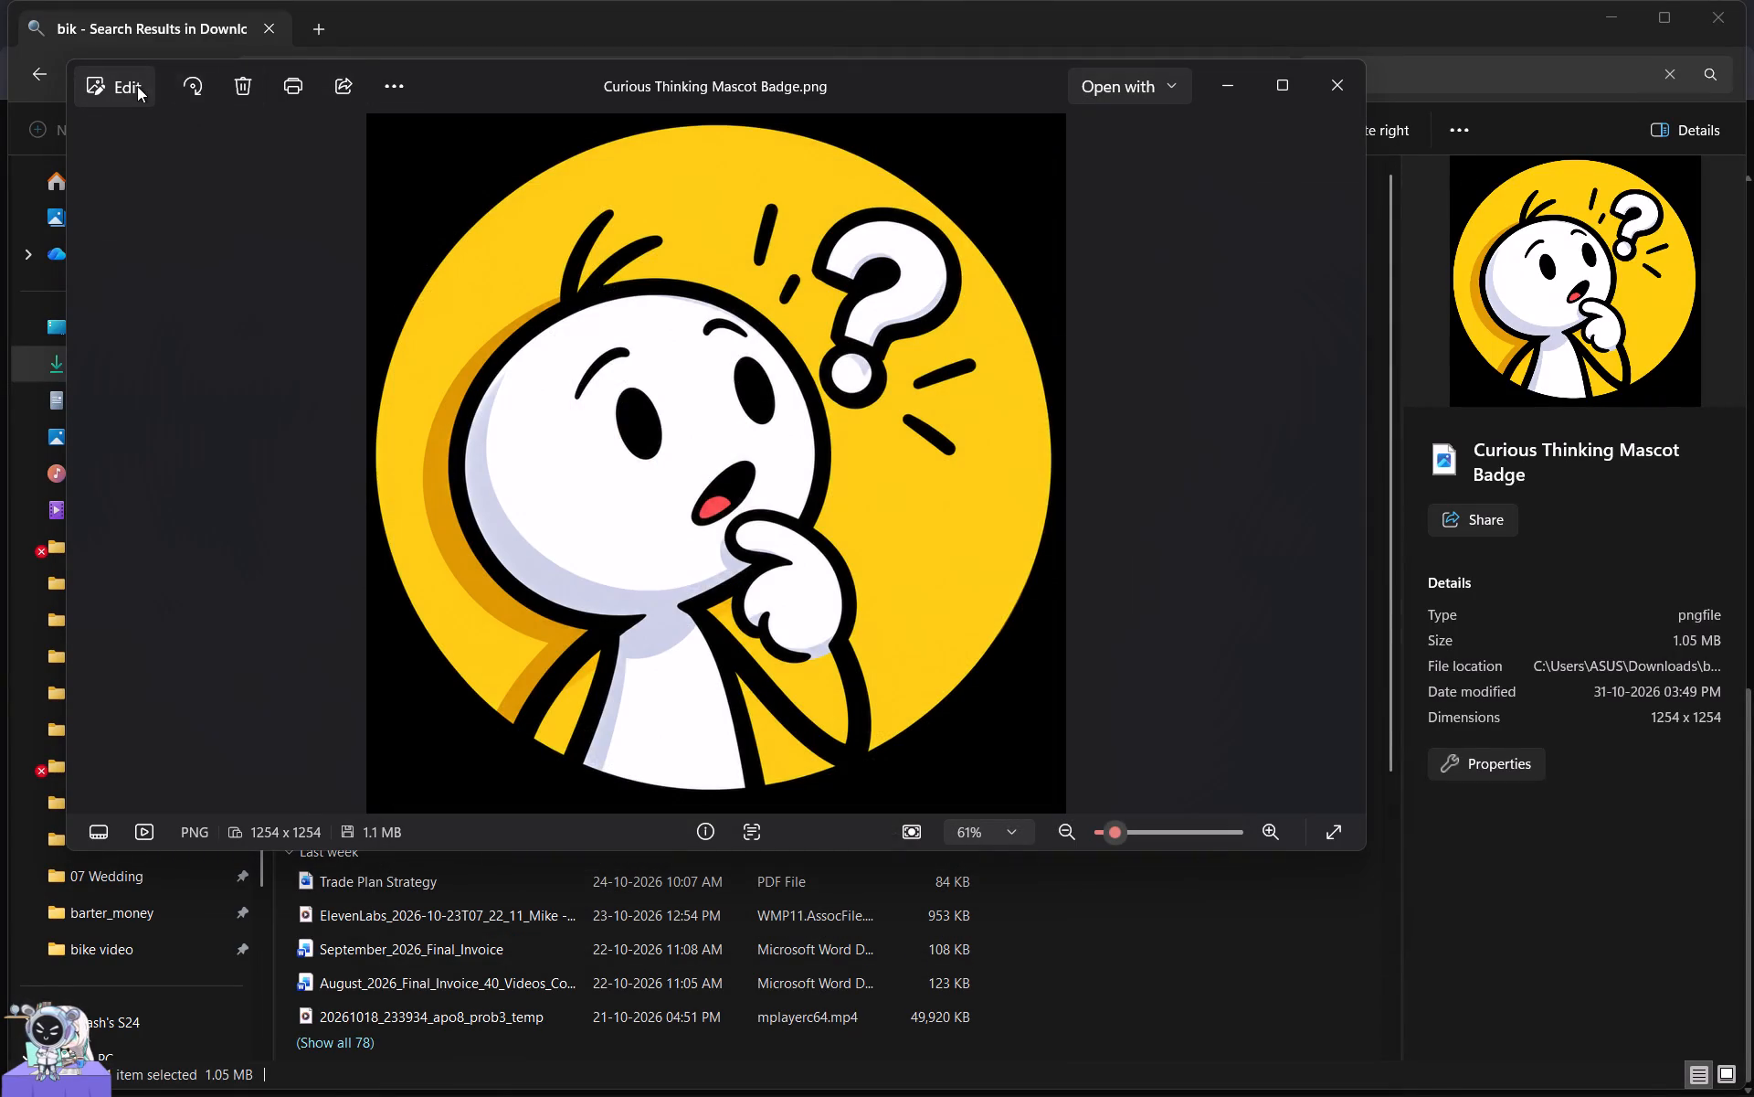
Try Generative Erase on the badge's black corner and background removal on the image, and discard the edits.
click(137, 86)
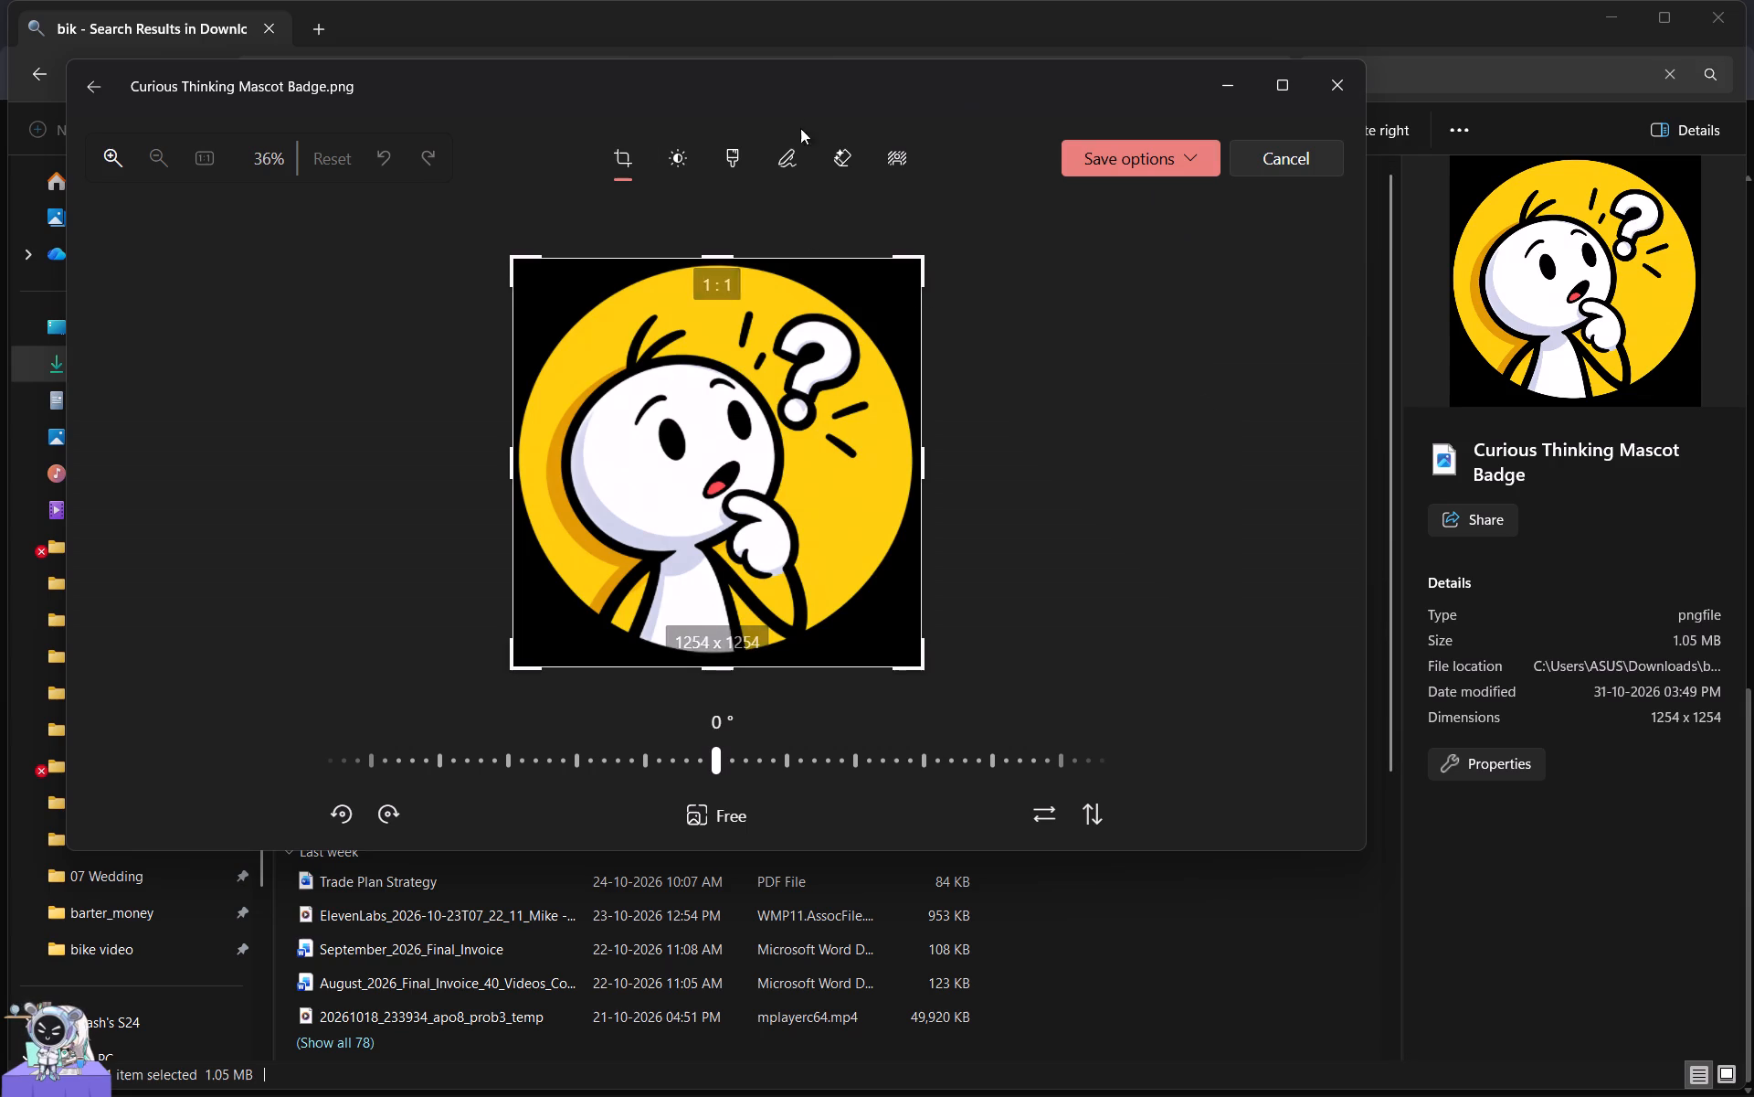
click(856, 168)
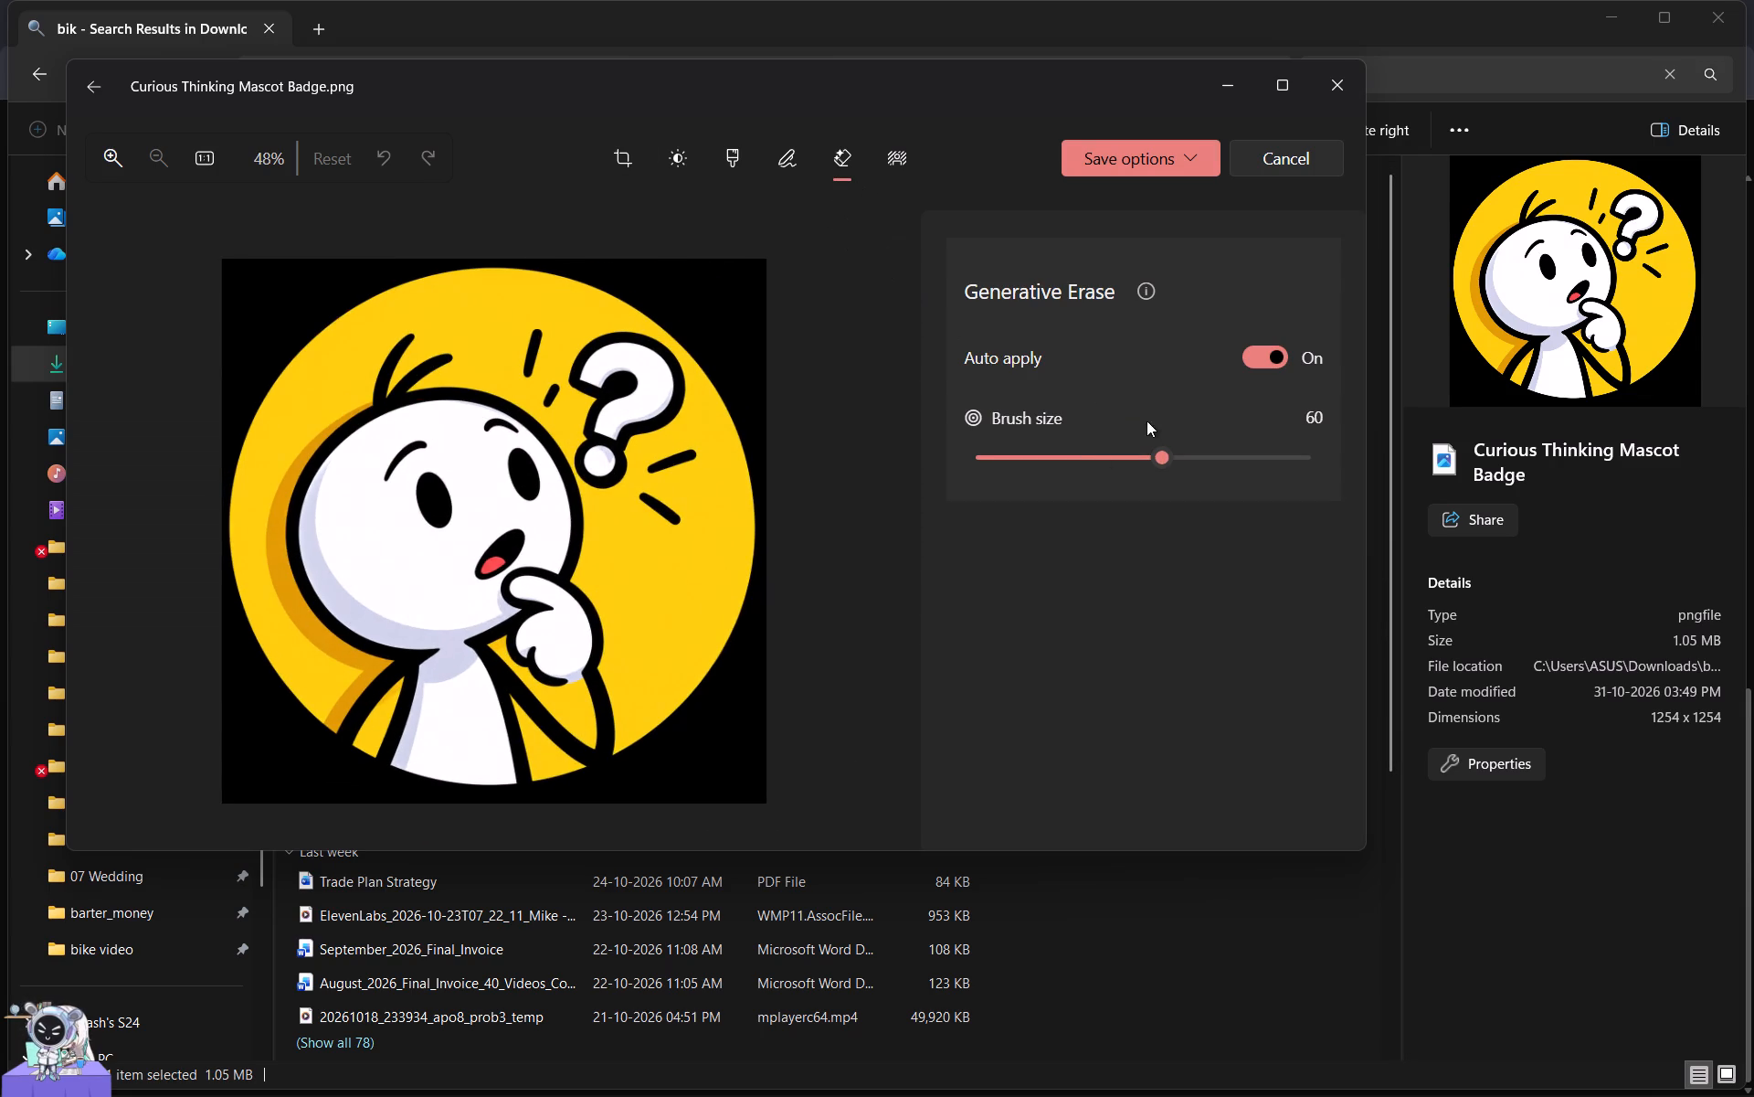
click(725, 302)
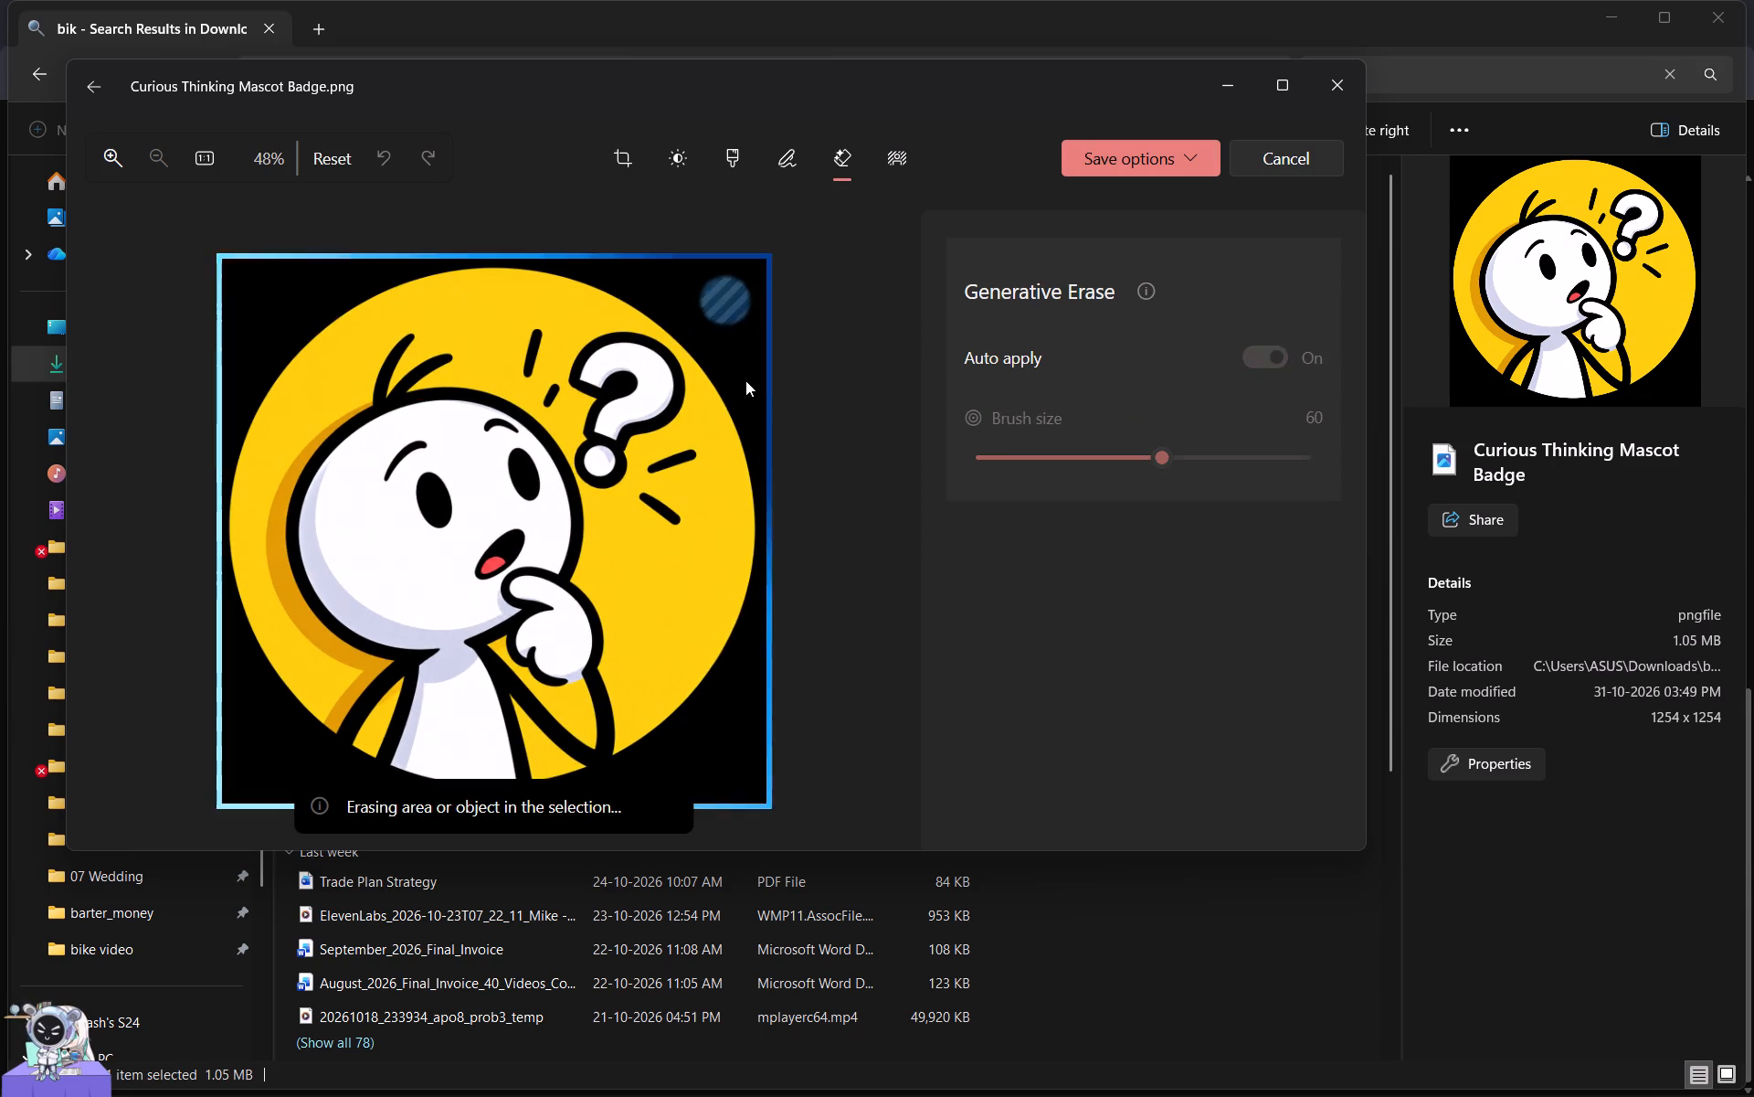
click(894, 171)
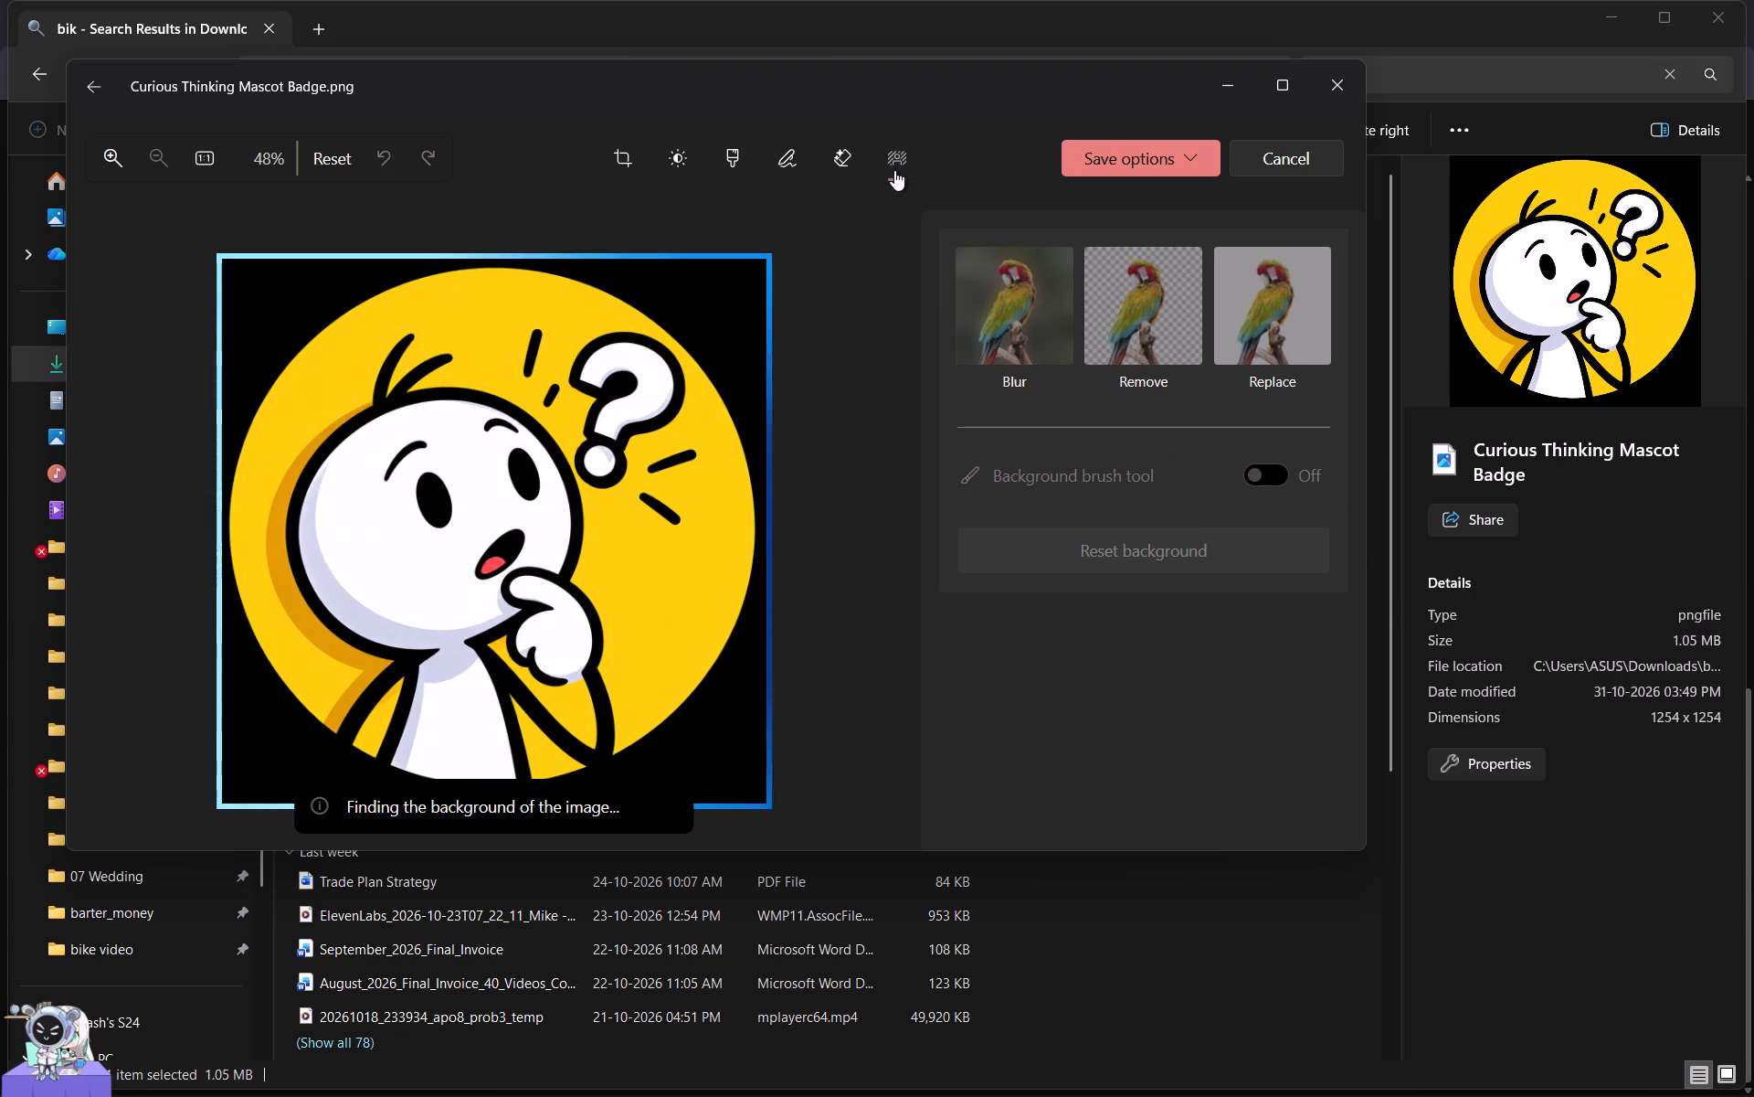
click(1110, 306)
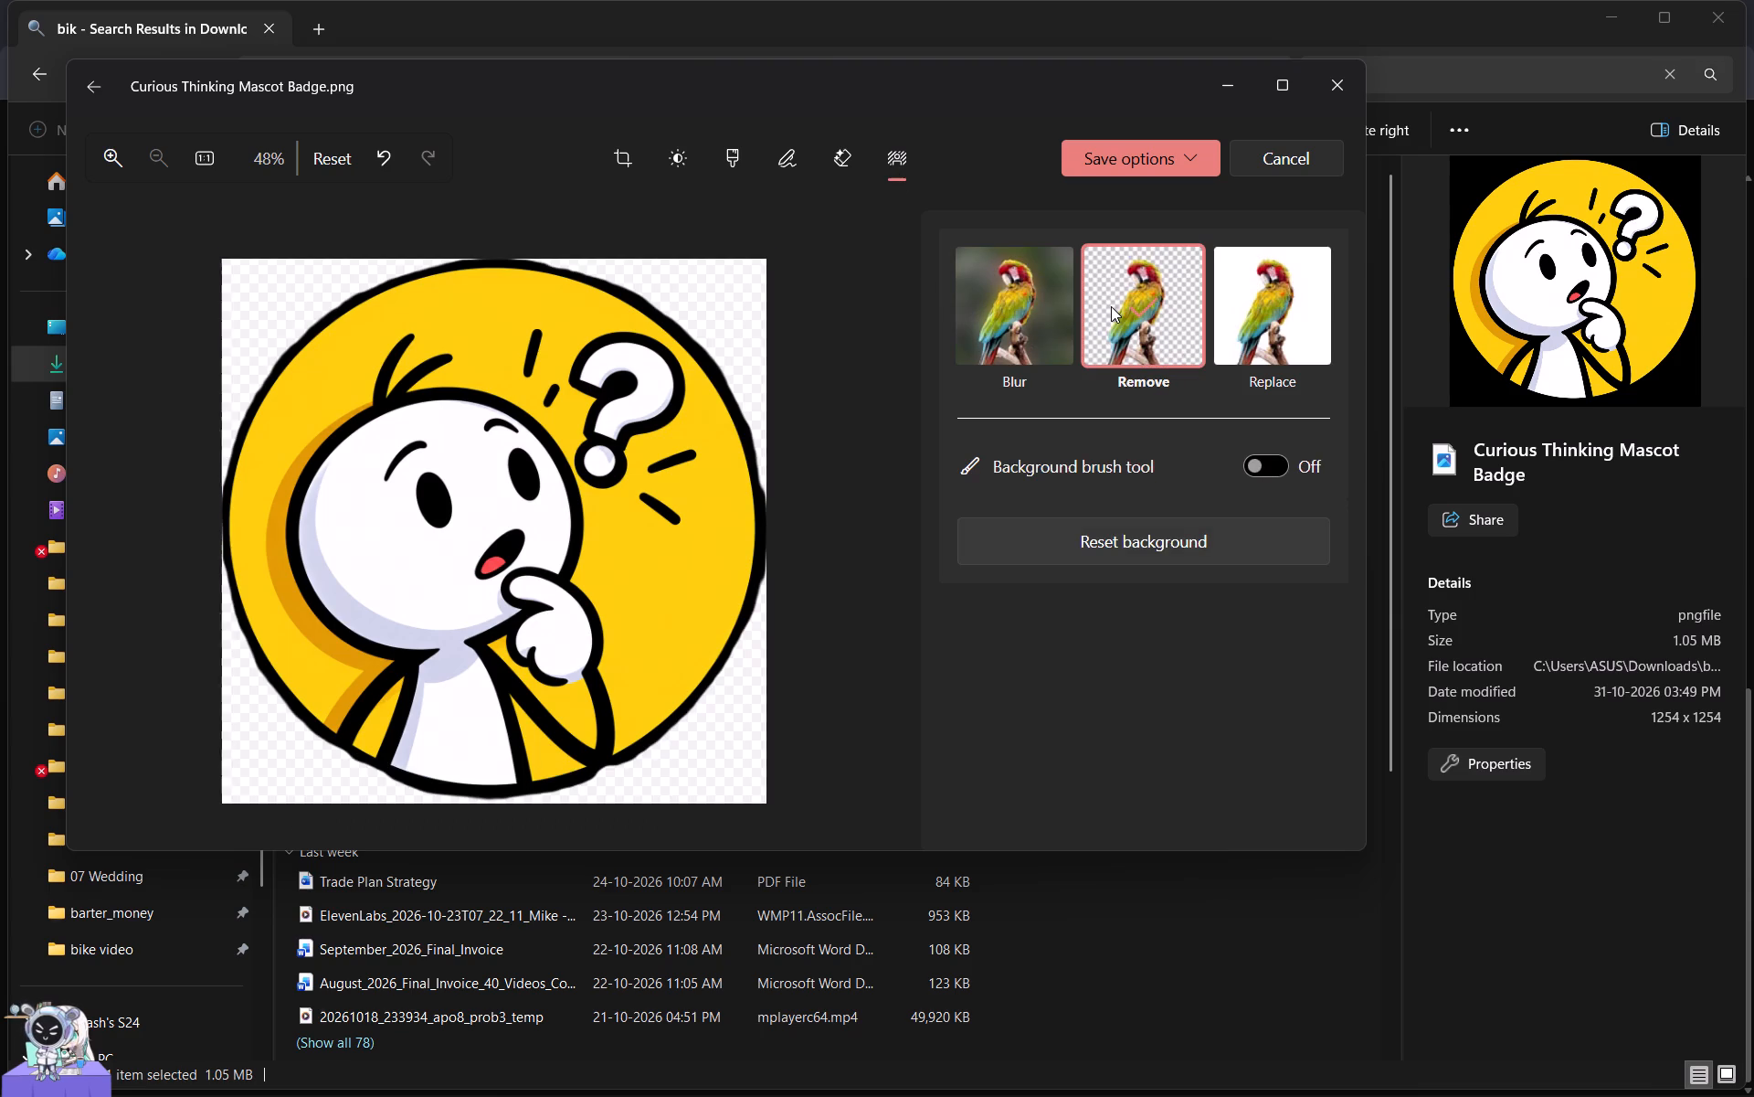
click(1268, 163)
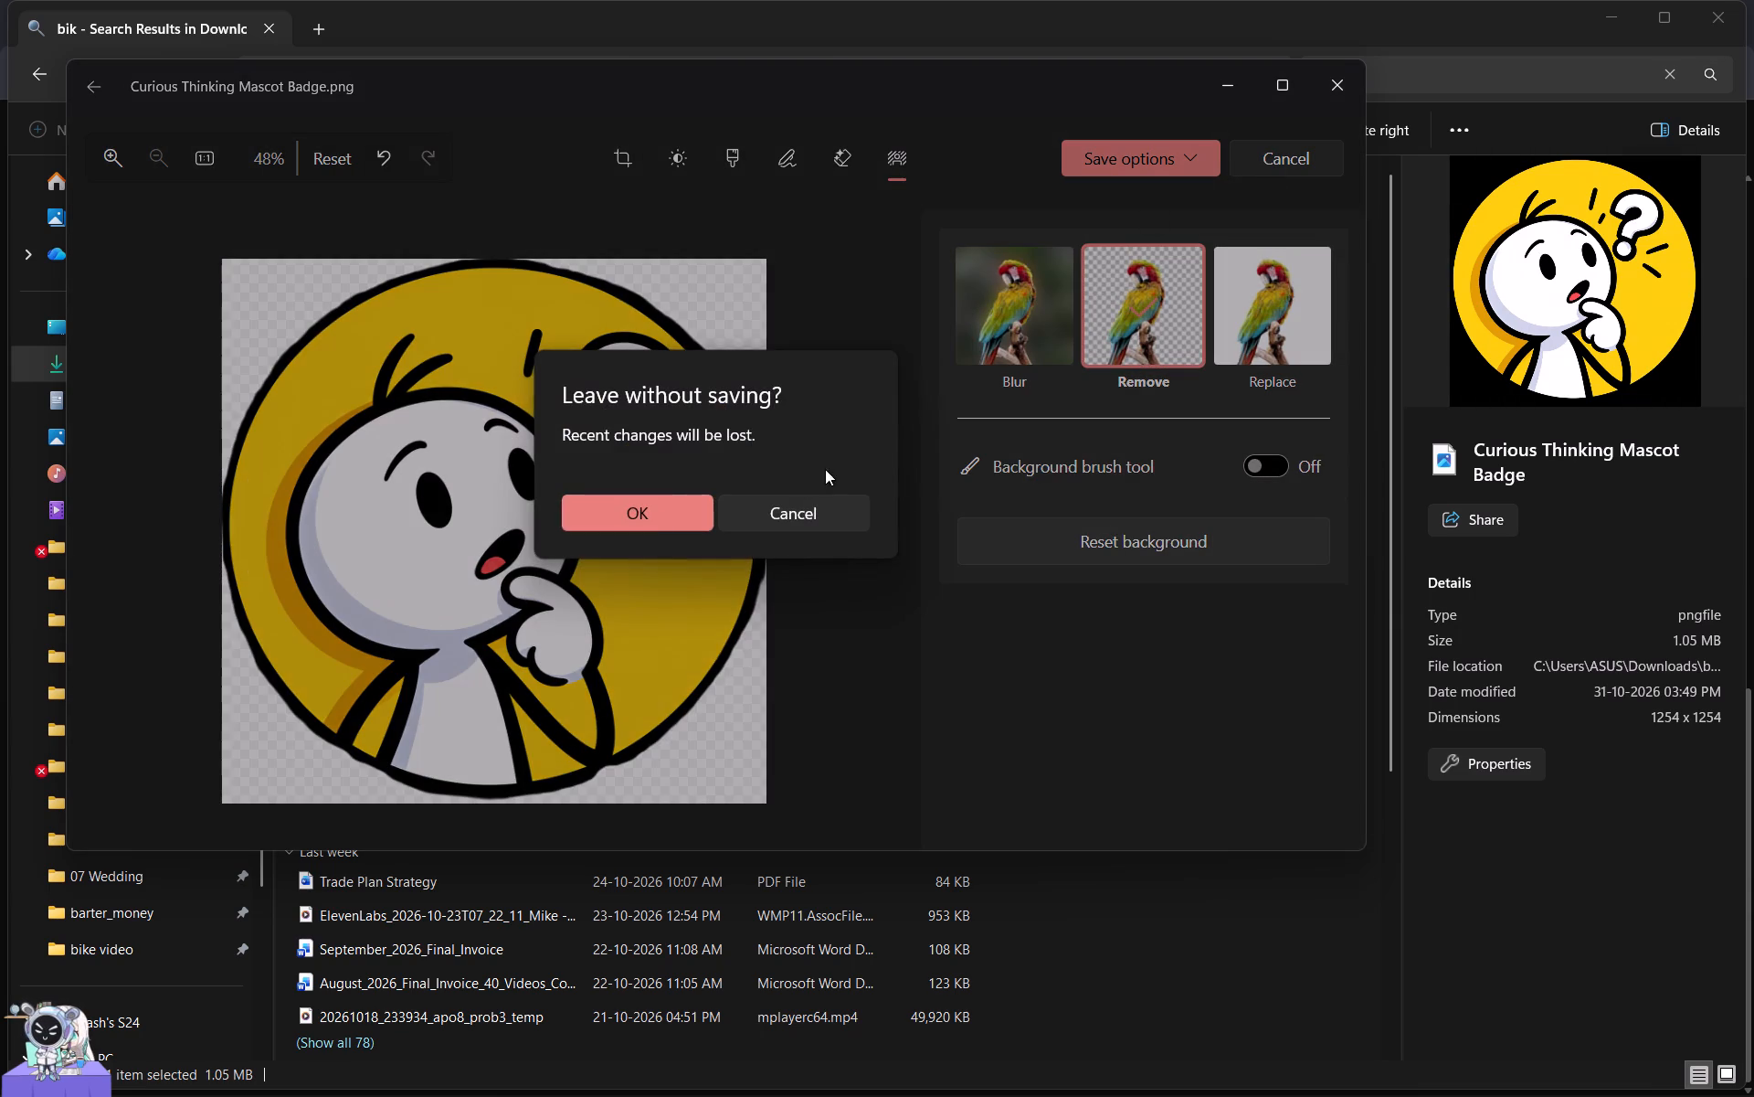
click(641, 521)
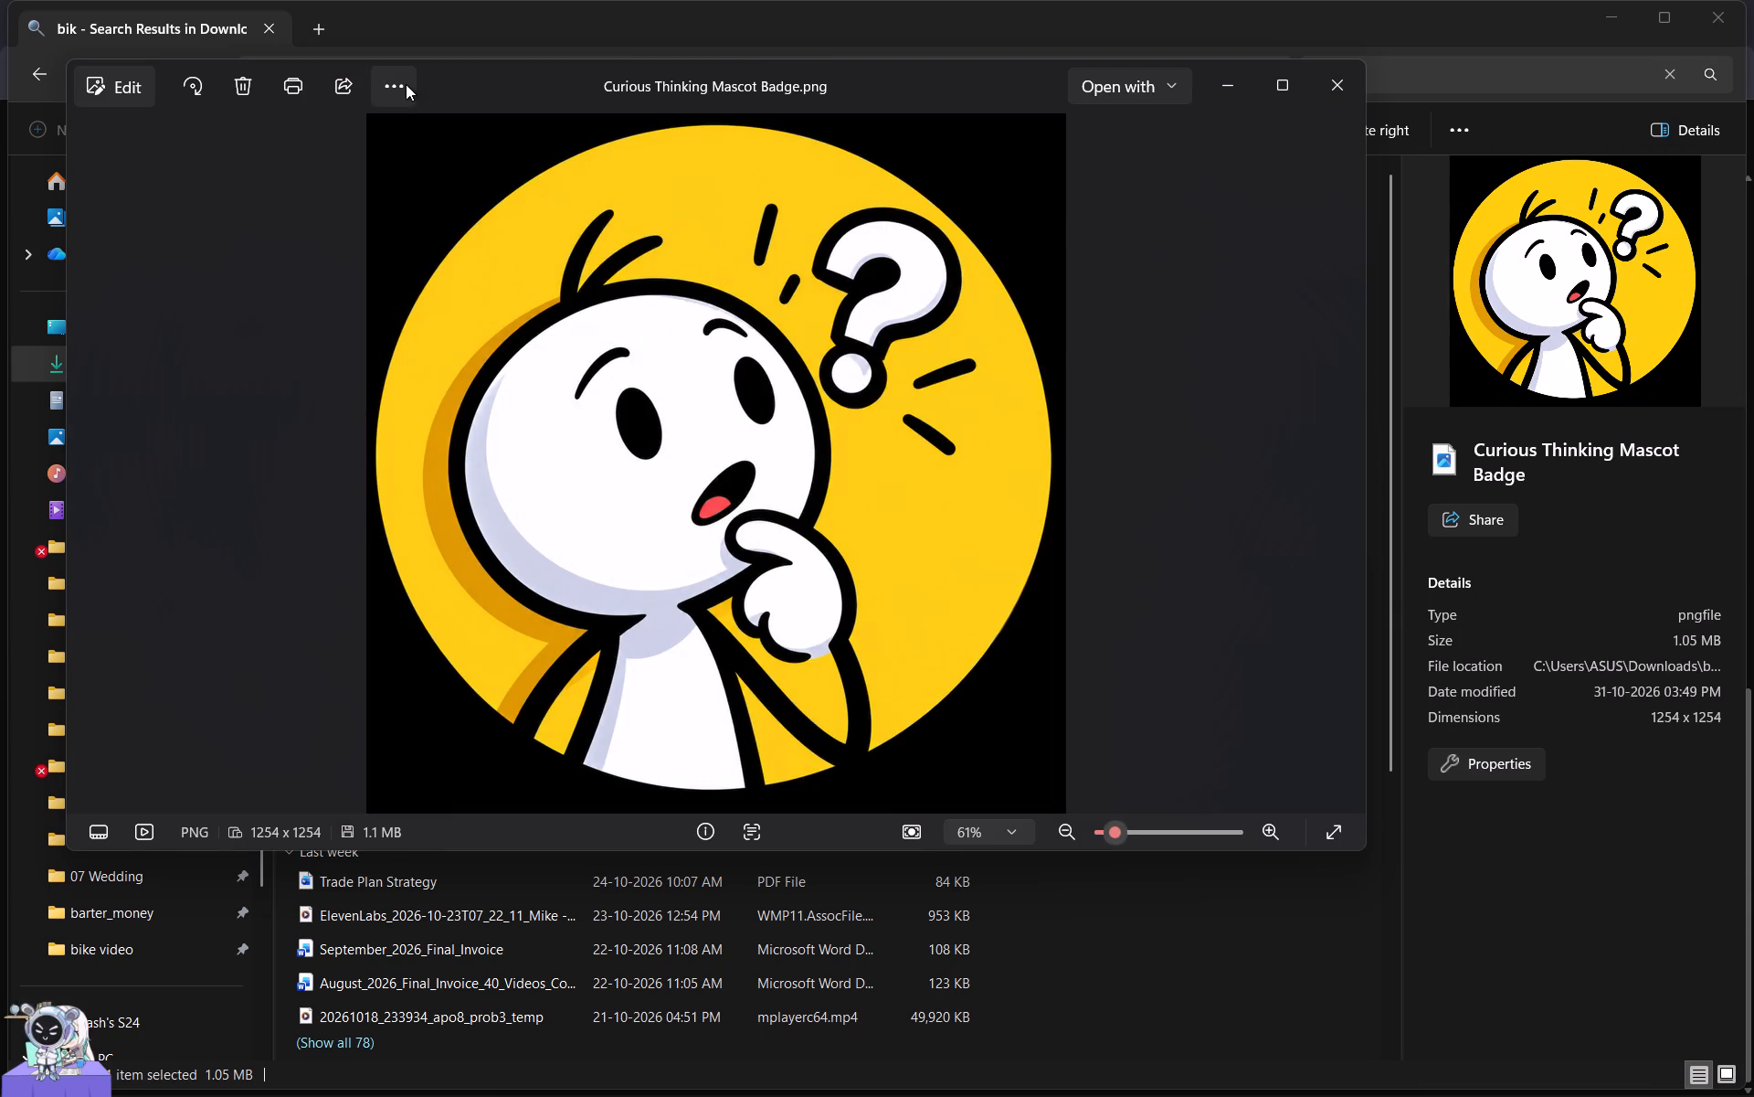
Save a JPG copy of the mascot badge at 1254 x 1254 pixels and 80% quality in the Downloads folder, using Resize image.
click(406, 84)
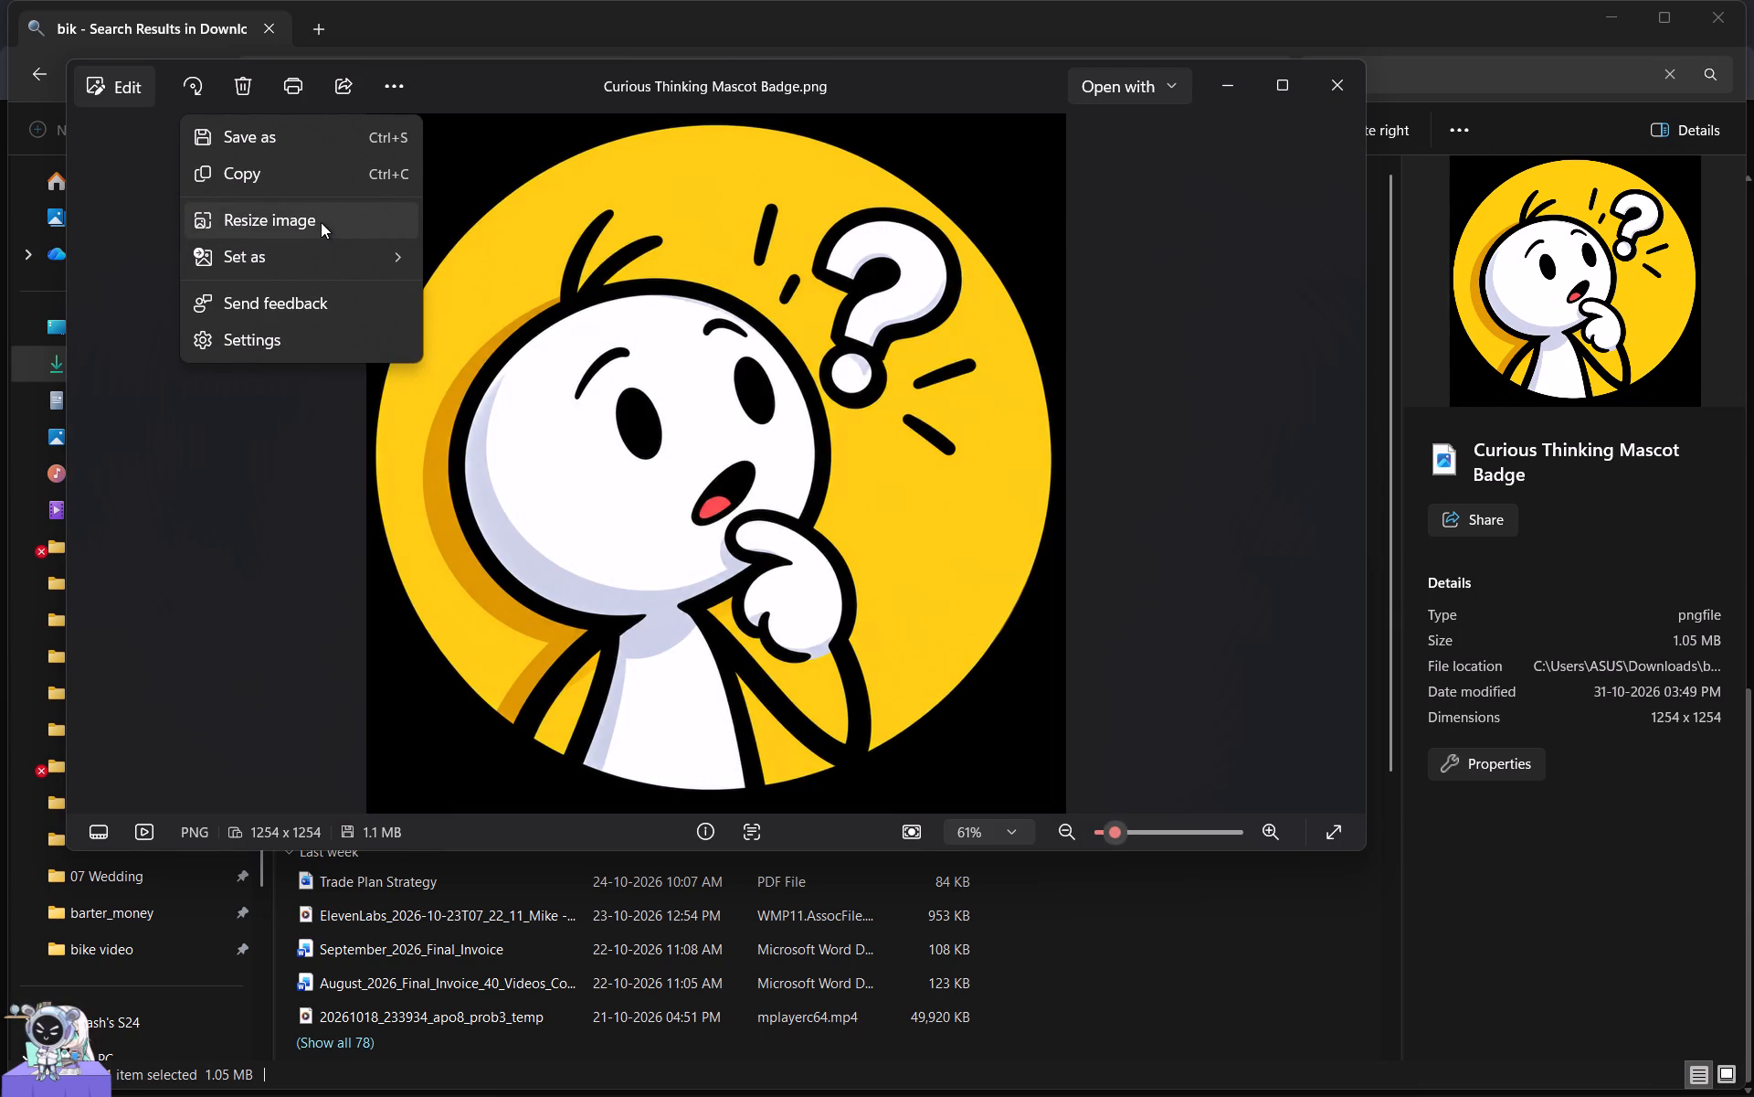
click(321, 222)
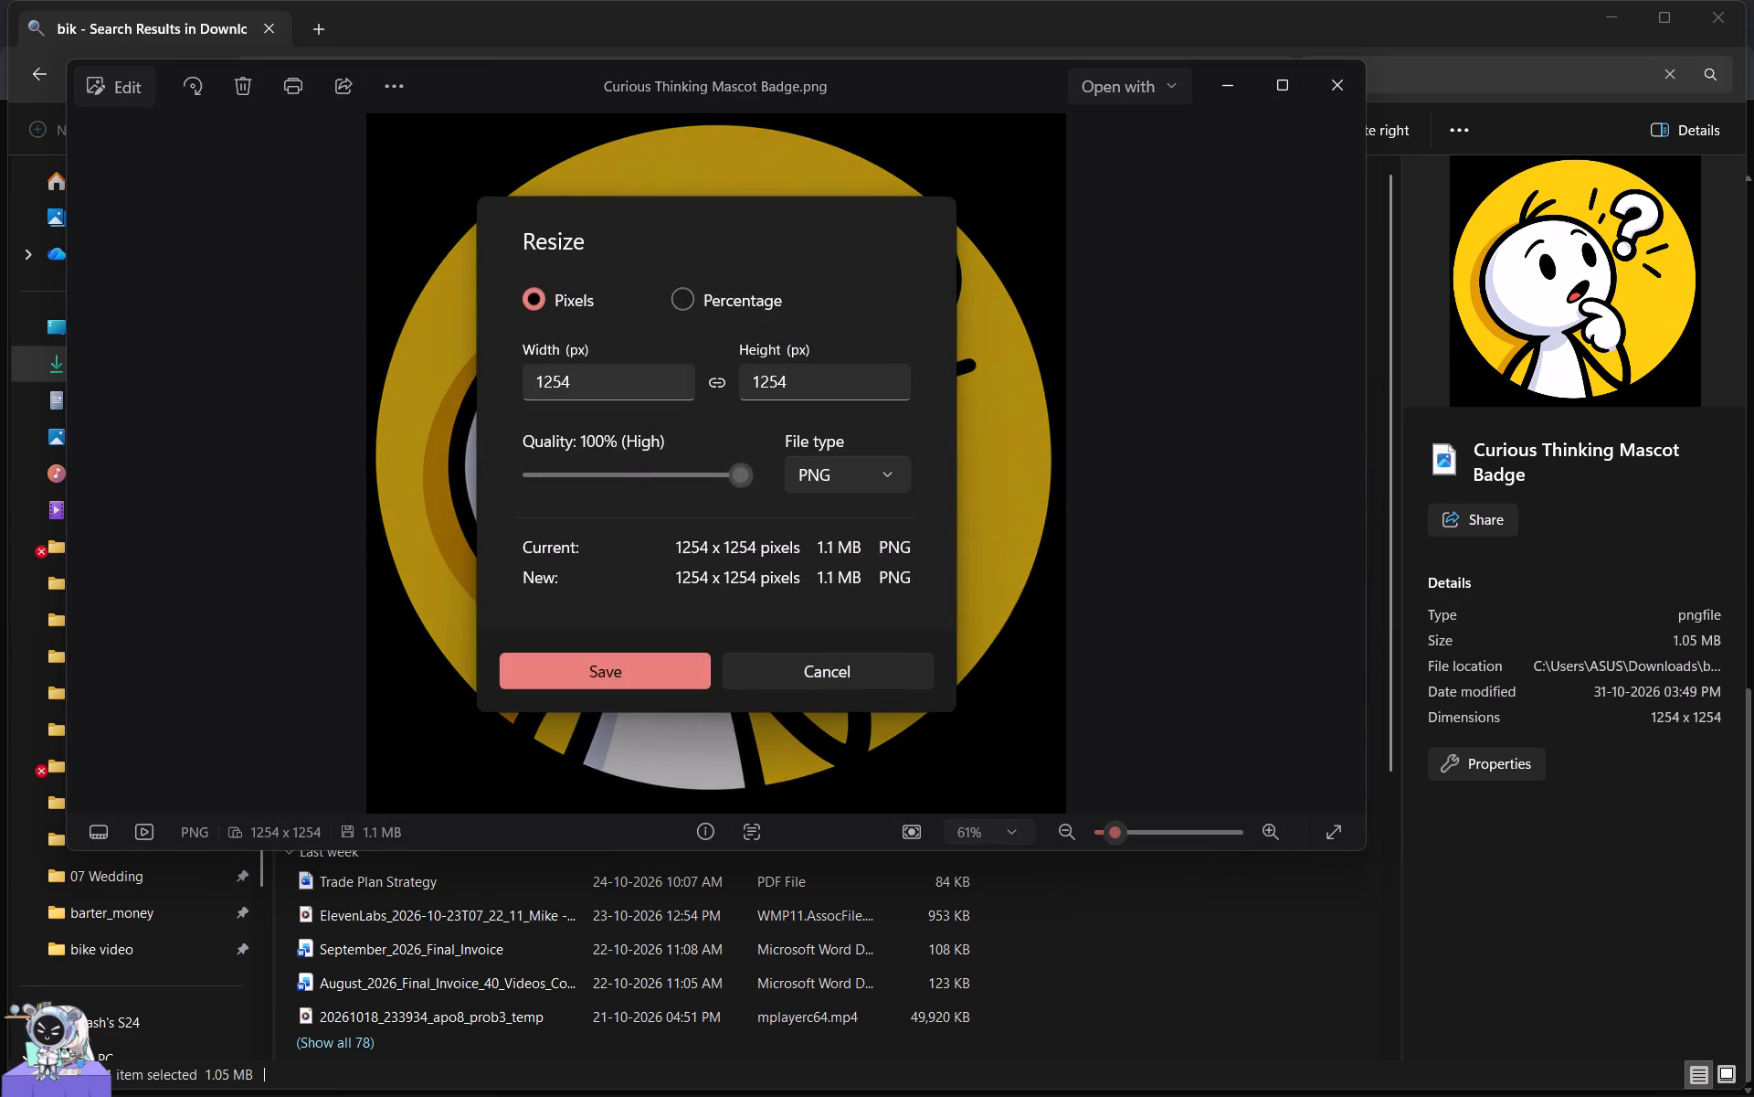
click(682, 300)
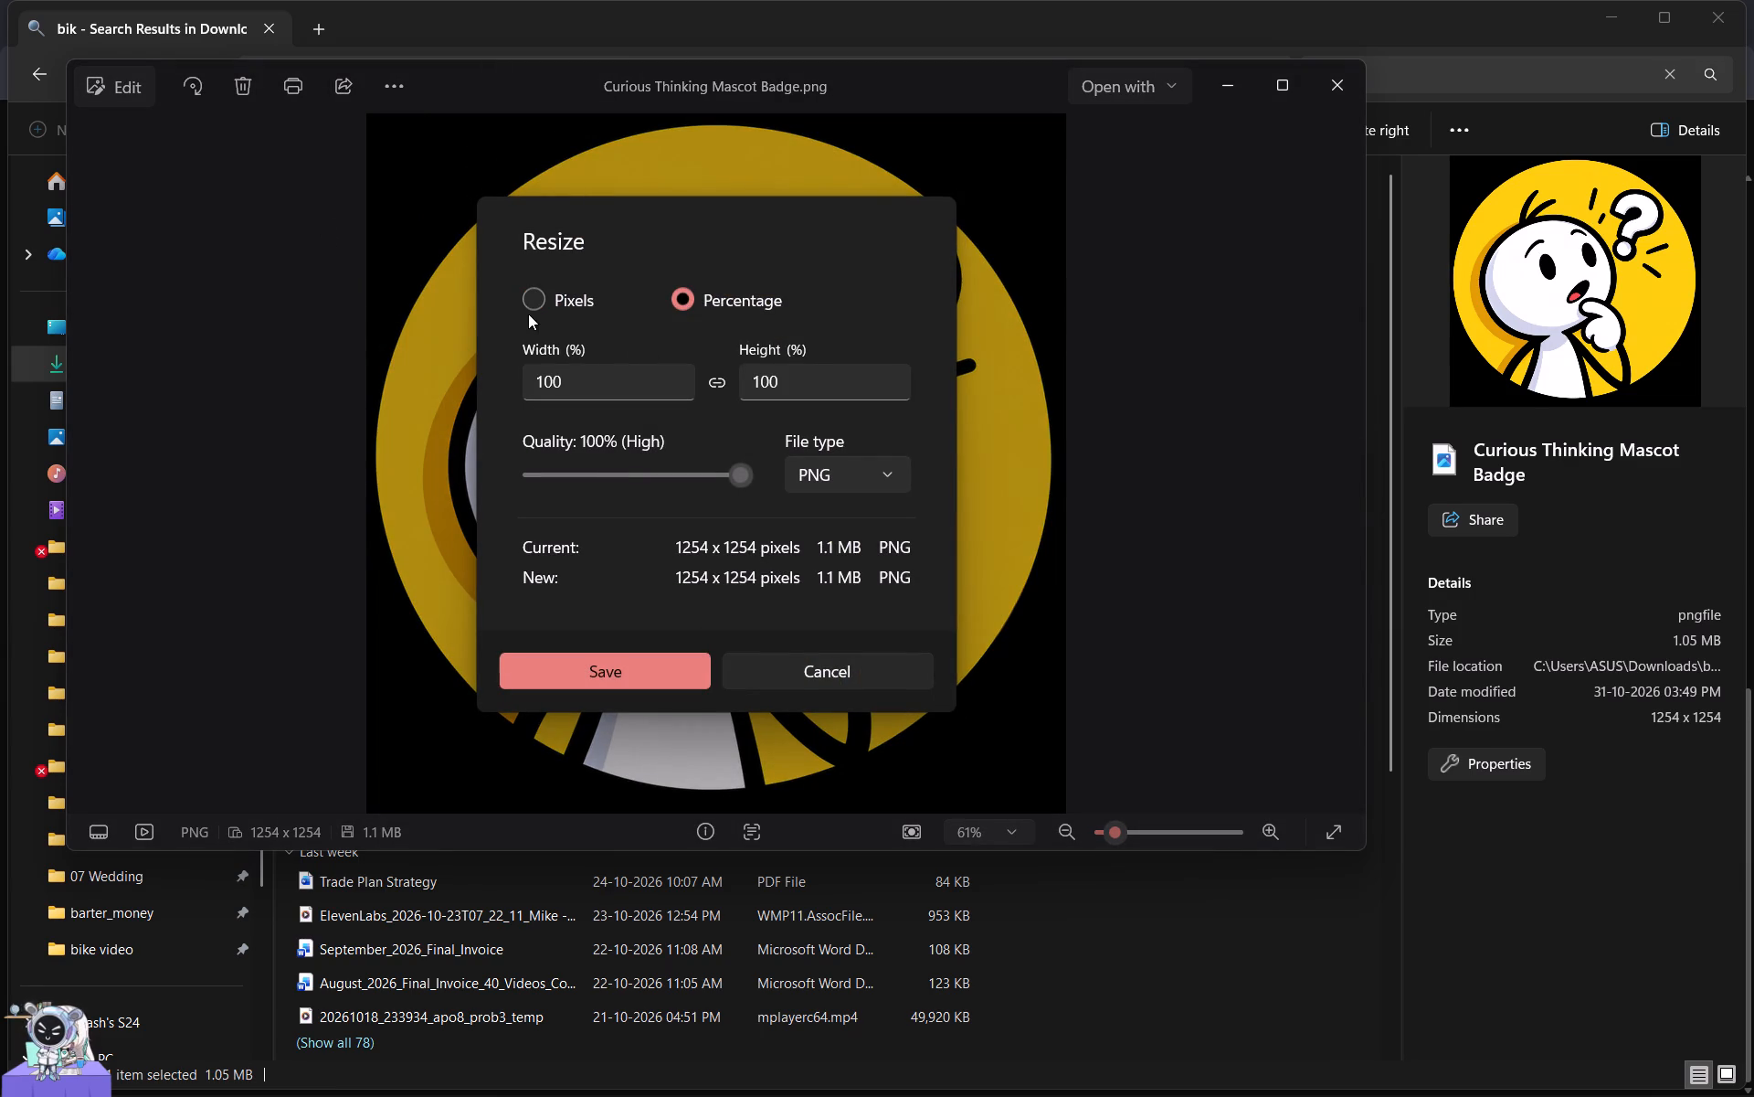
click(537, 293)
click(831, 472)
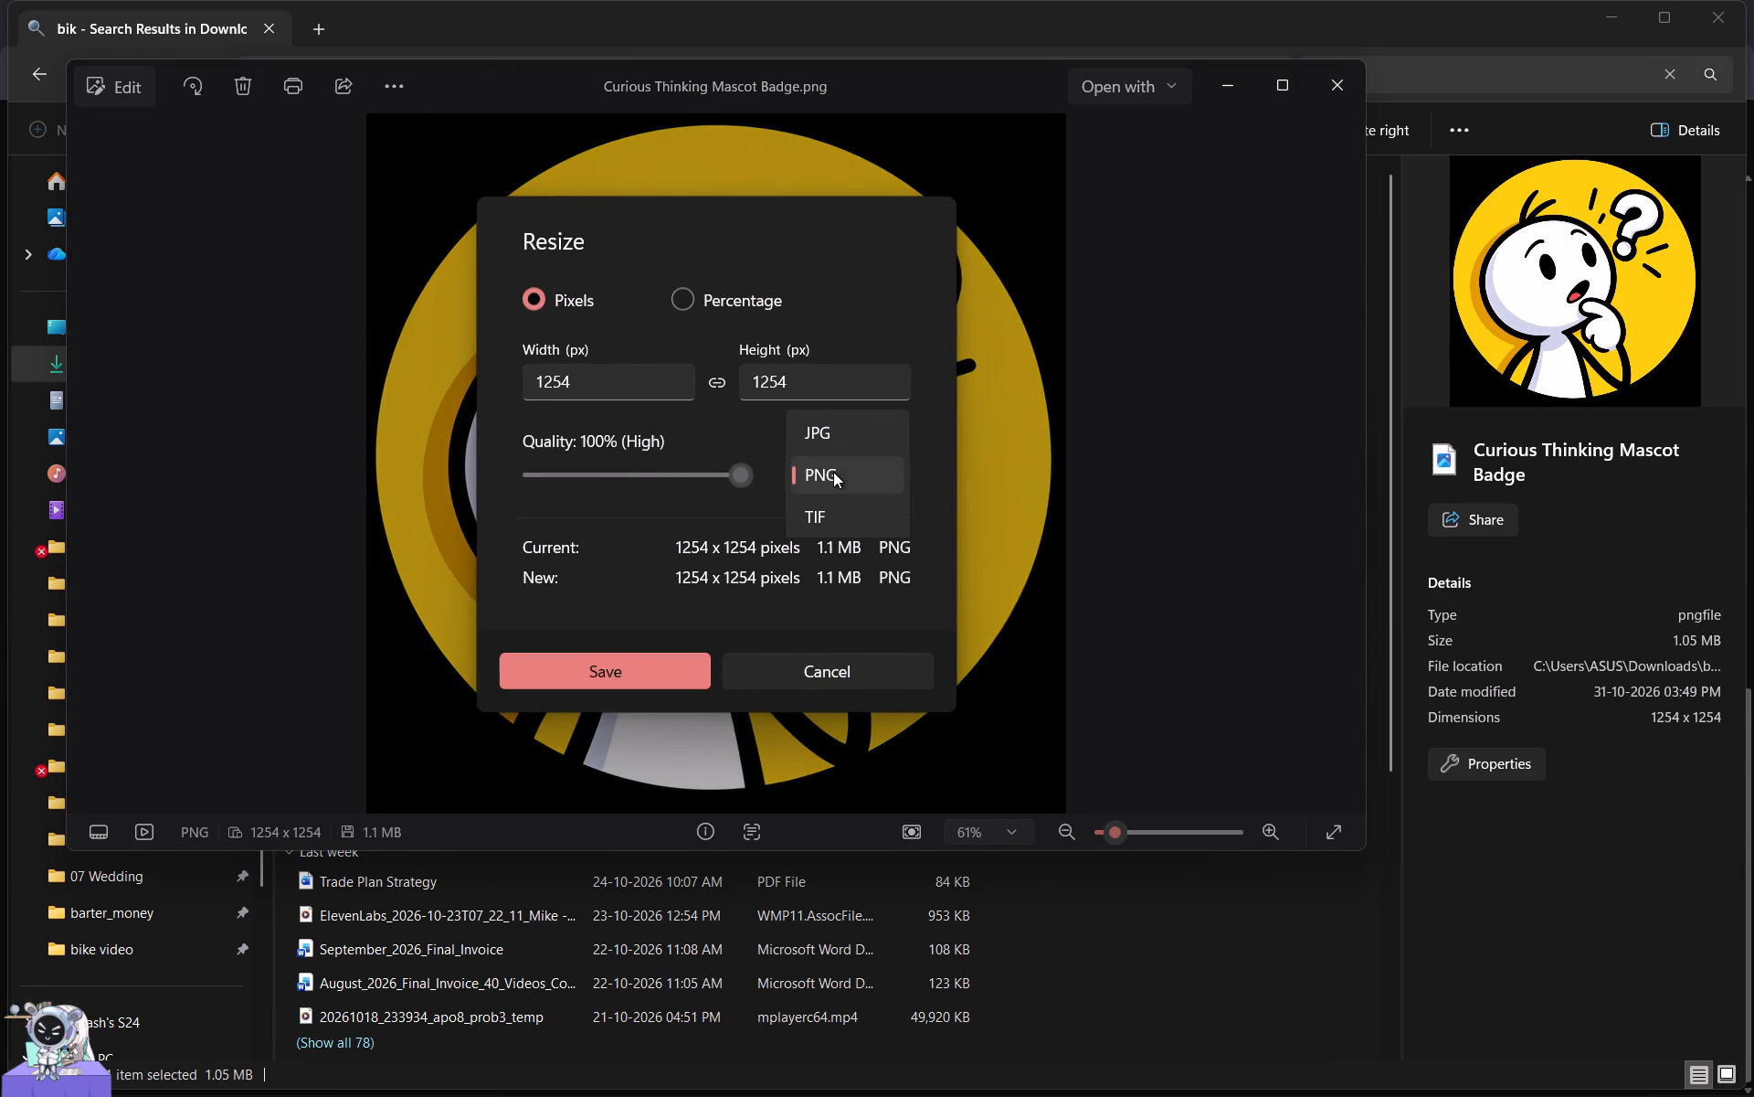
scroll(860, 464, down, 4)
click(1072, 432)
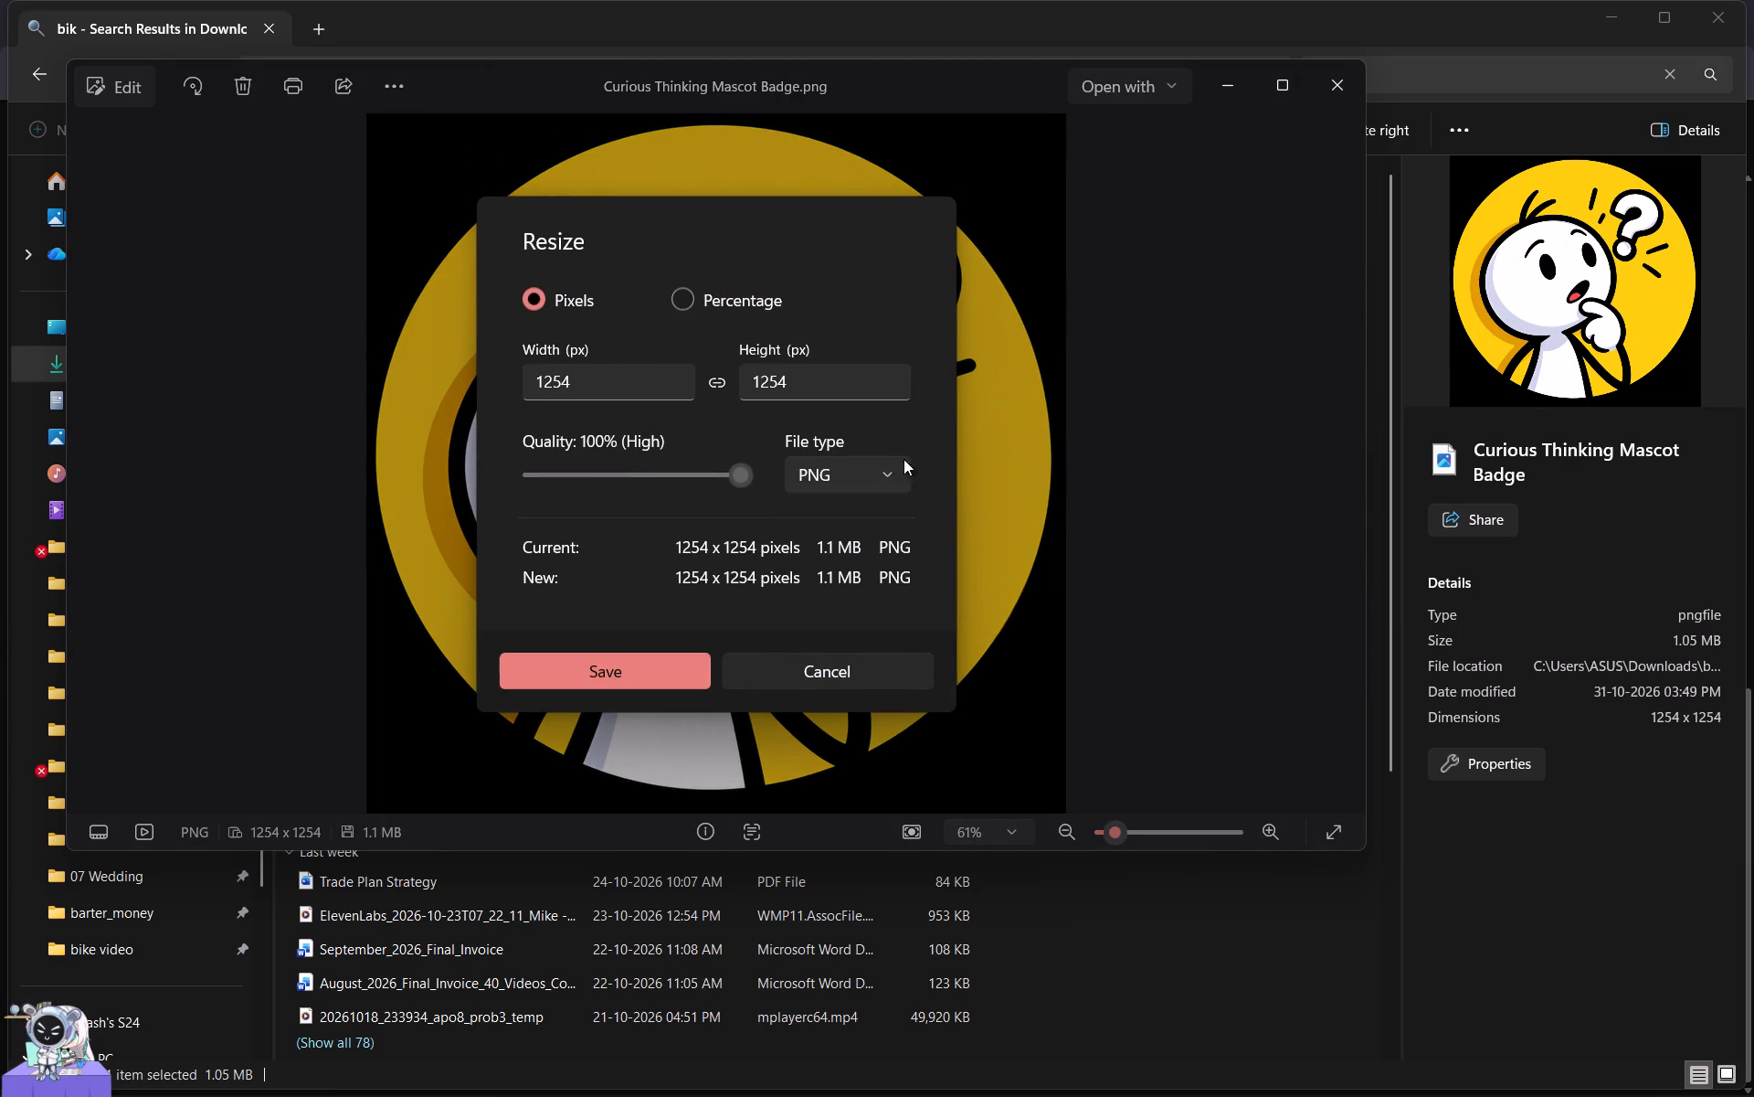
drag(734, 474, 667, 474)
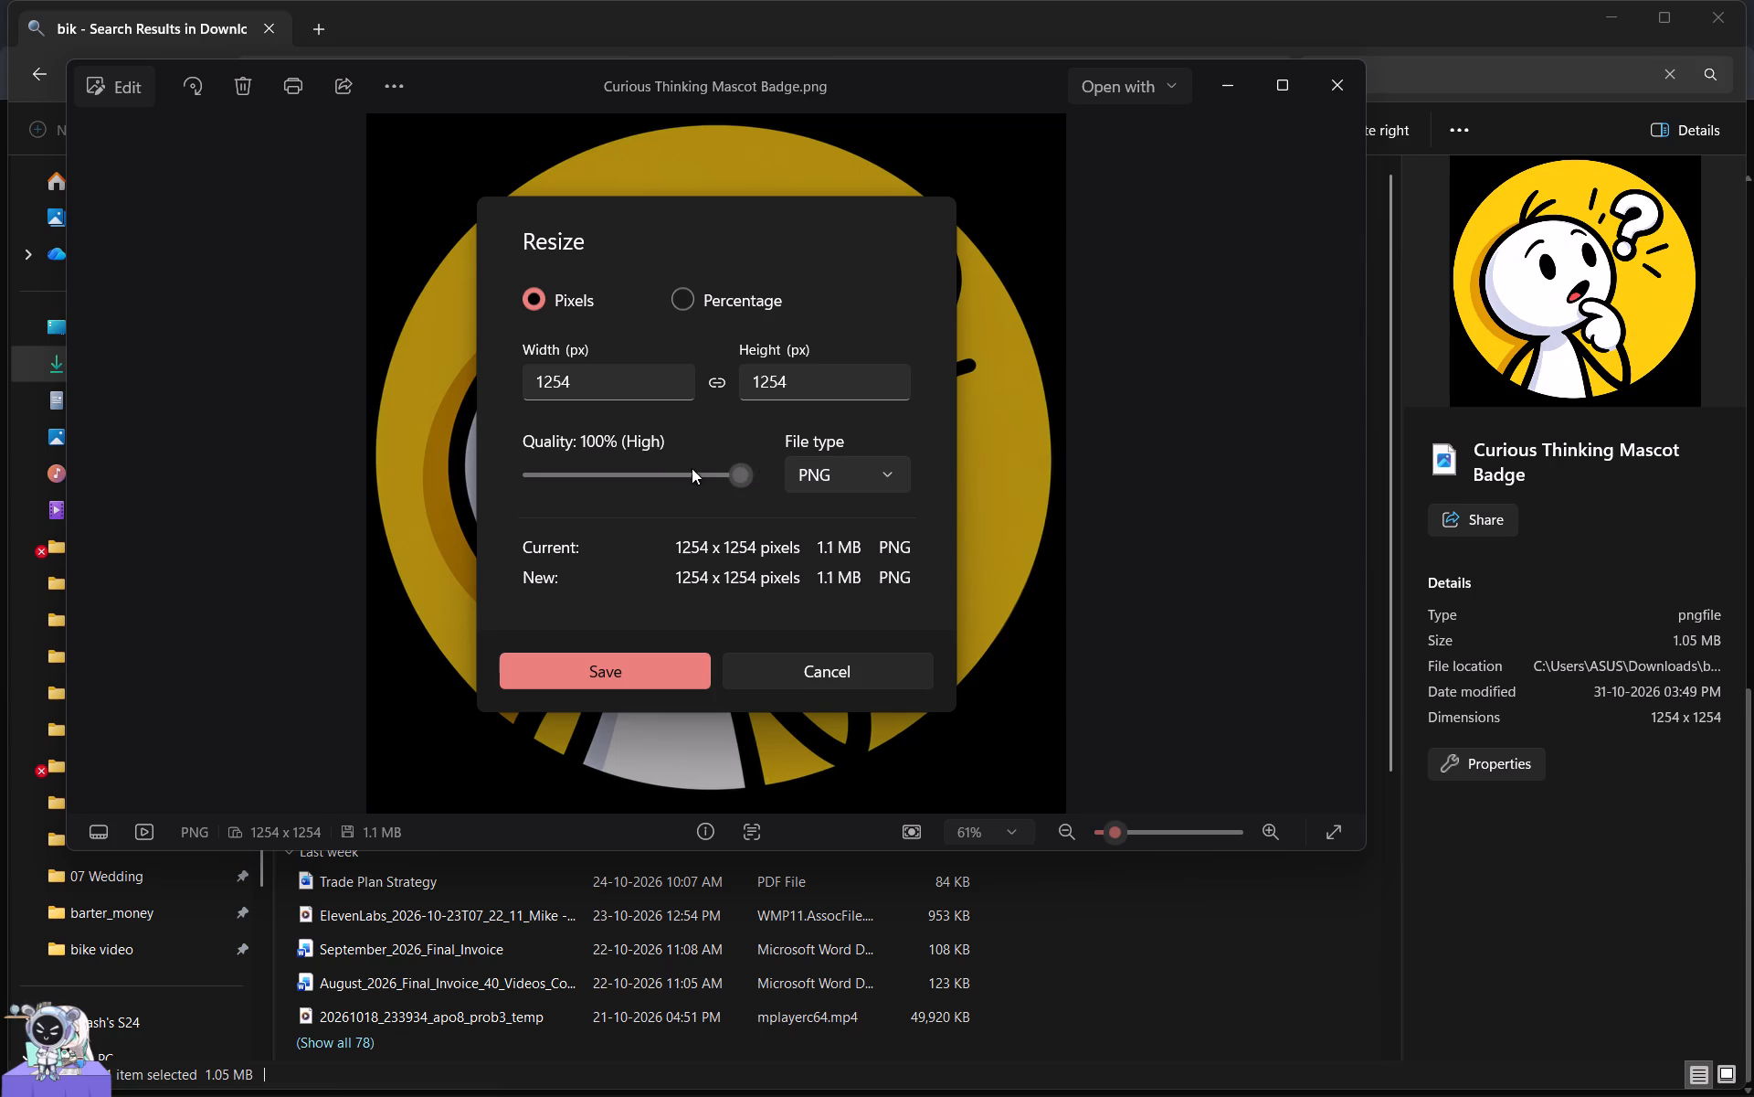
drag(749, 477, 645, 475)
click(810, 474)
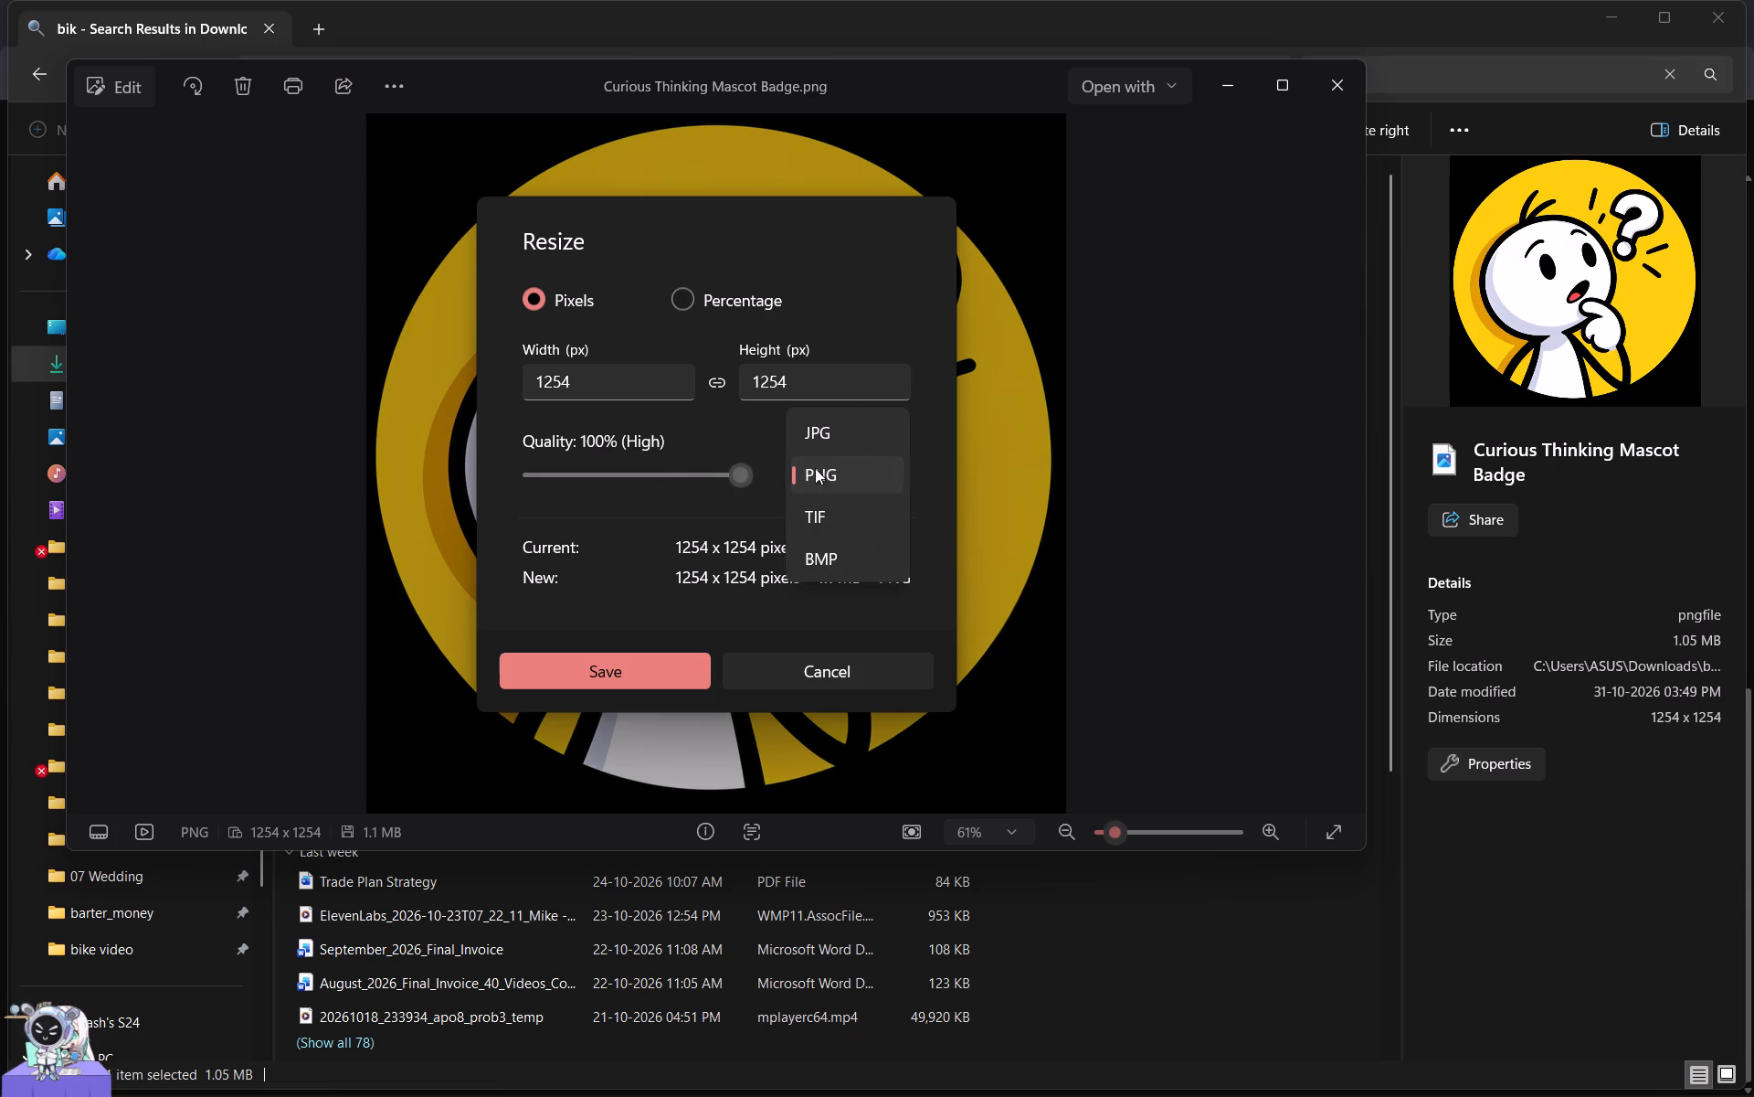
click(820, 429)
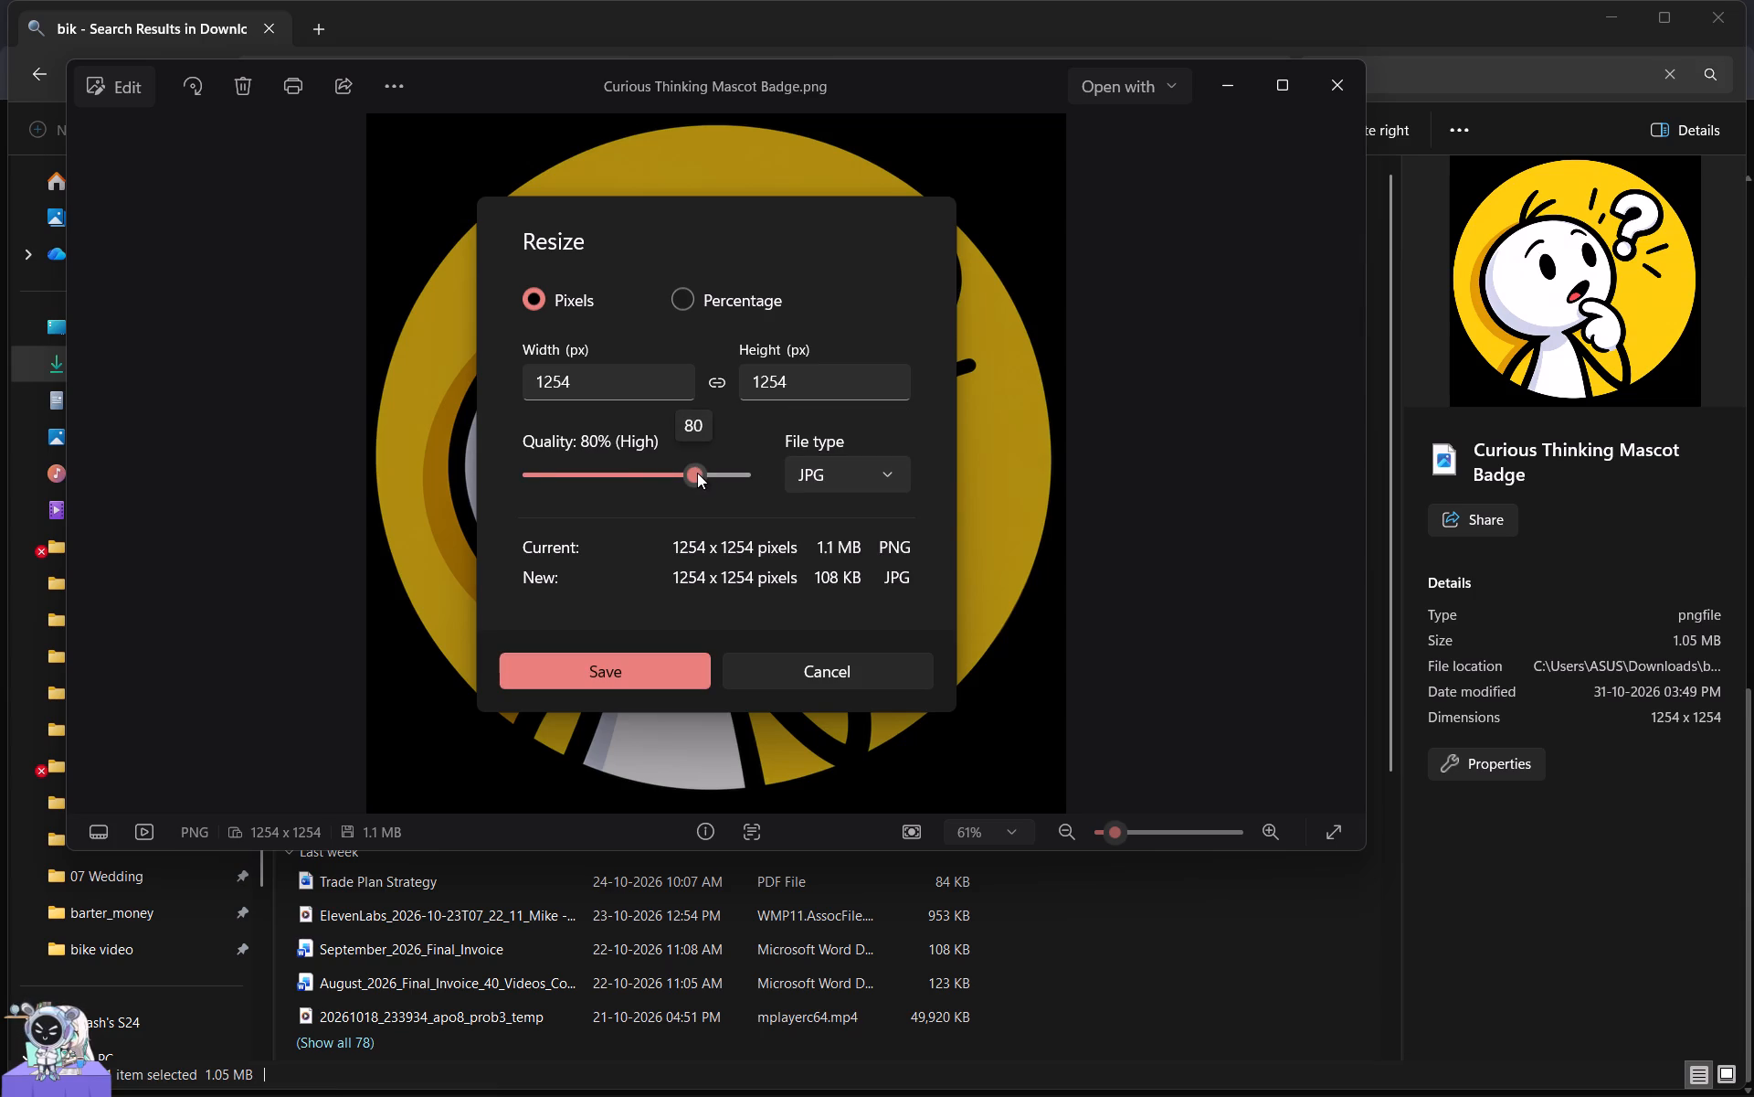
click(639, 684)
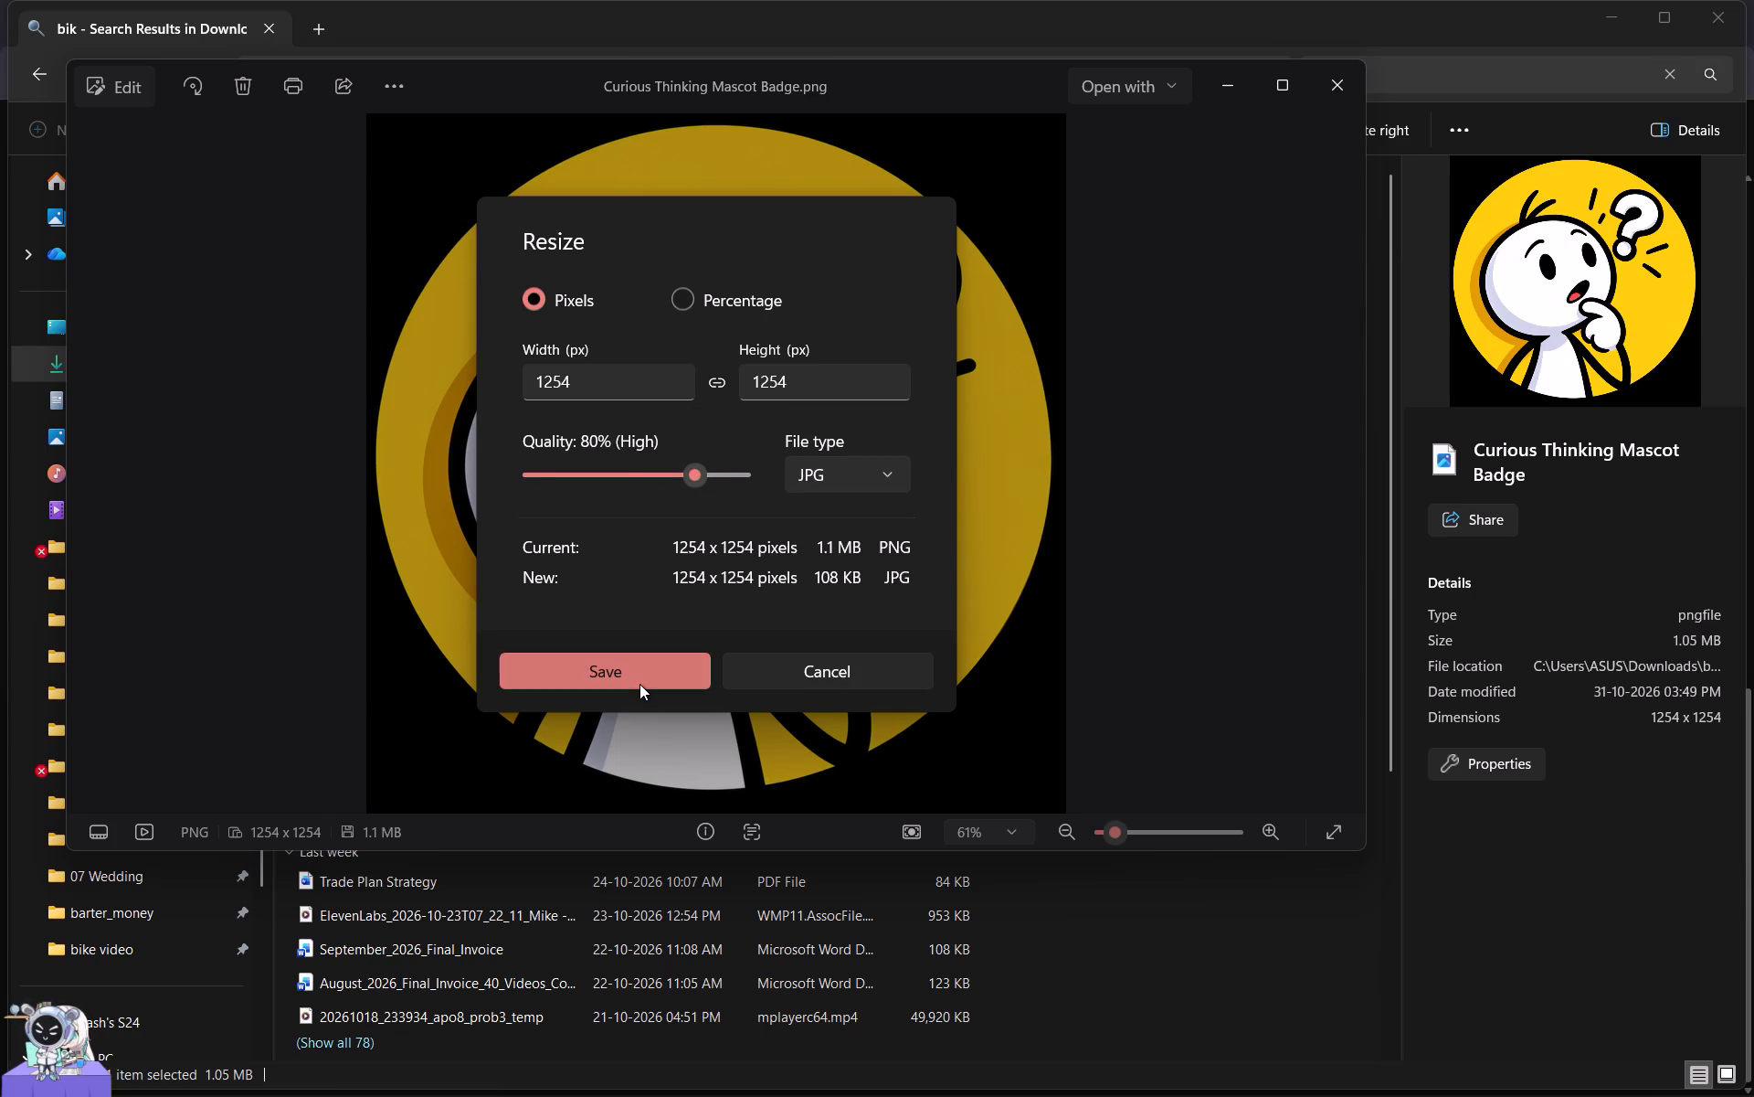
click(266, 313)
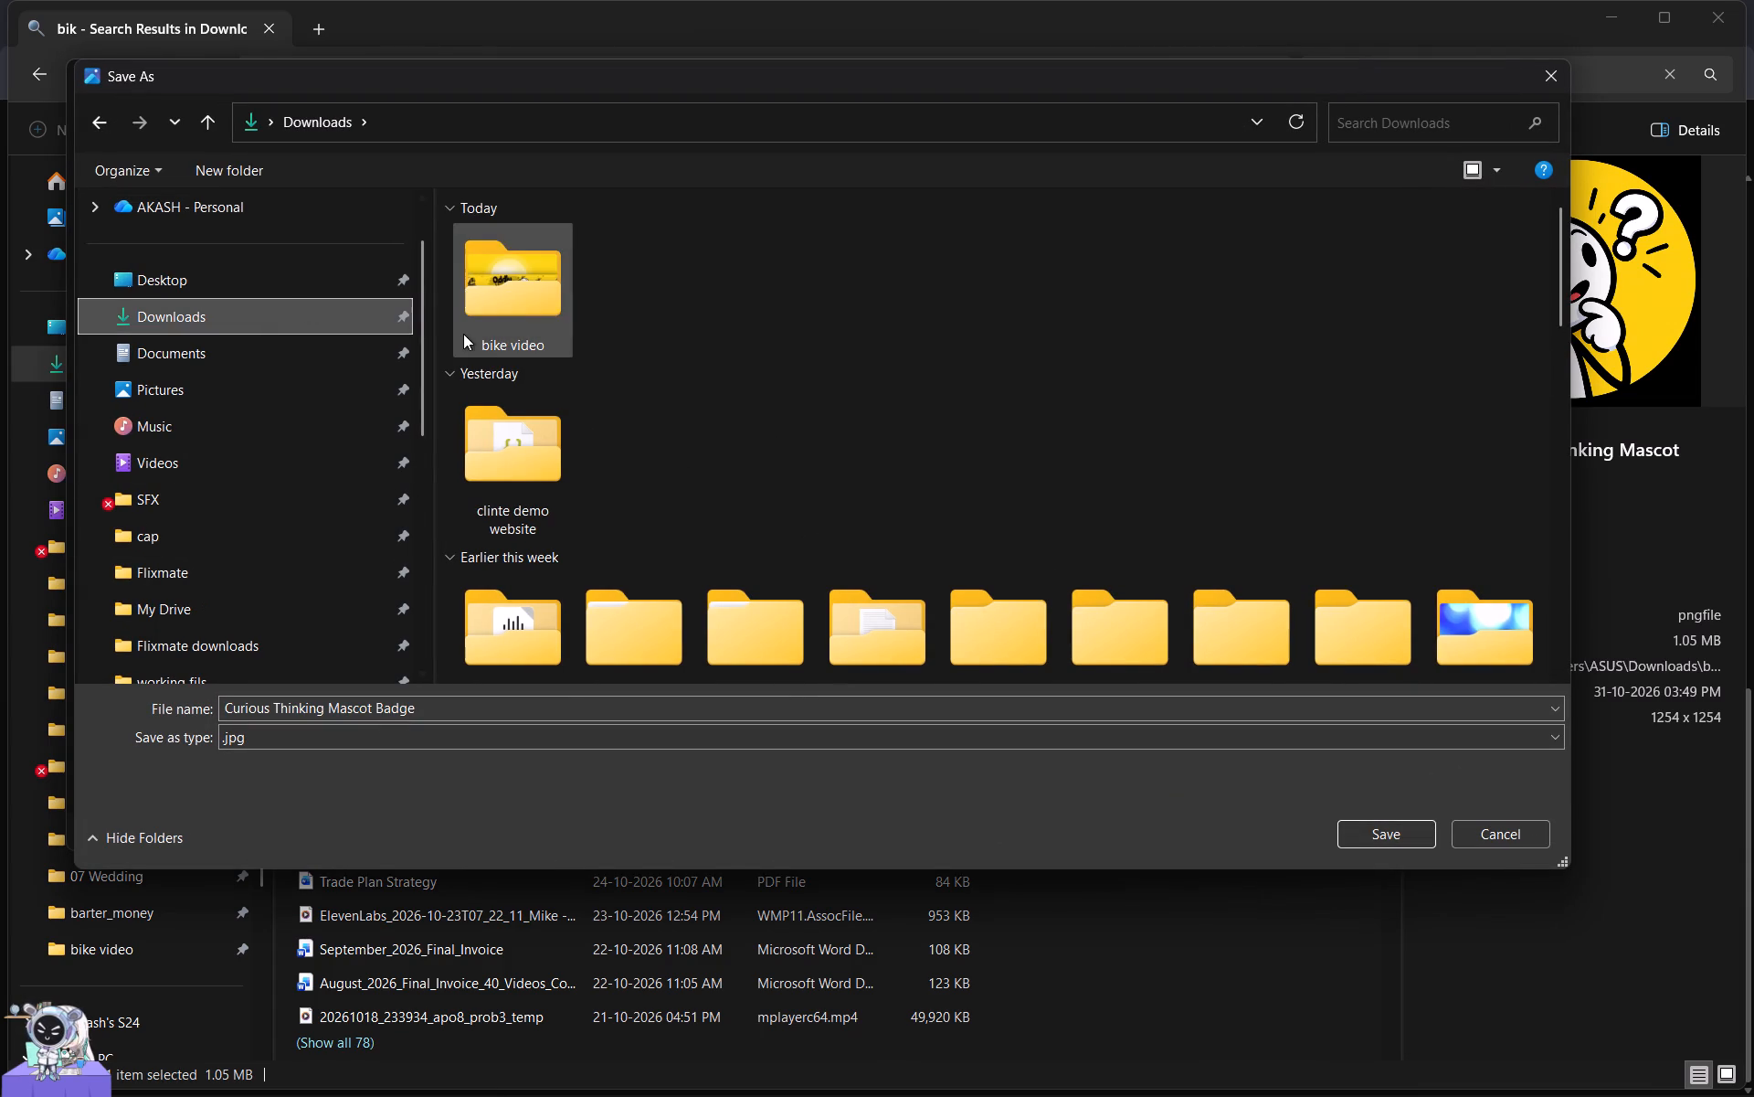
click(1421, 840)
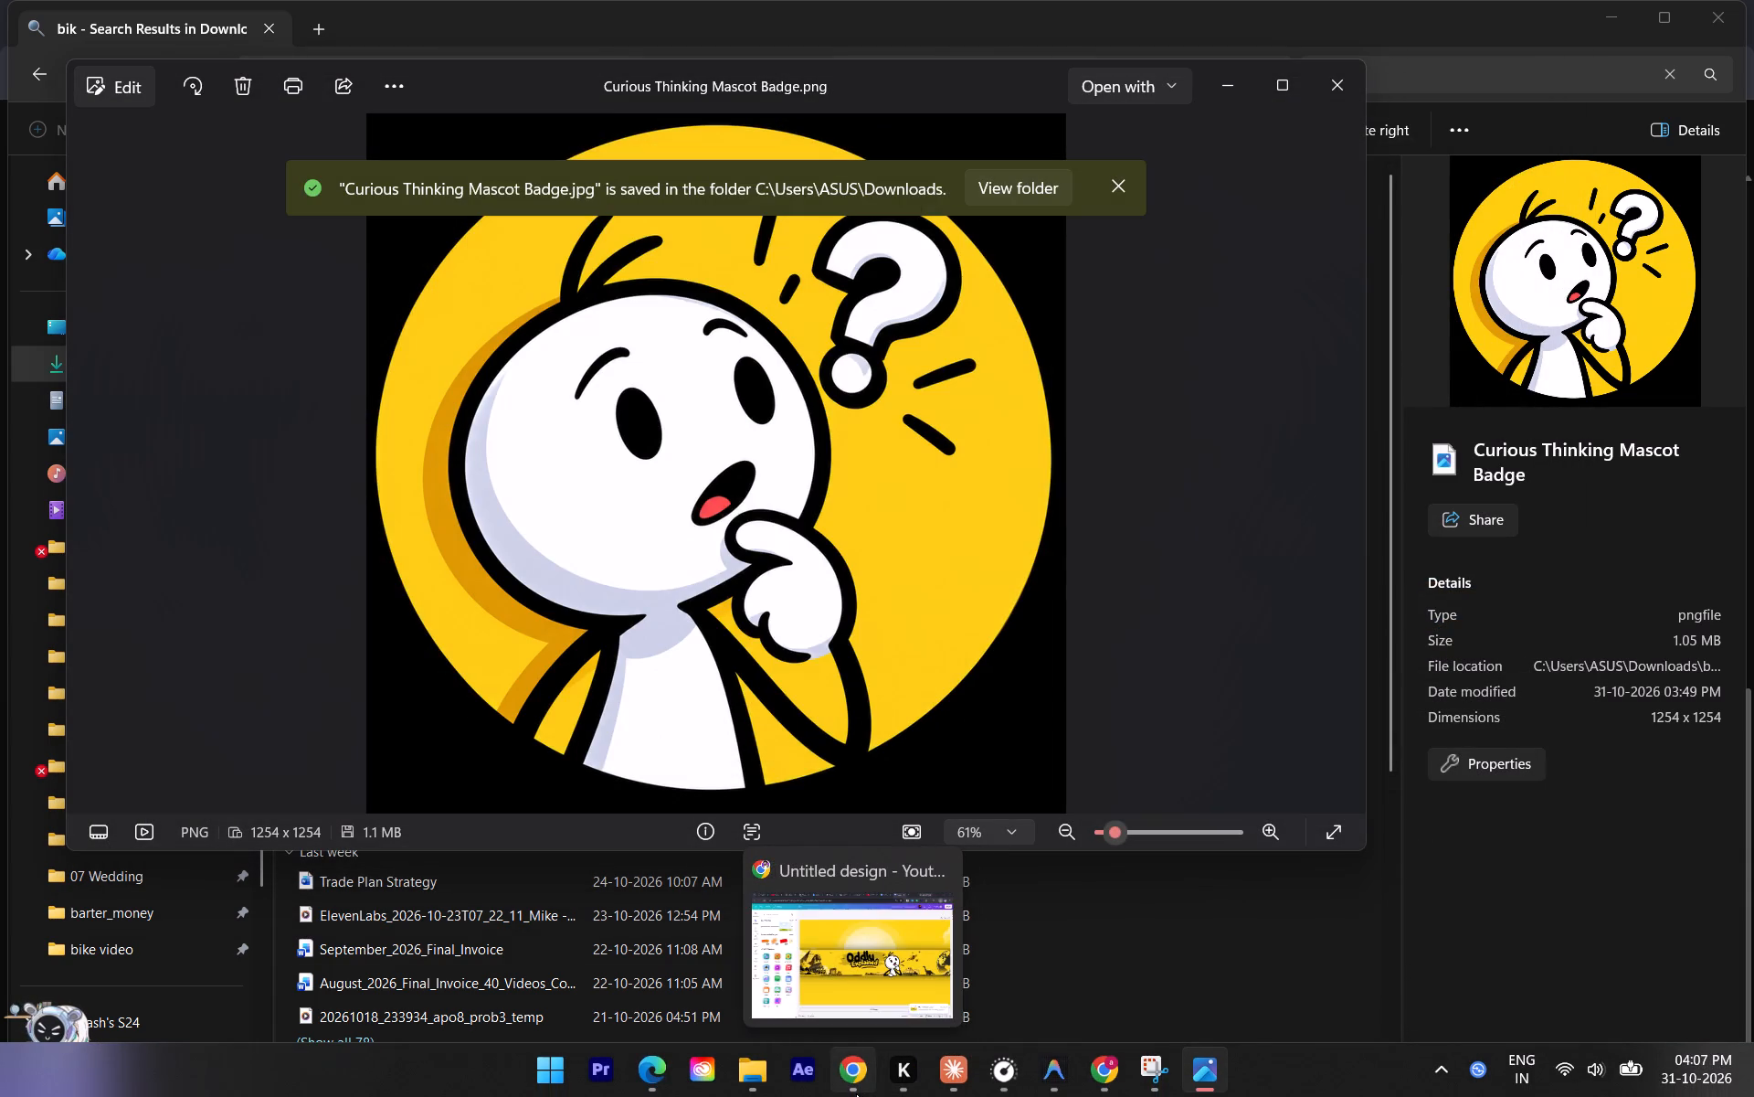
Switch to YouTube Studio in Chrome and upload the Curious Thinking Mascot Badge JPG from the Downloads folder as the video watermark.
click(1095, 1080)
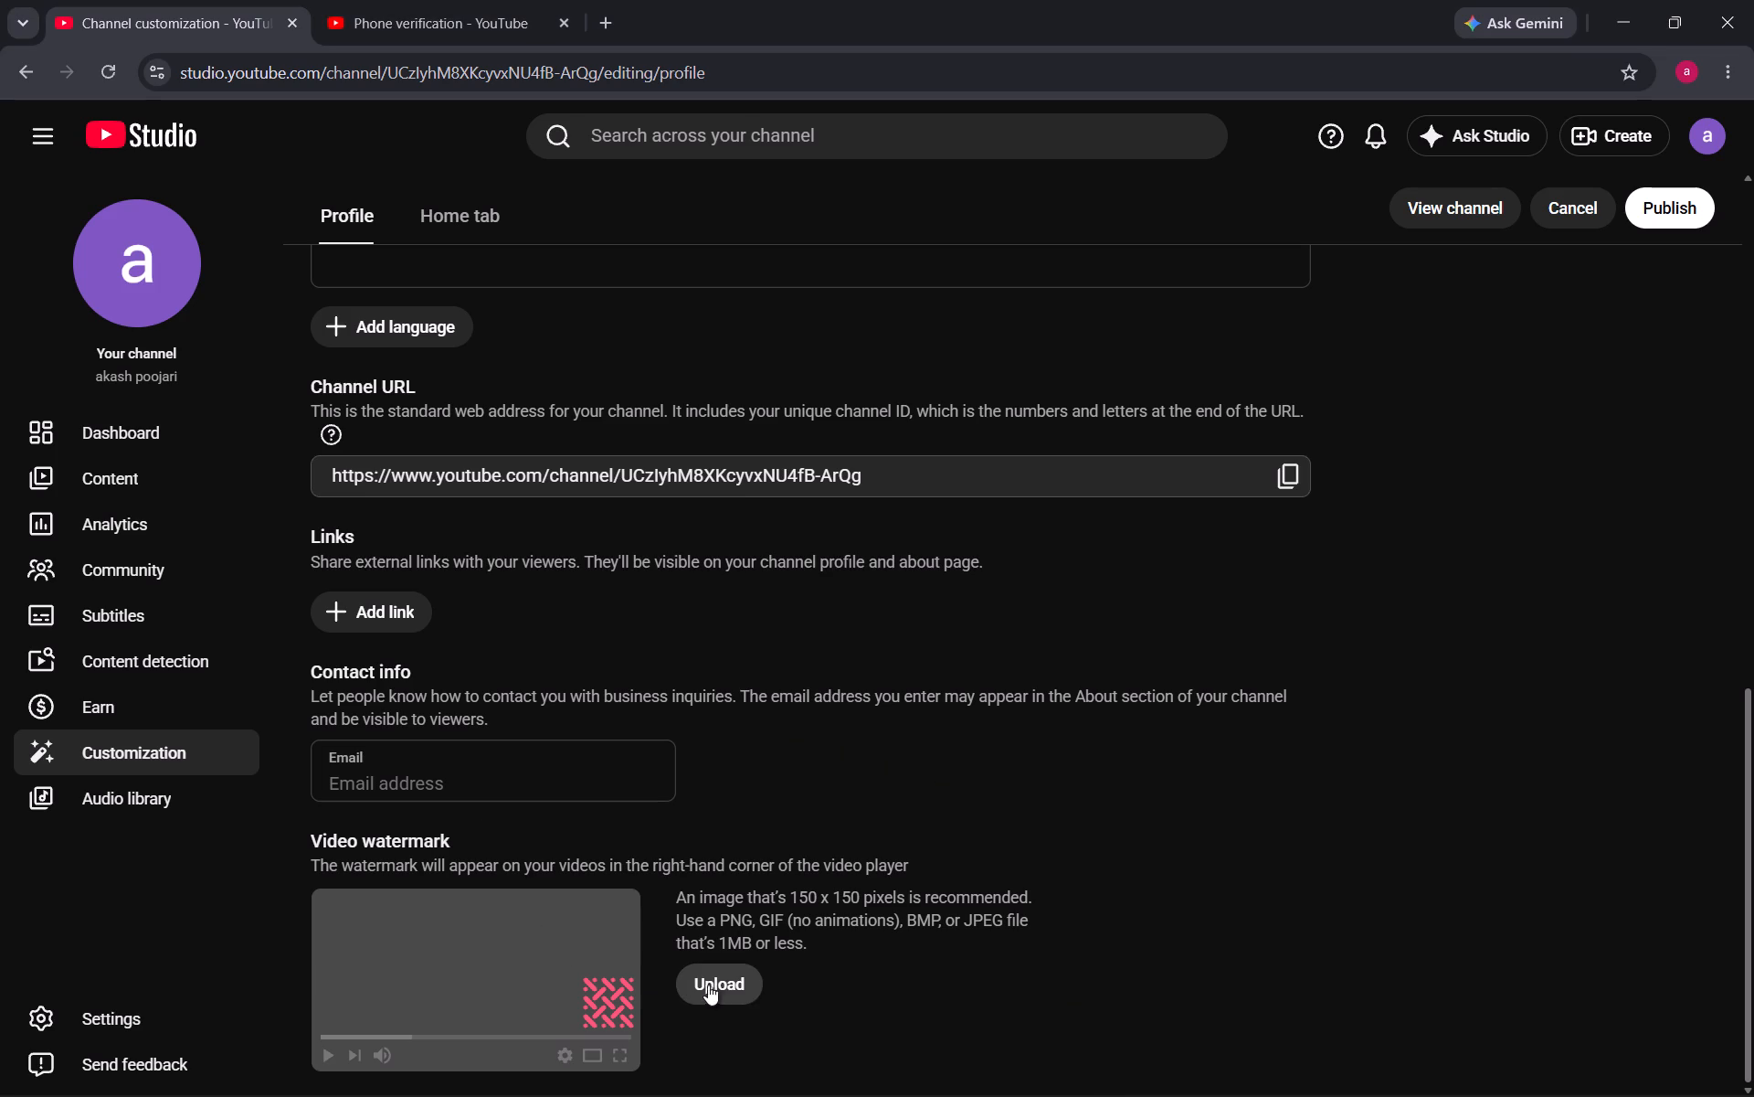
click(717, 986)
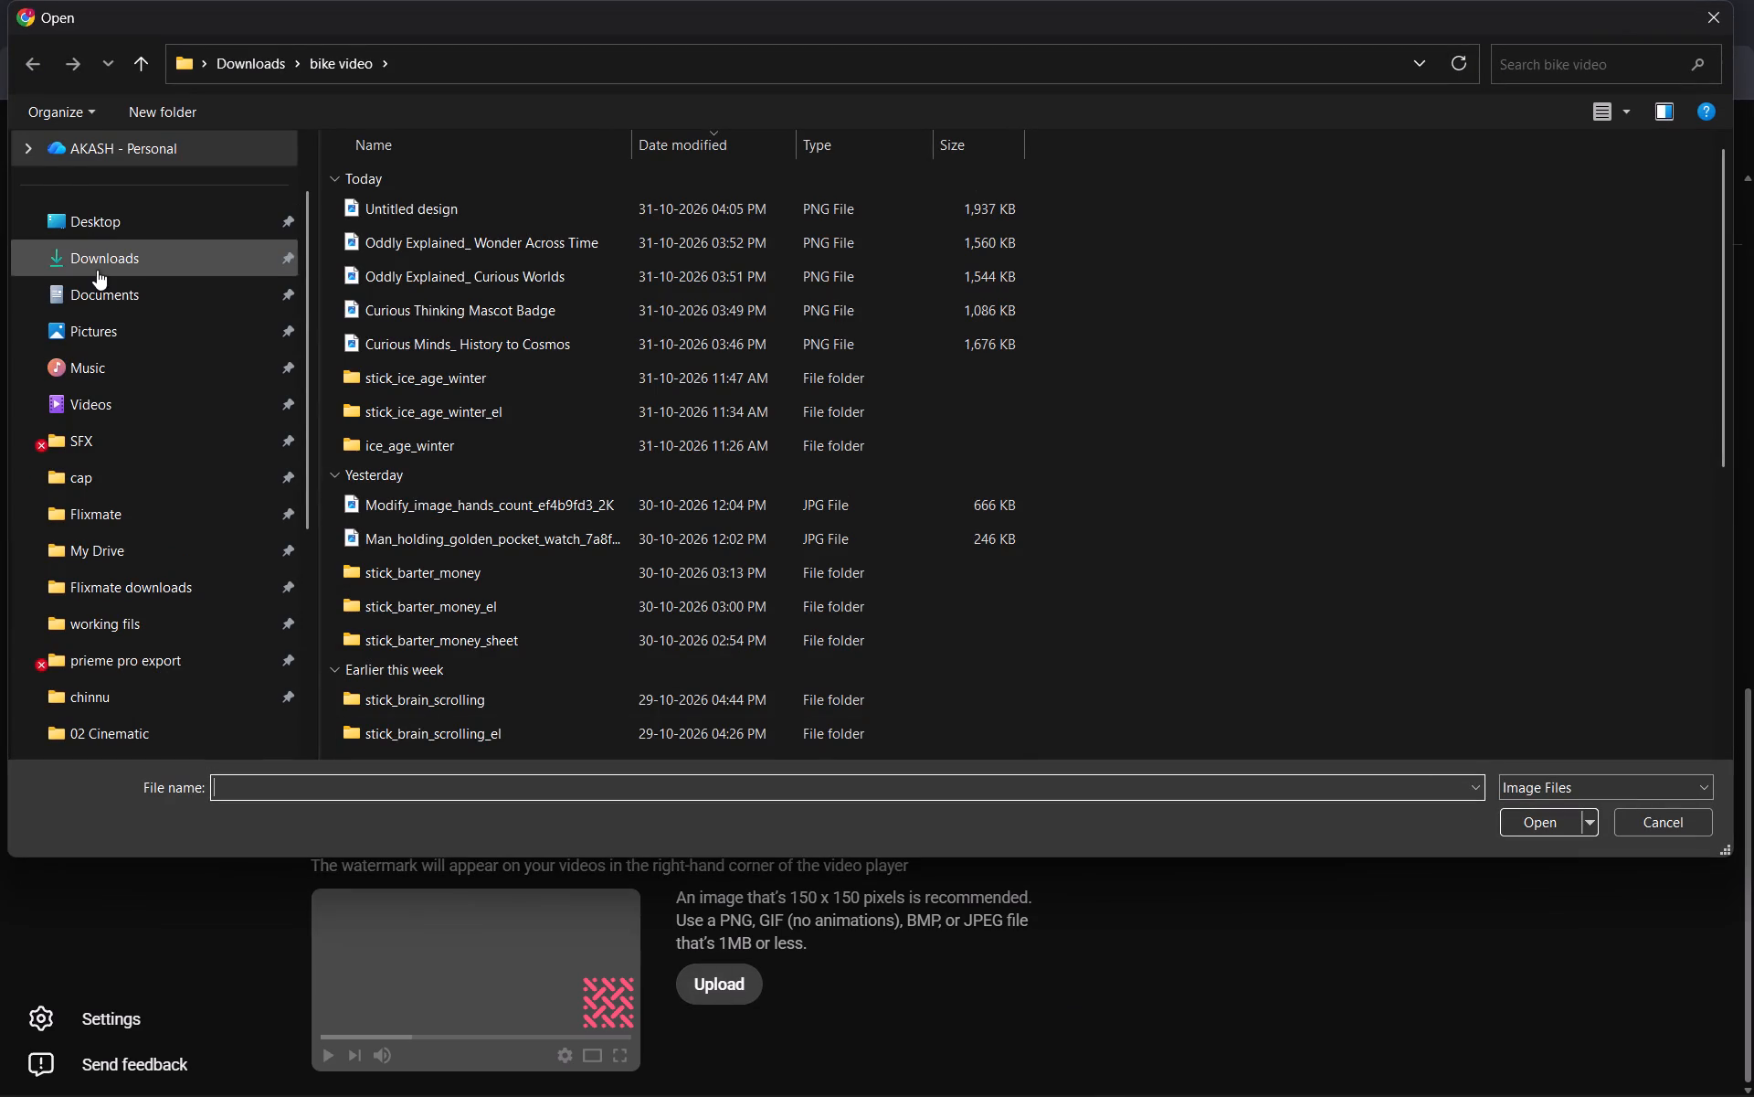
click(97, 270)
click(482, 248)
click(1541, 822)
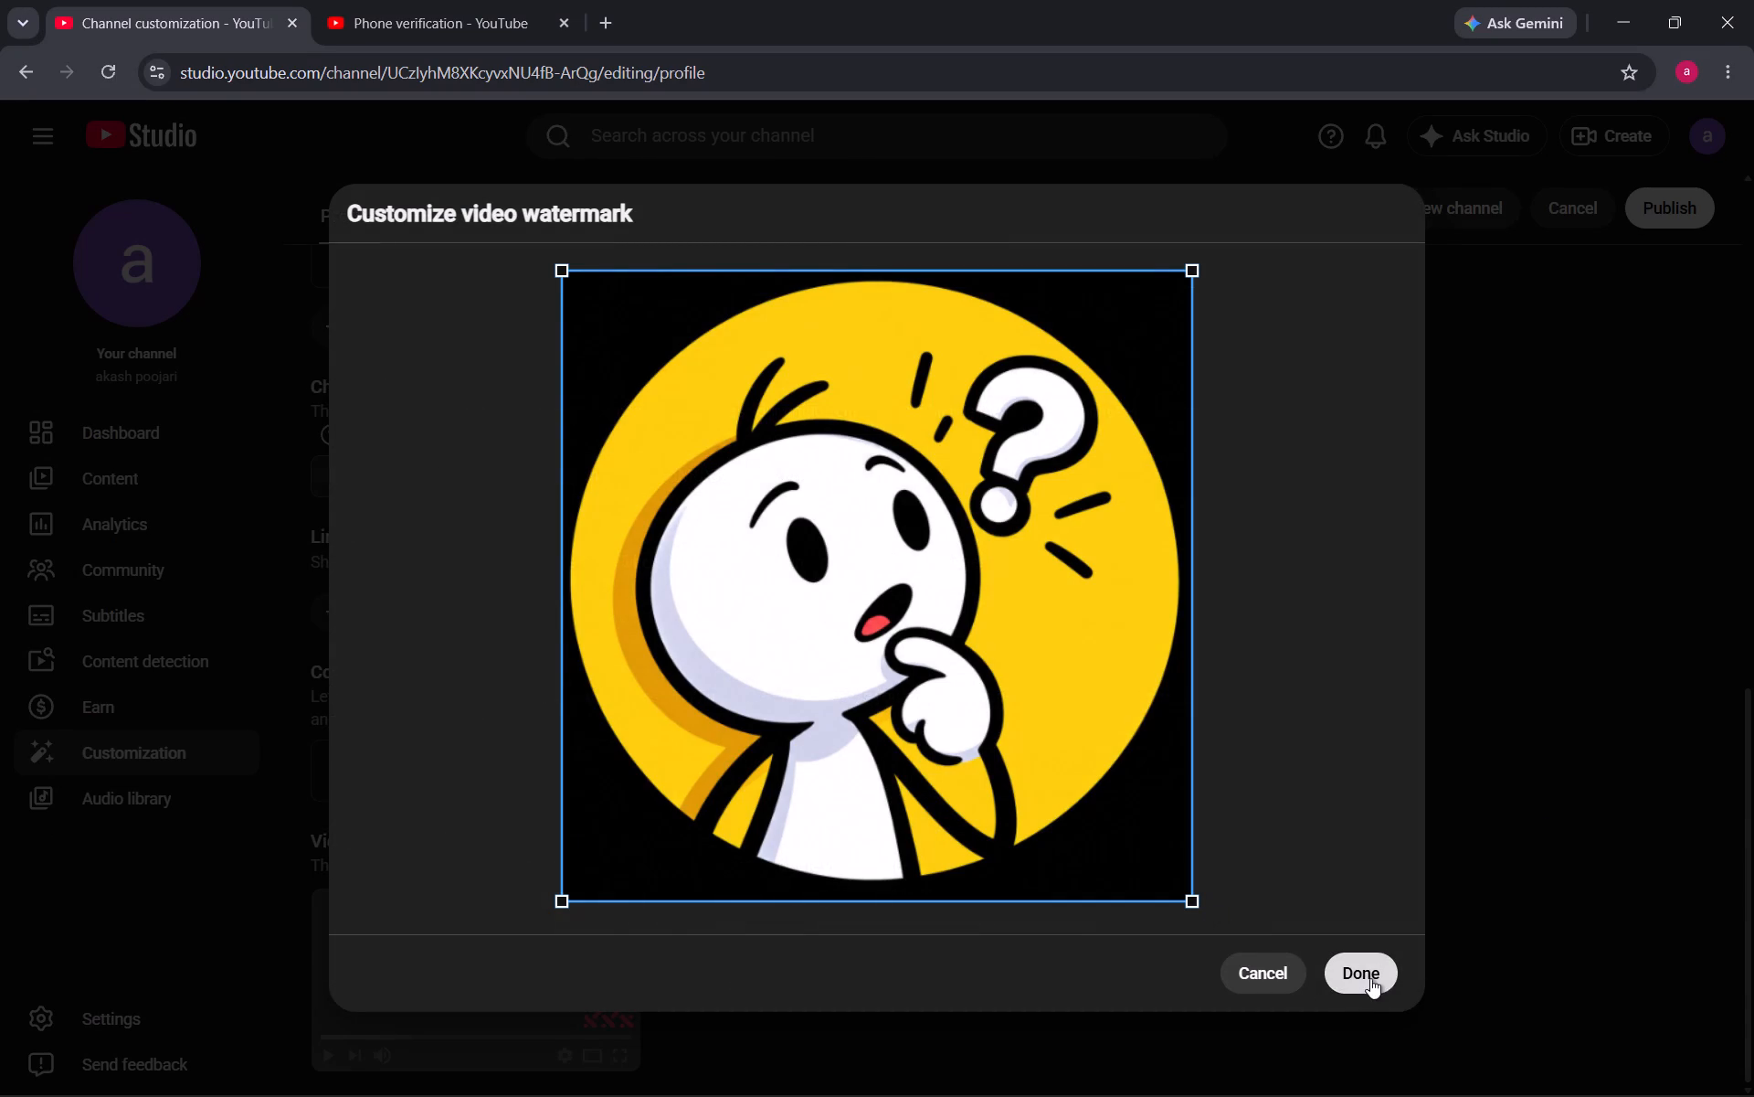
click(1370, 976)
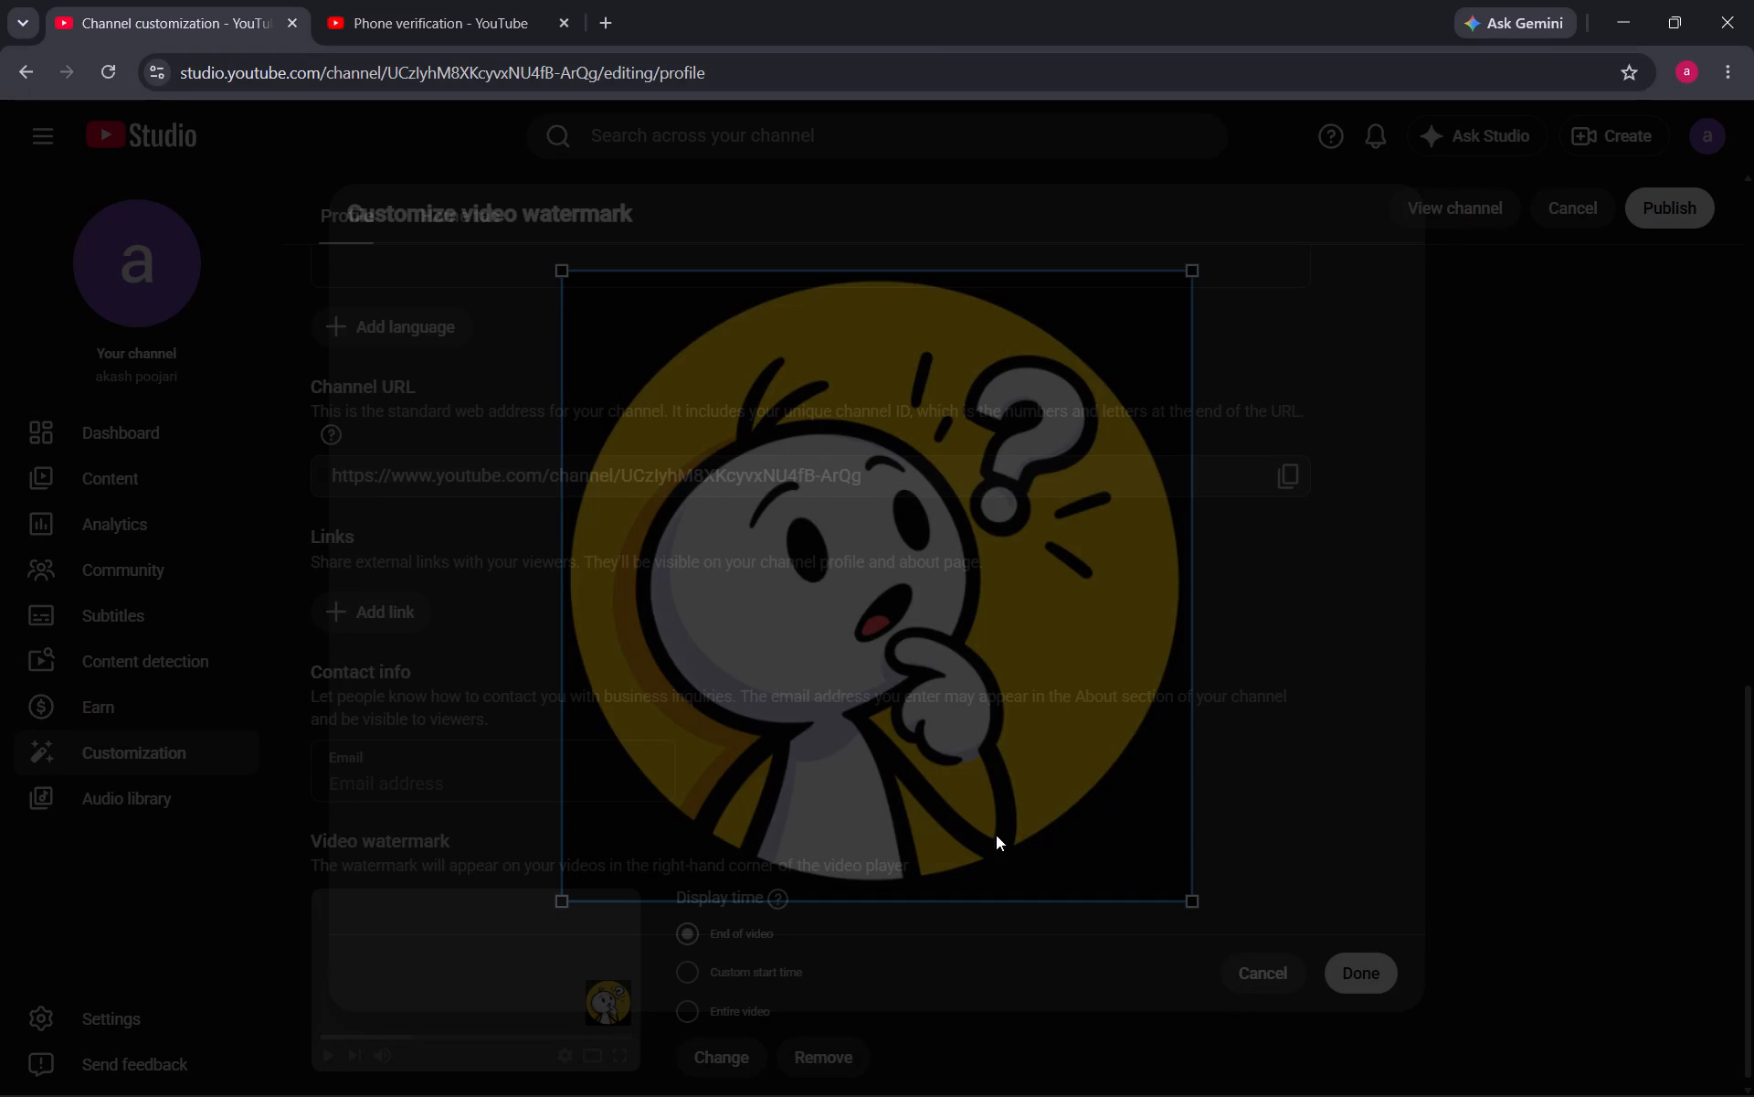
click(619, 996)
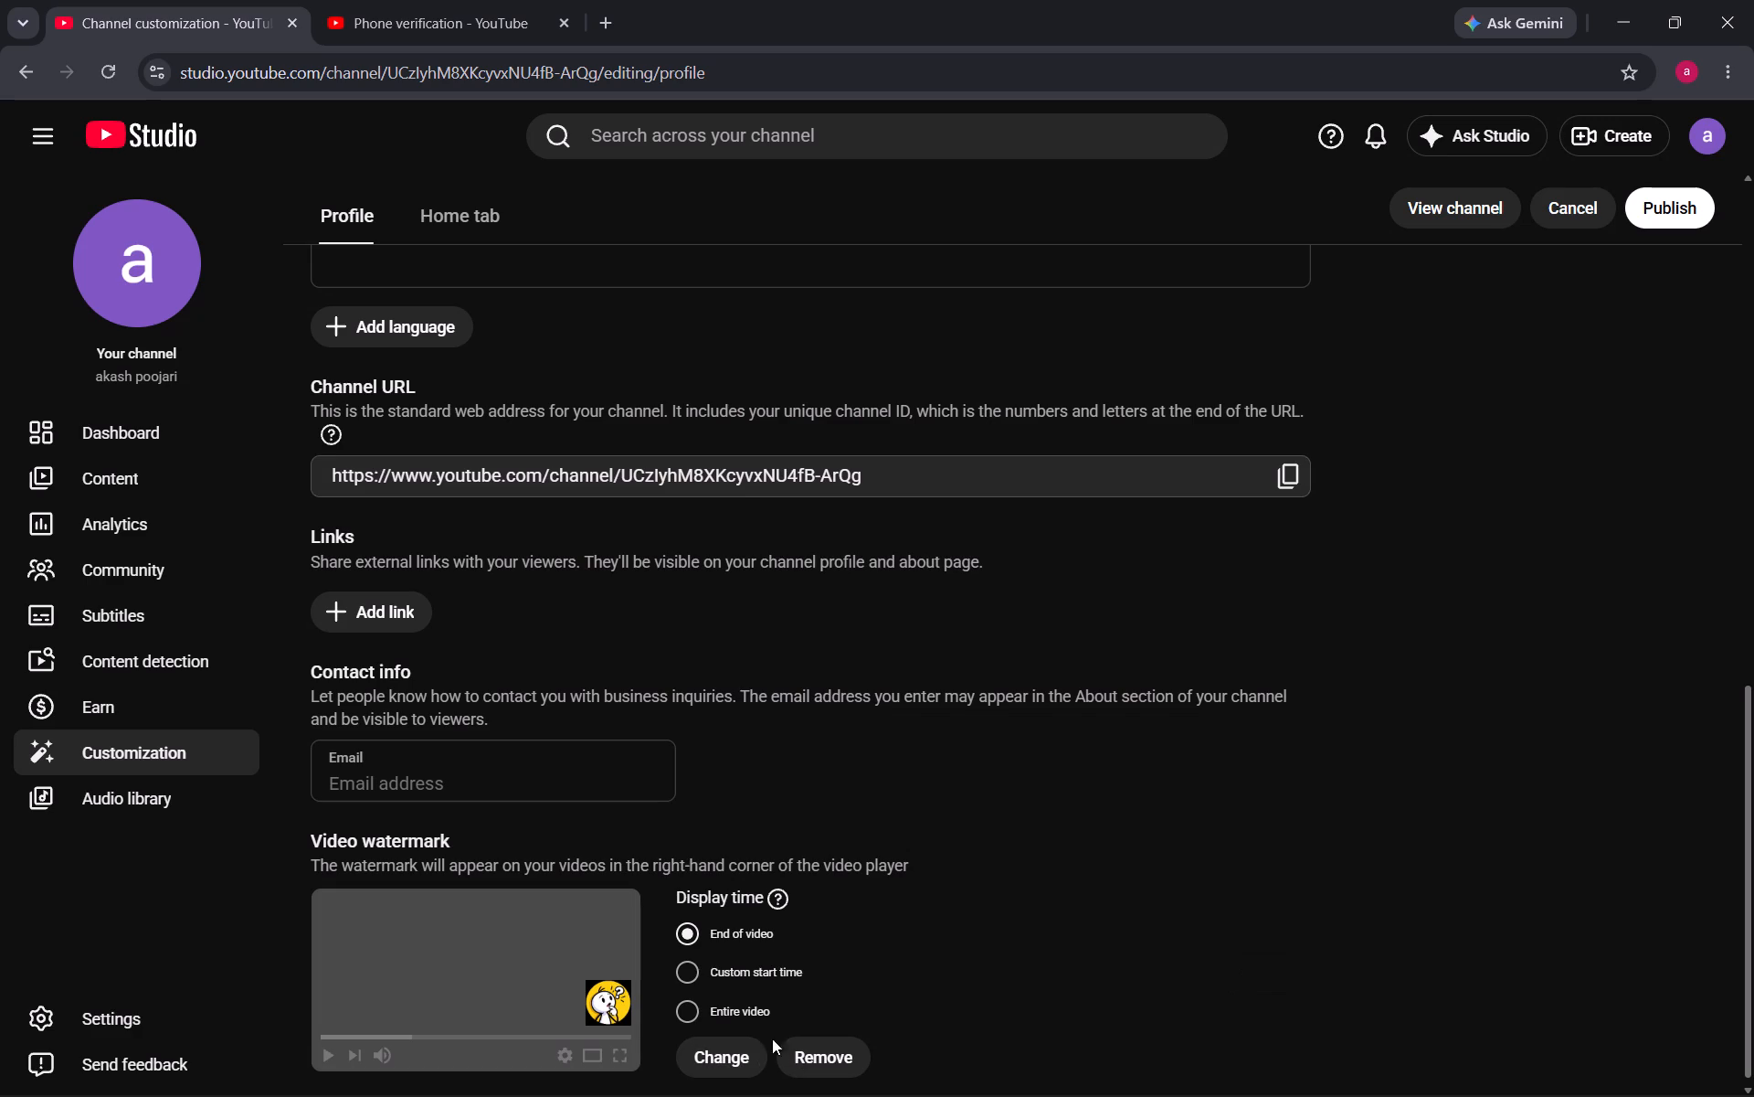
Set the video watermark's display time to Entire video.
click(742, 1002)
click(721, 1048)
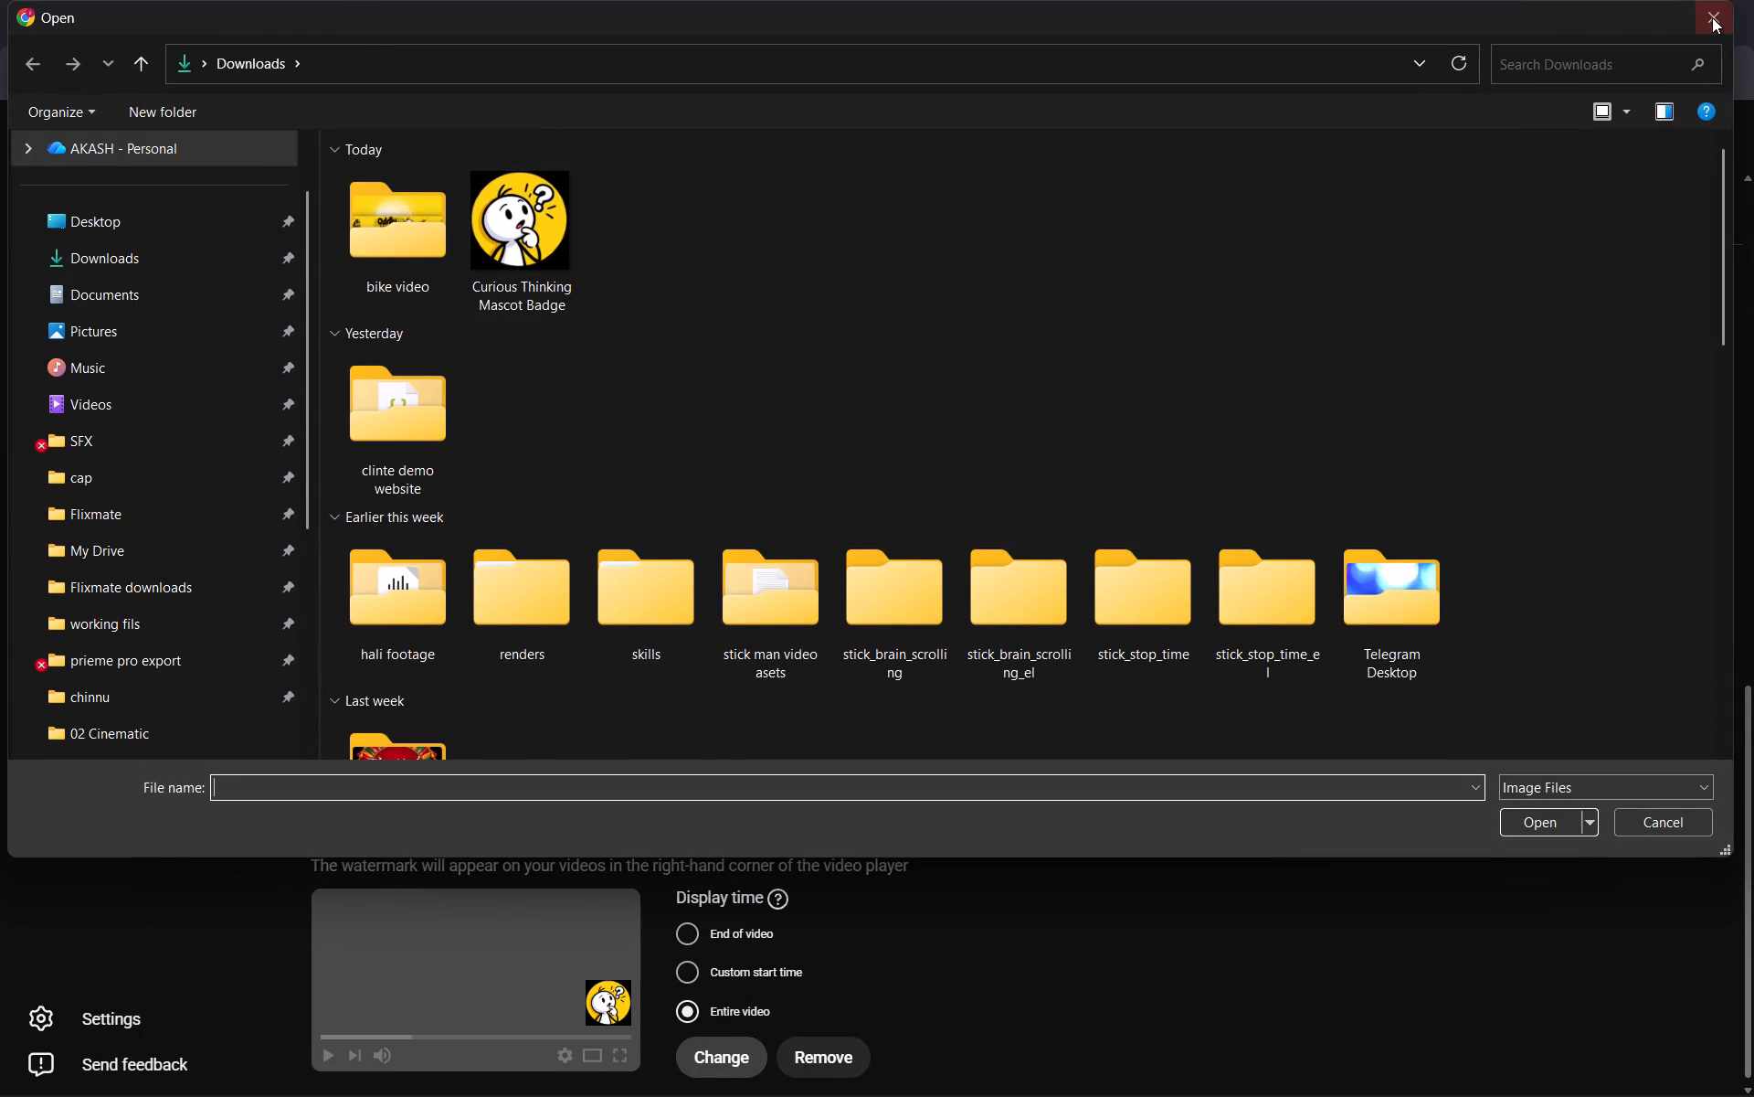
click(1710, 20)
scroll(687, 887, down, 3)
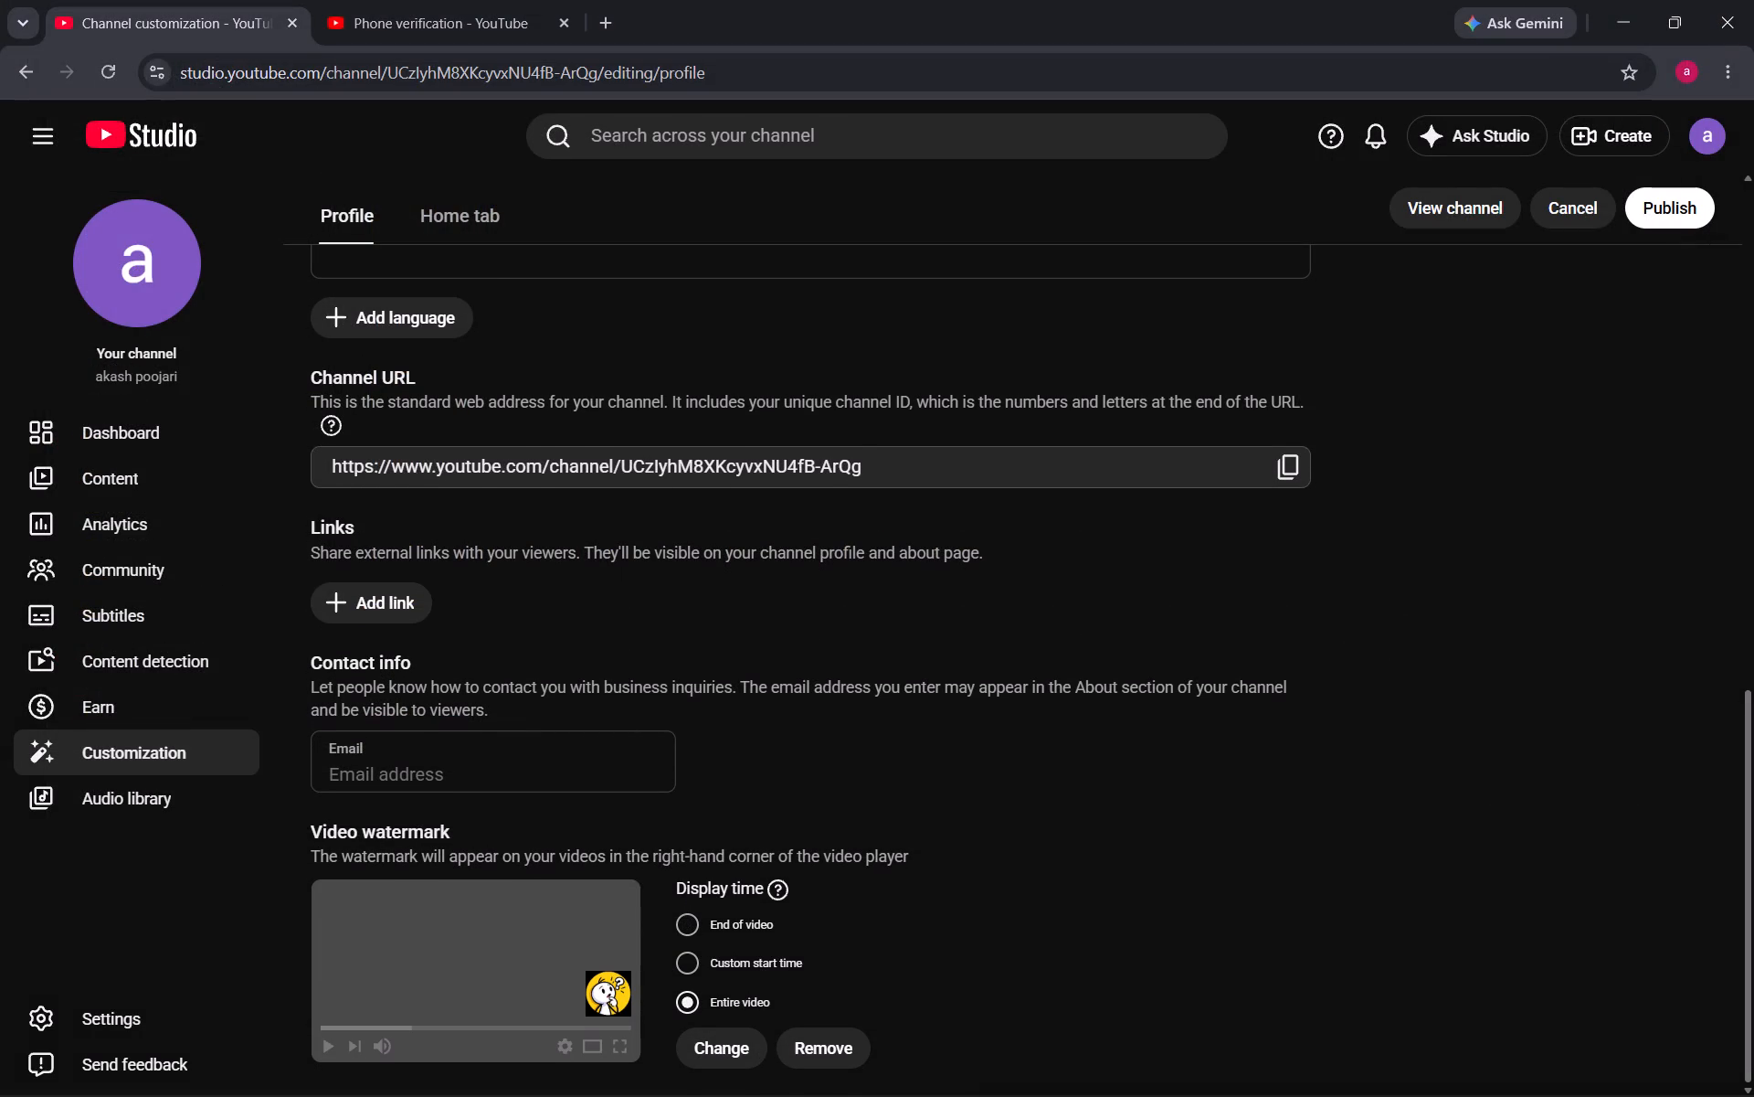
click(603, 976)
Remove the video watermark and upload the Curious Thinking Mascot Badge JPG from Downloads again, with the crop frame covering the full image.
click(842, 1053)
click(728, 999)
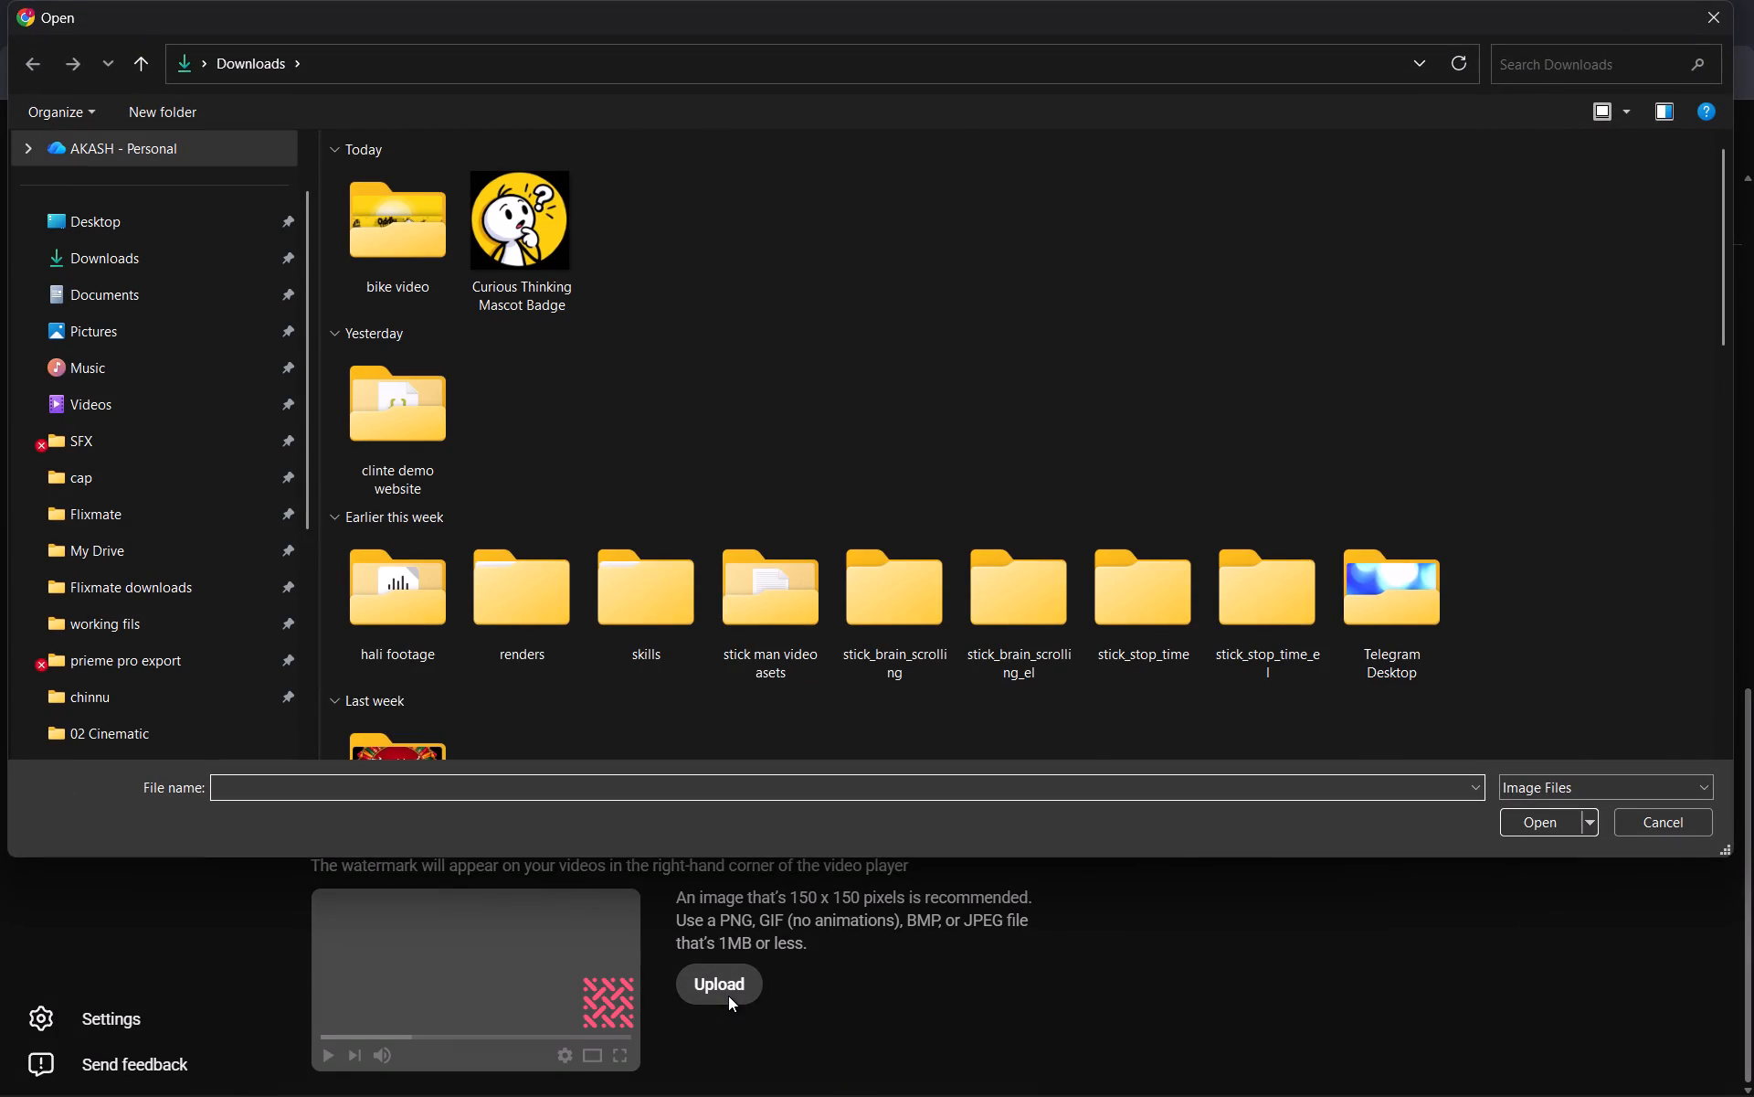
click(489, 248)
click(1555, 829)
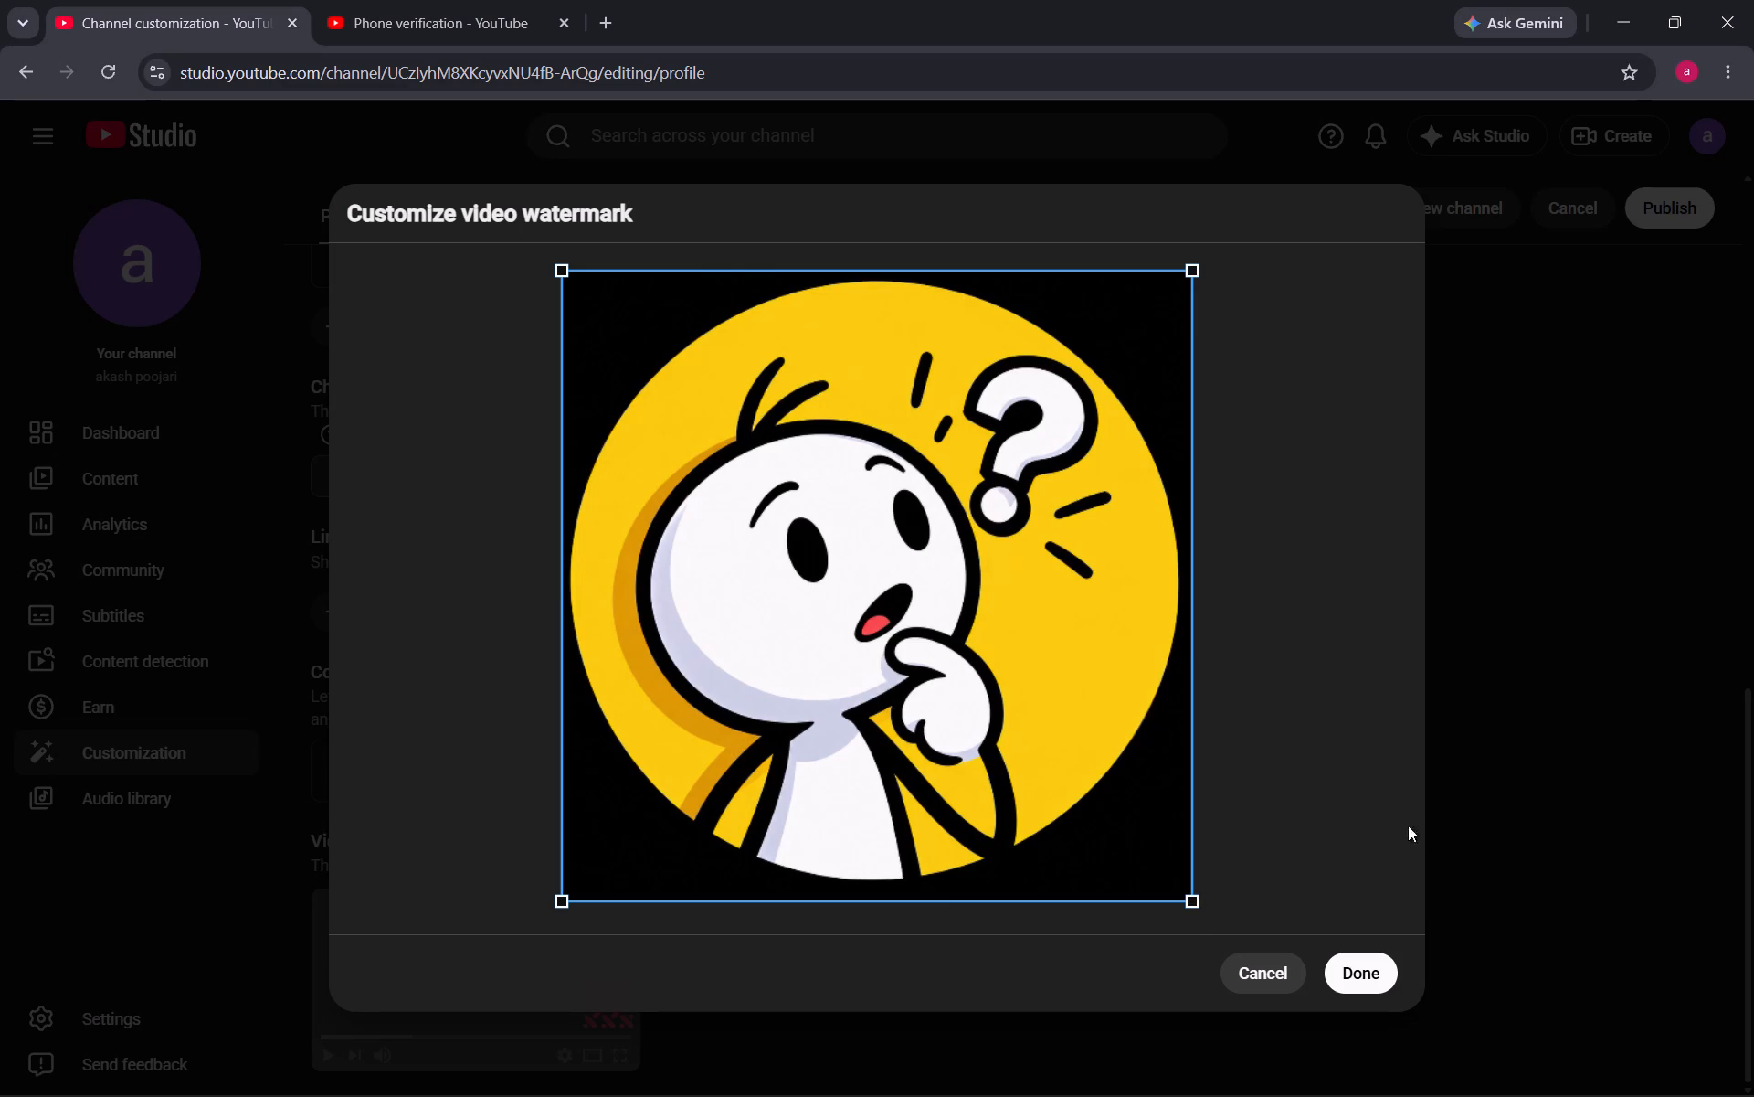
drag(1191, 903, 1190, 909)
drag(1190, 909, 1201, 916)
click(1350, 970)
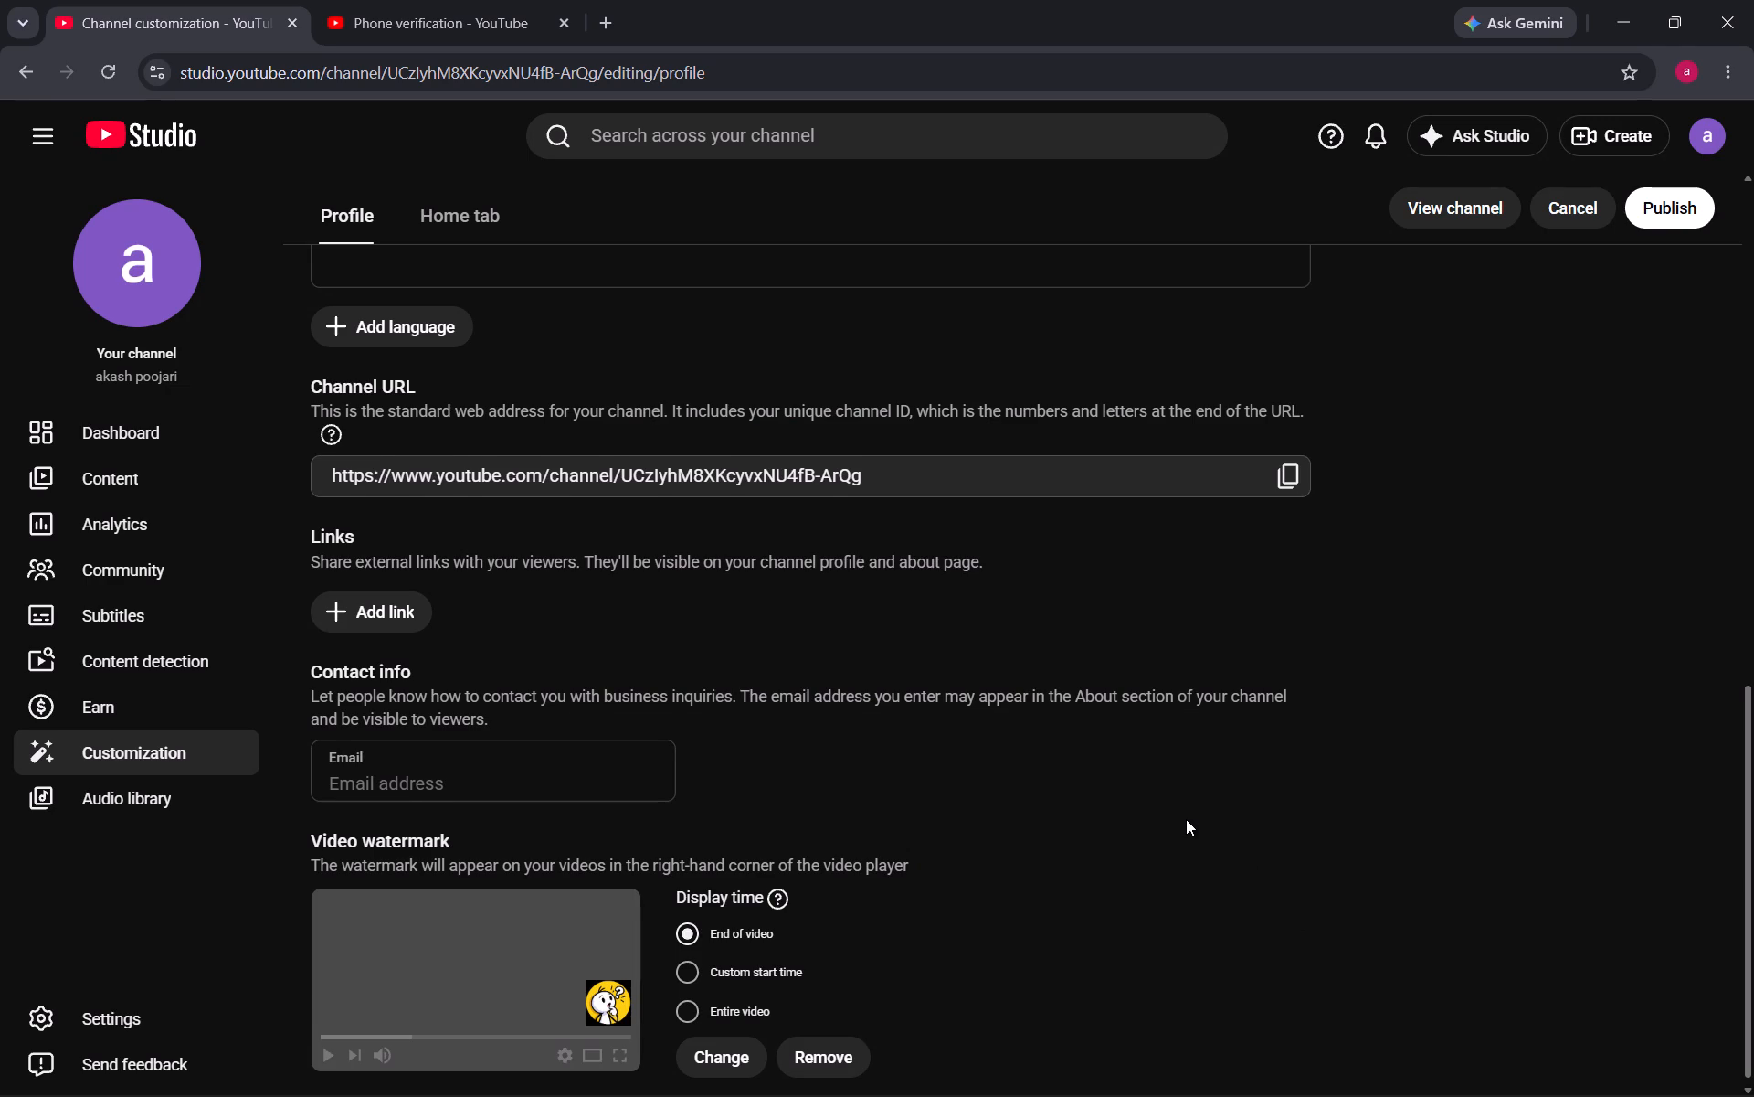
Set the re-uploaded watermark's display time to Entire video.
scroll(1186, 819, down, 3)
click(742, 990)
scroll(878, 896, down, 4)
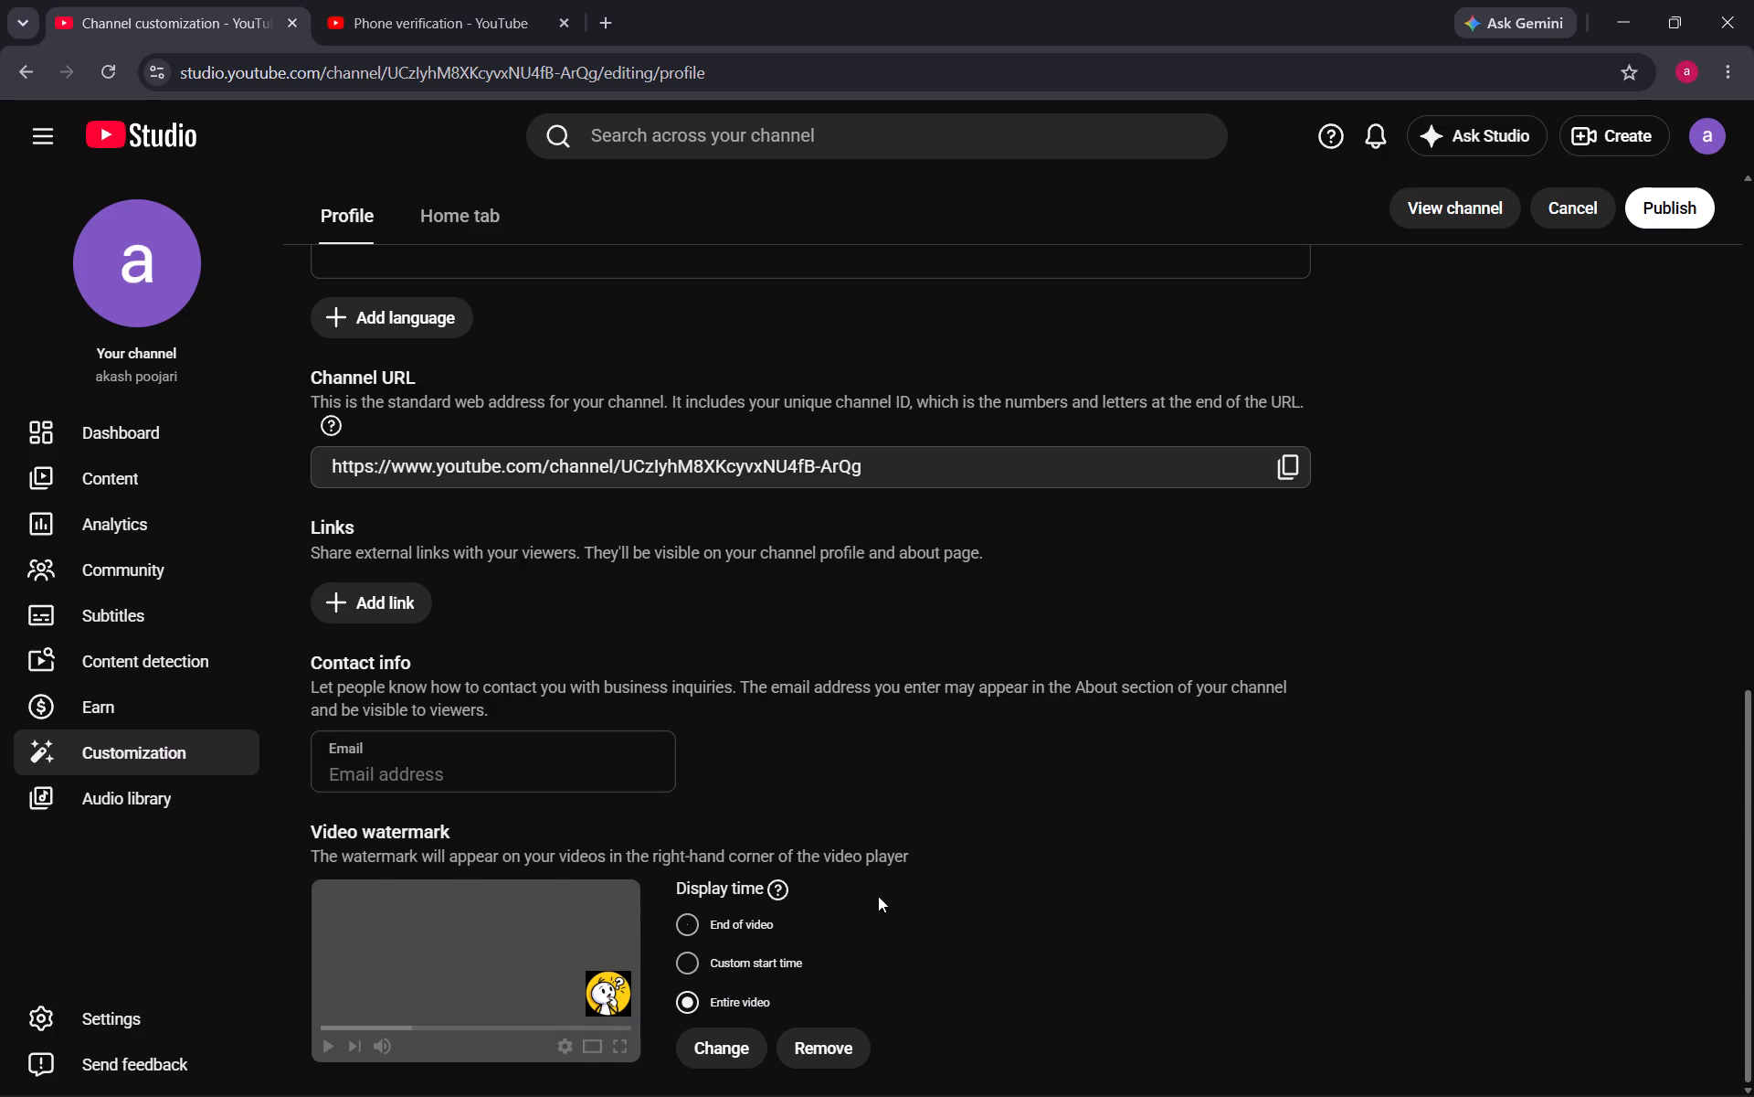
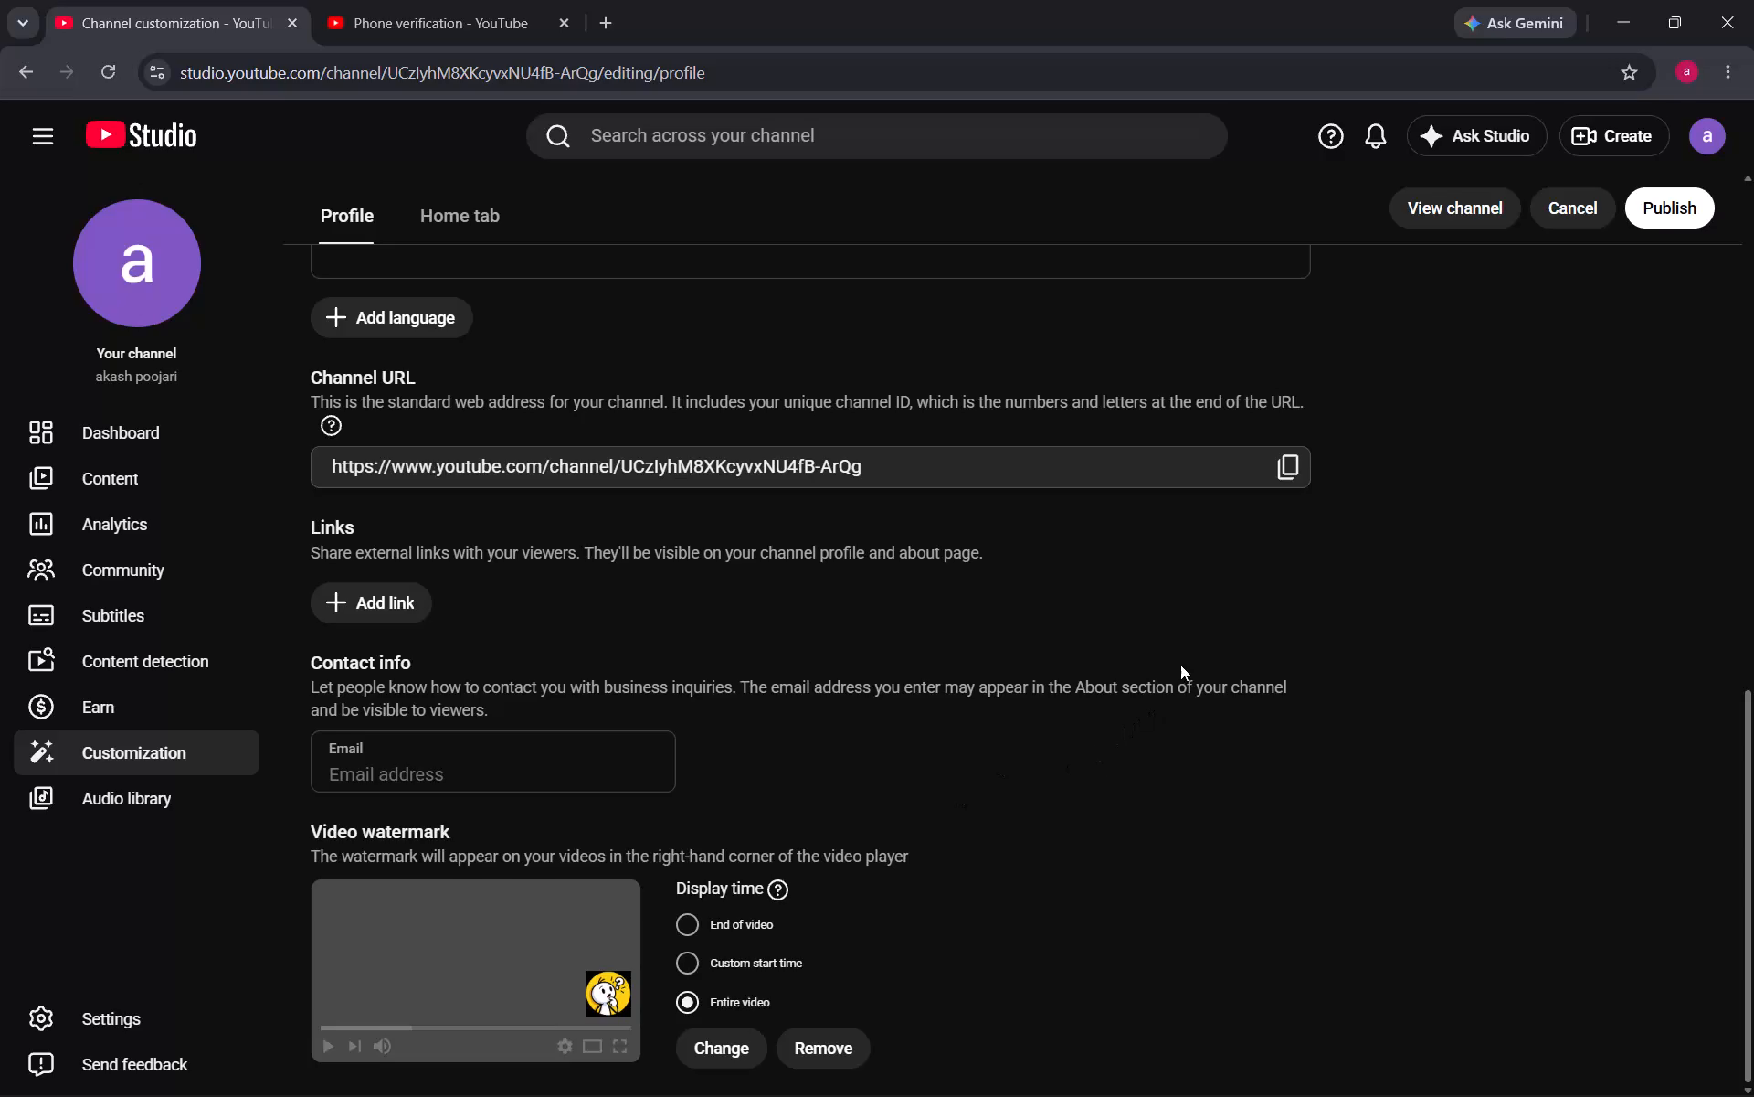
Publish the channel customization changes for the Oddly Explained profile.
scroll(1181, 663, up, 8)
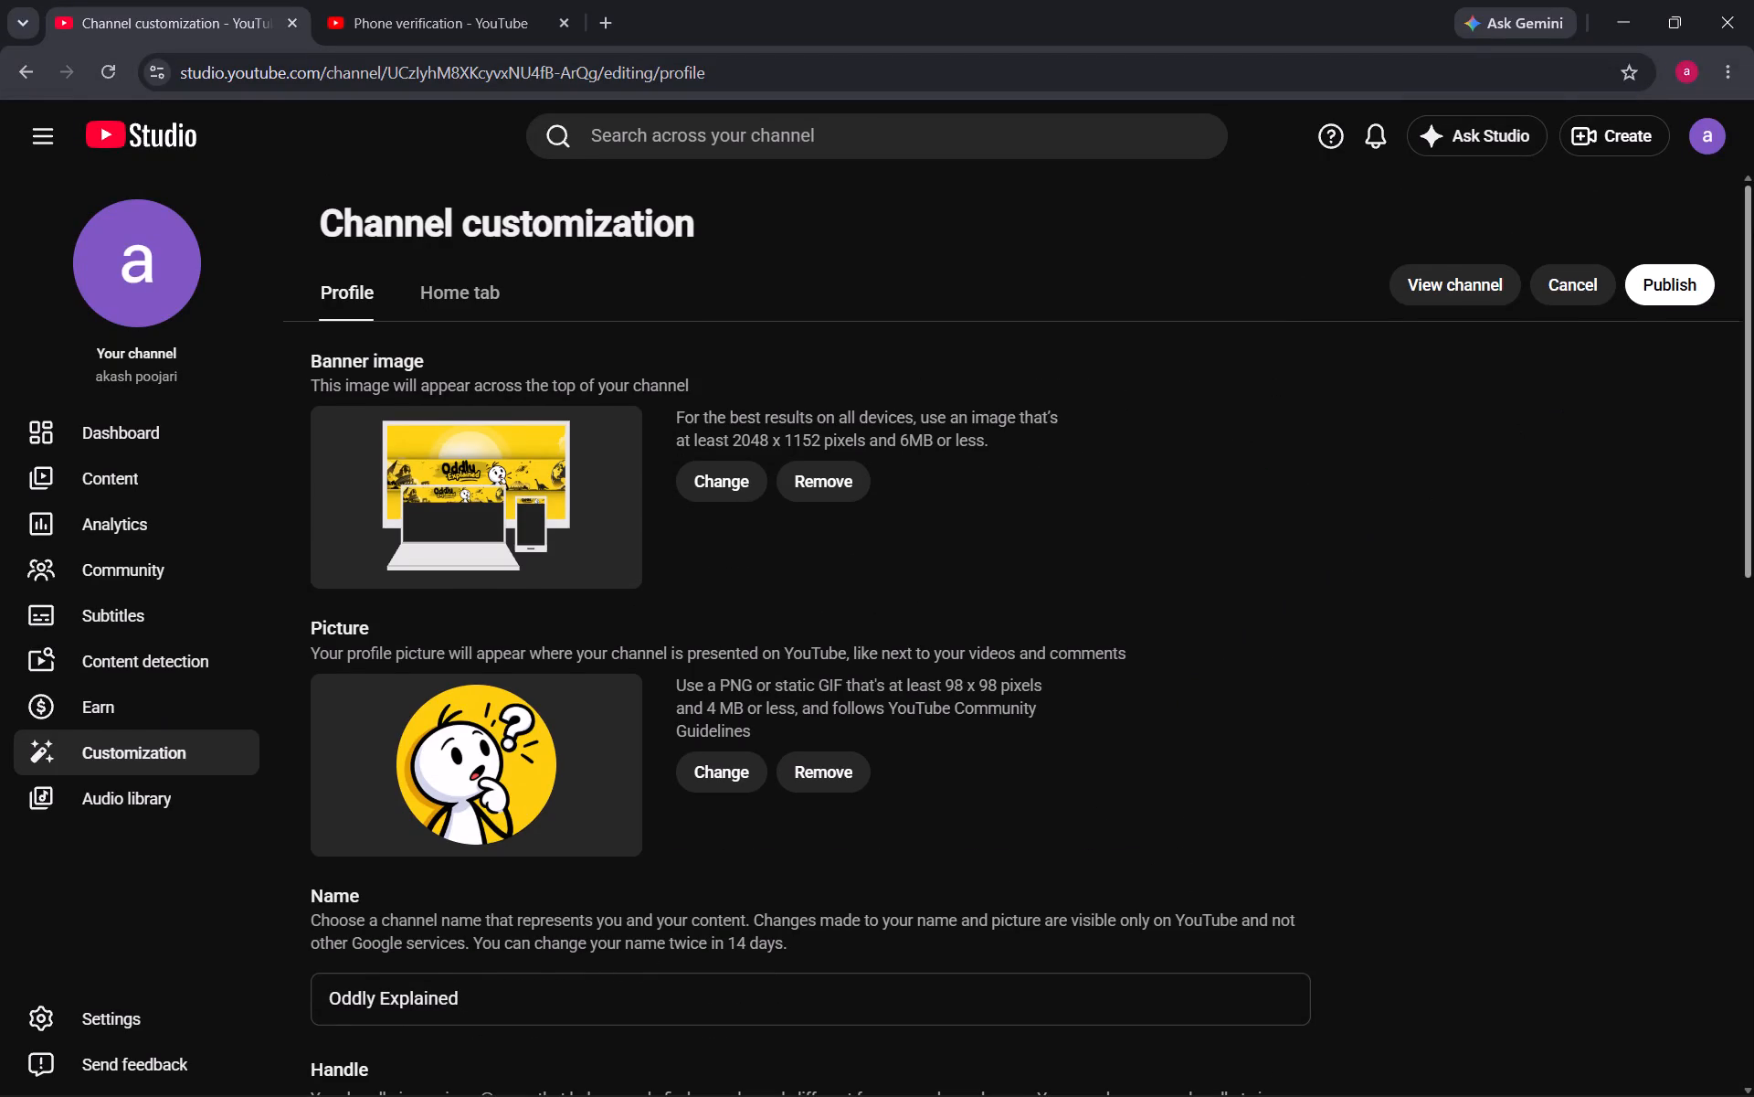
click(1686, 282)
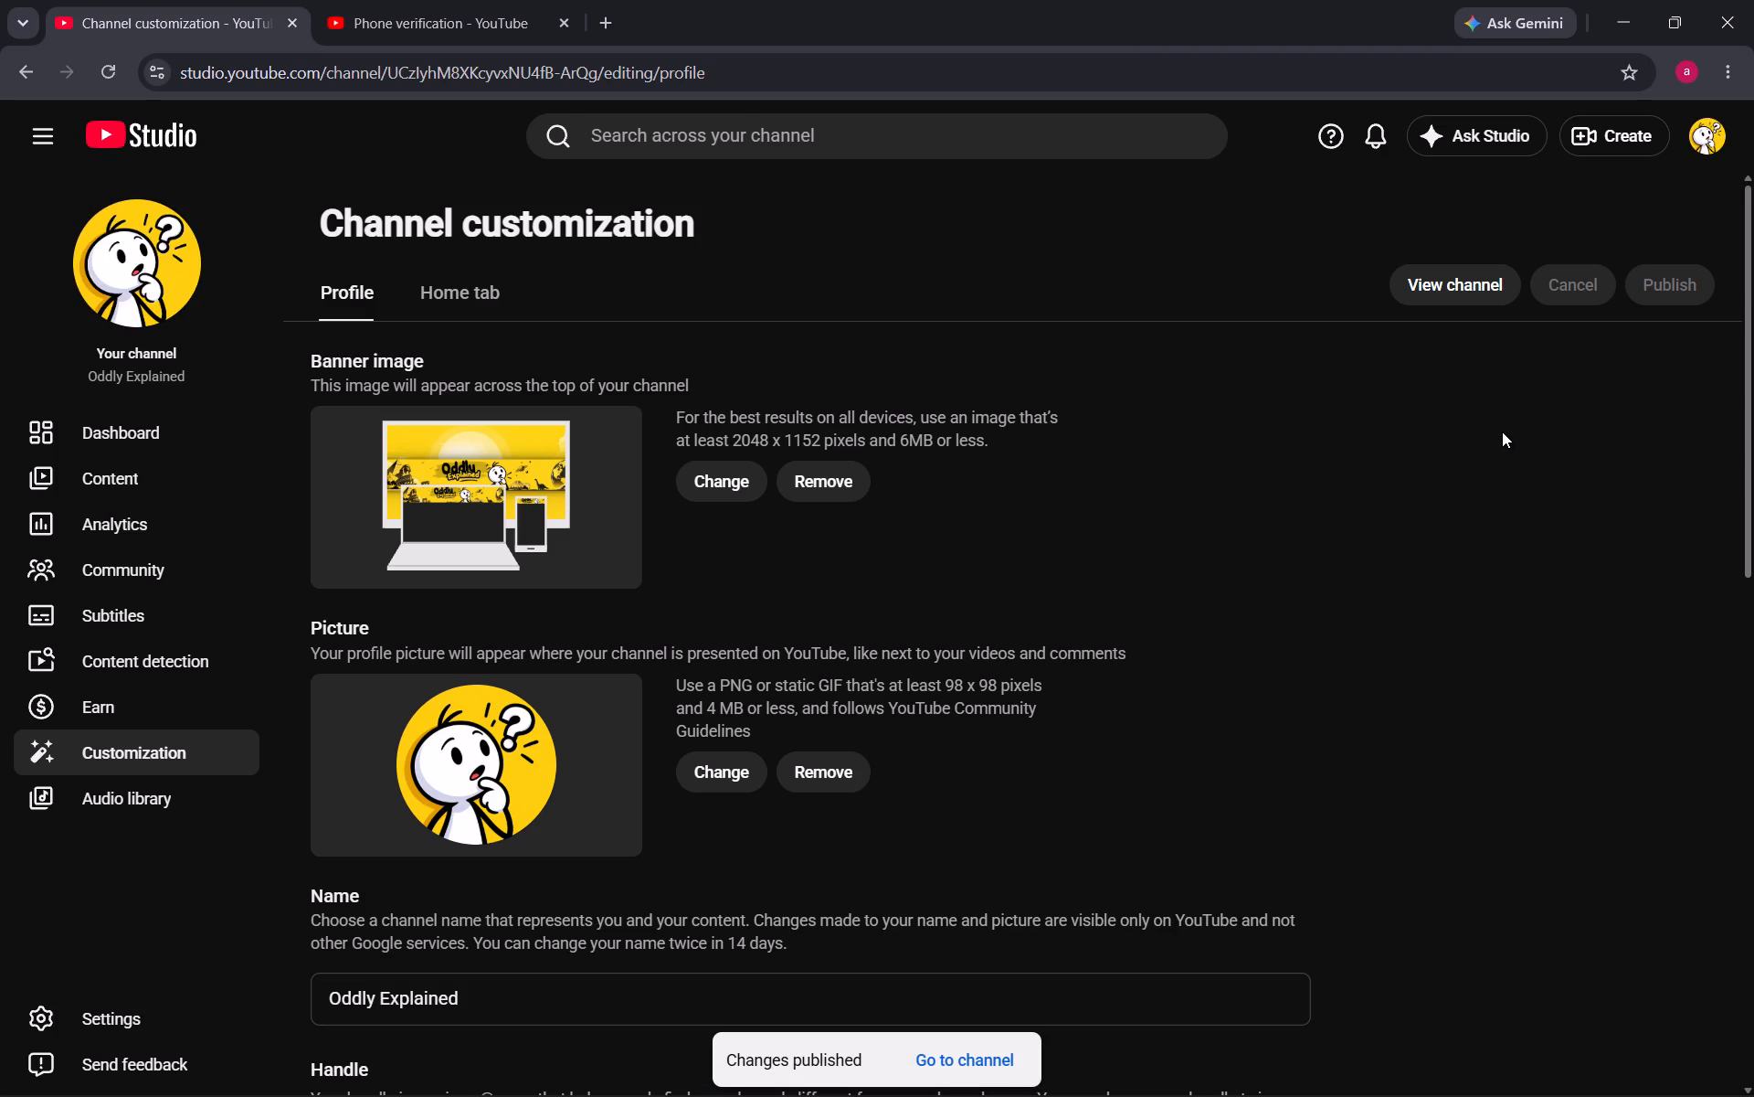
View the published Oddly Explained channel page, reloading it and reopening it from the YouTube home page to check the banner and profile picture.
click(972, 1068)
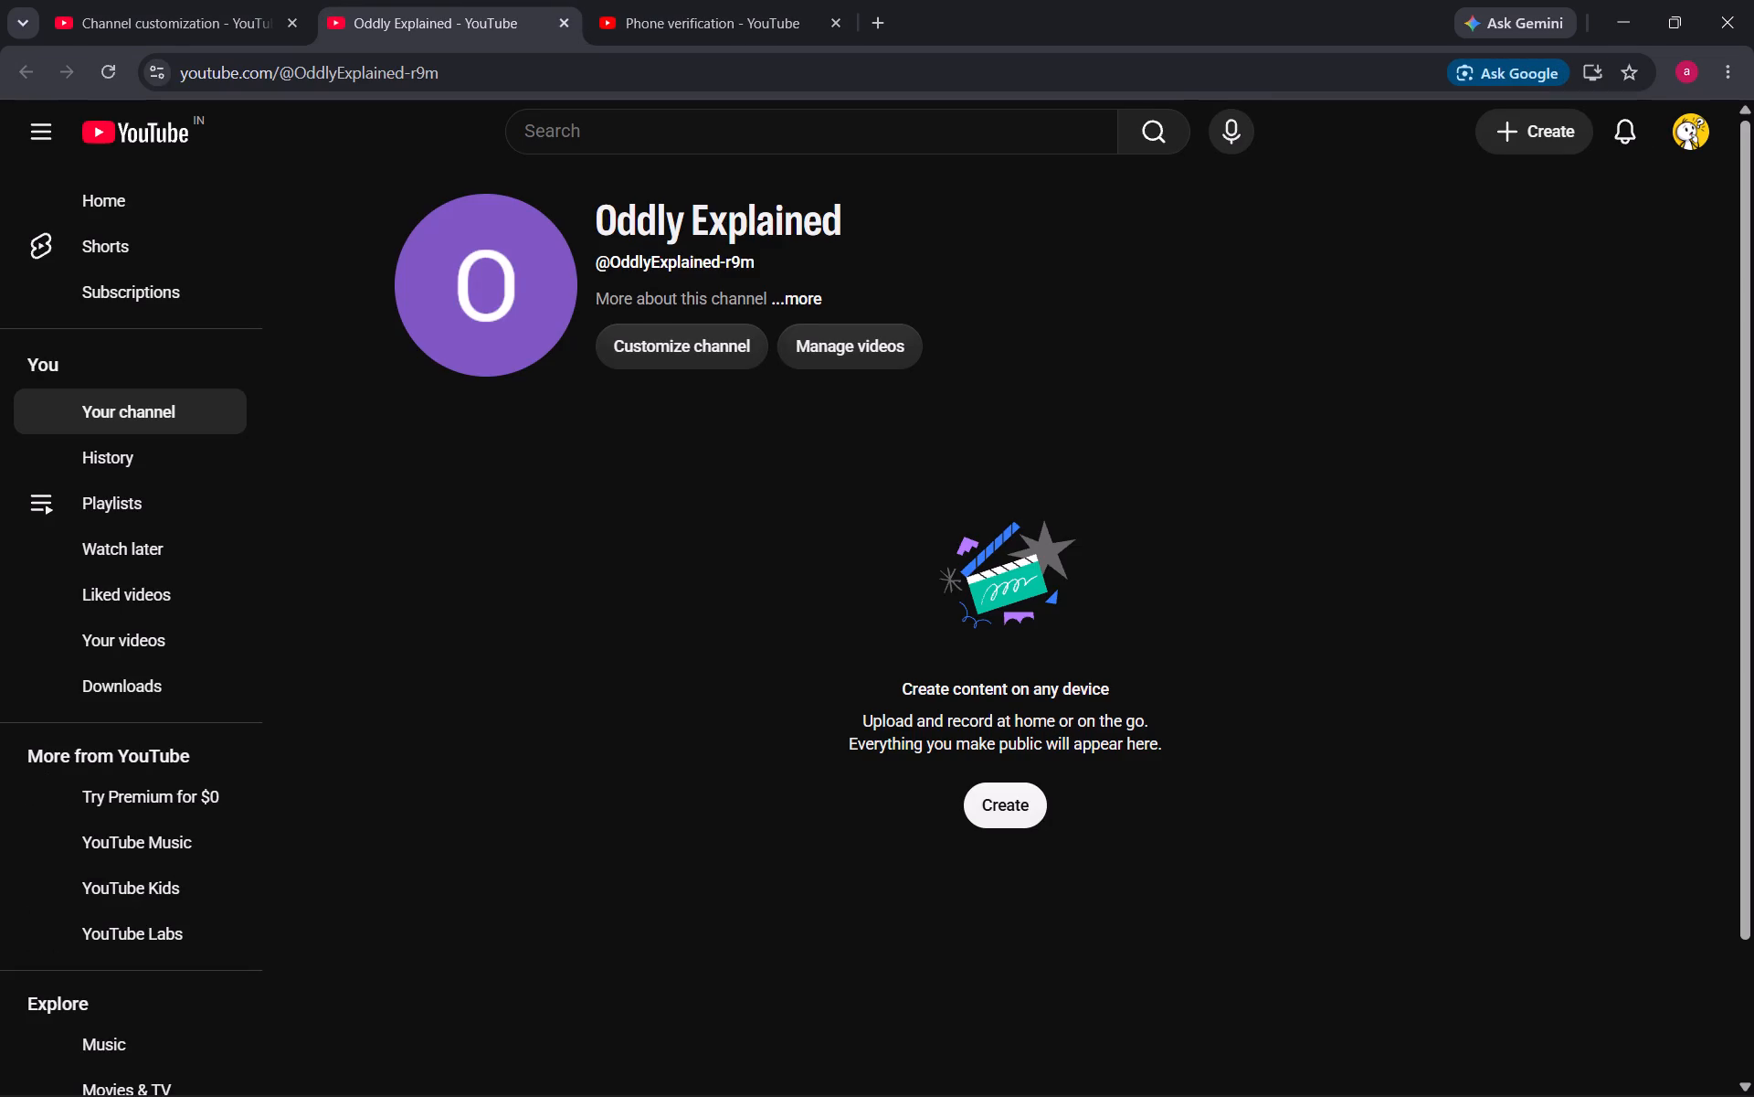
click(111, 78)
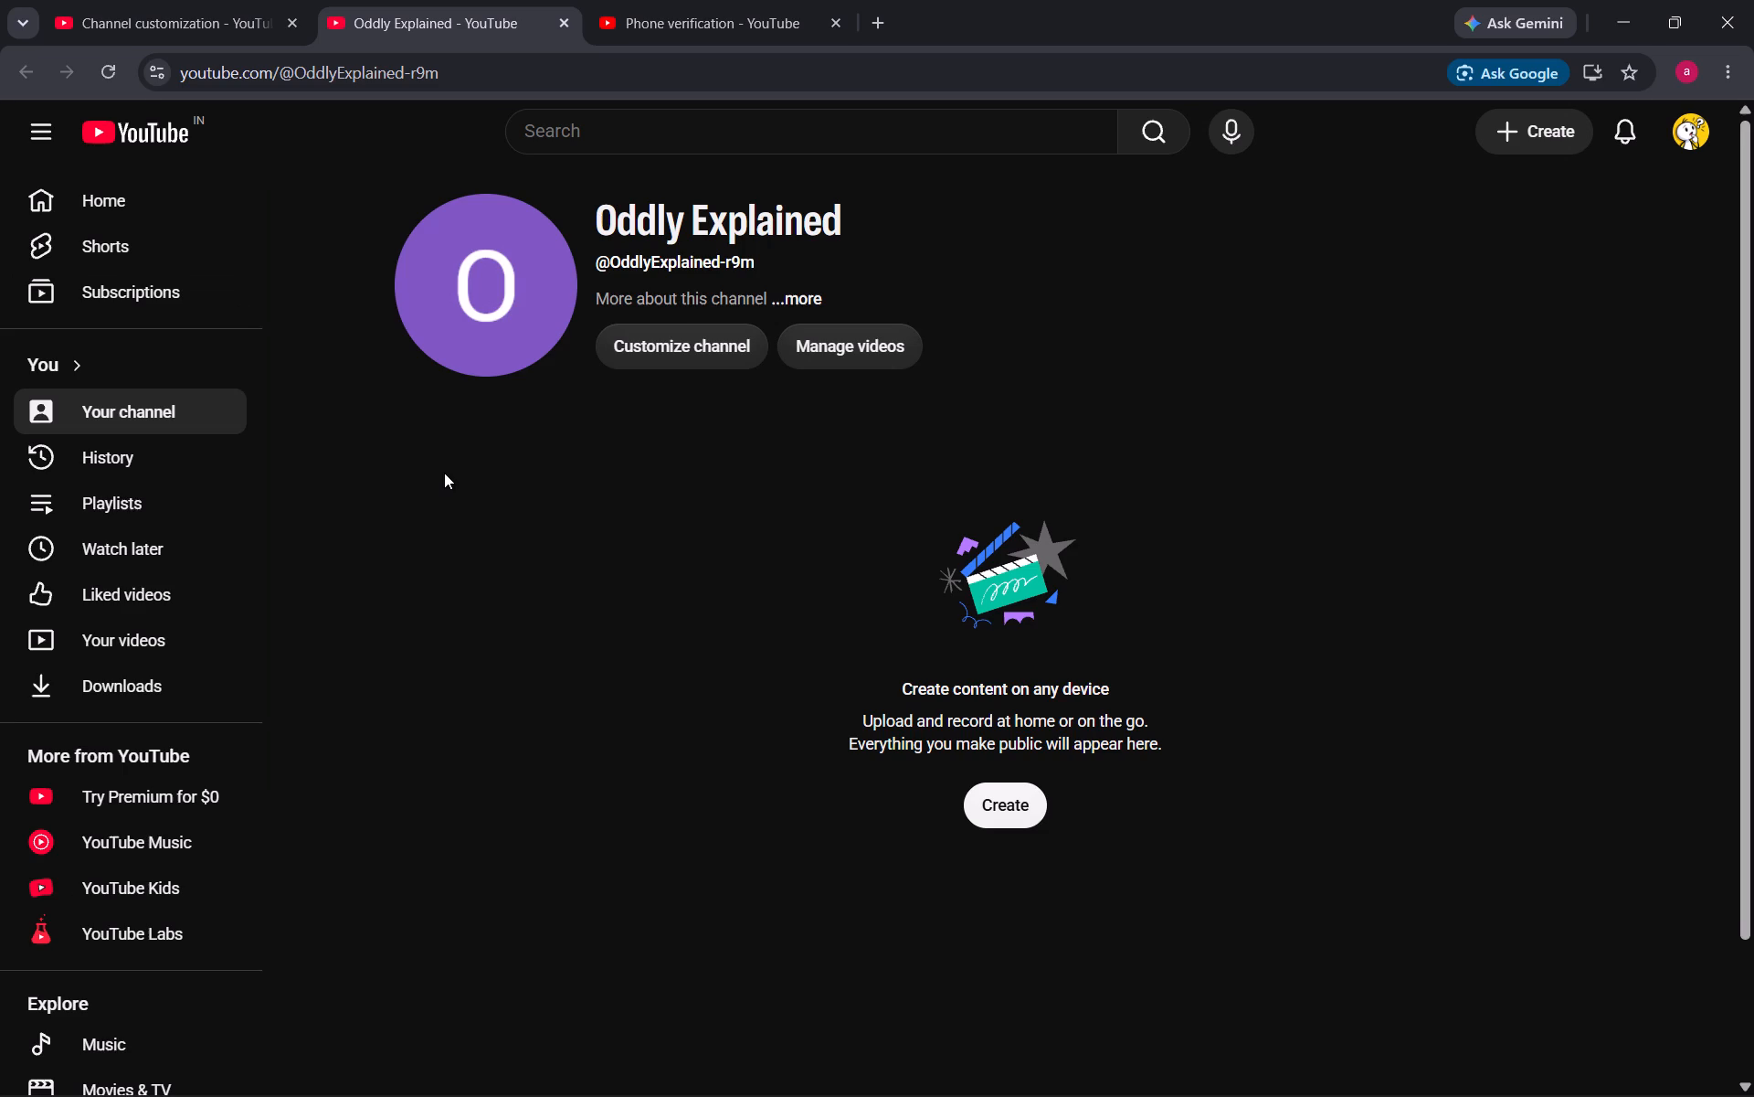
click(185, 204)
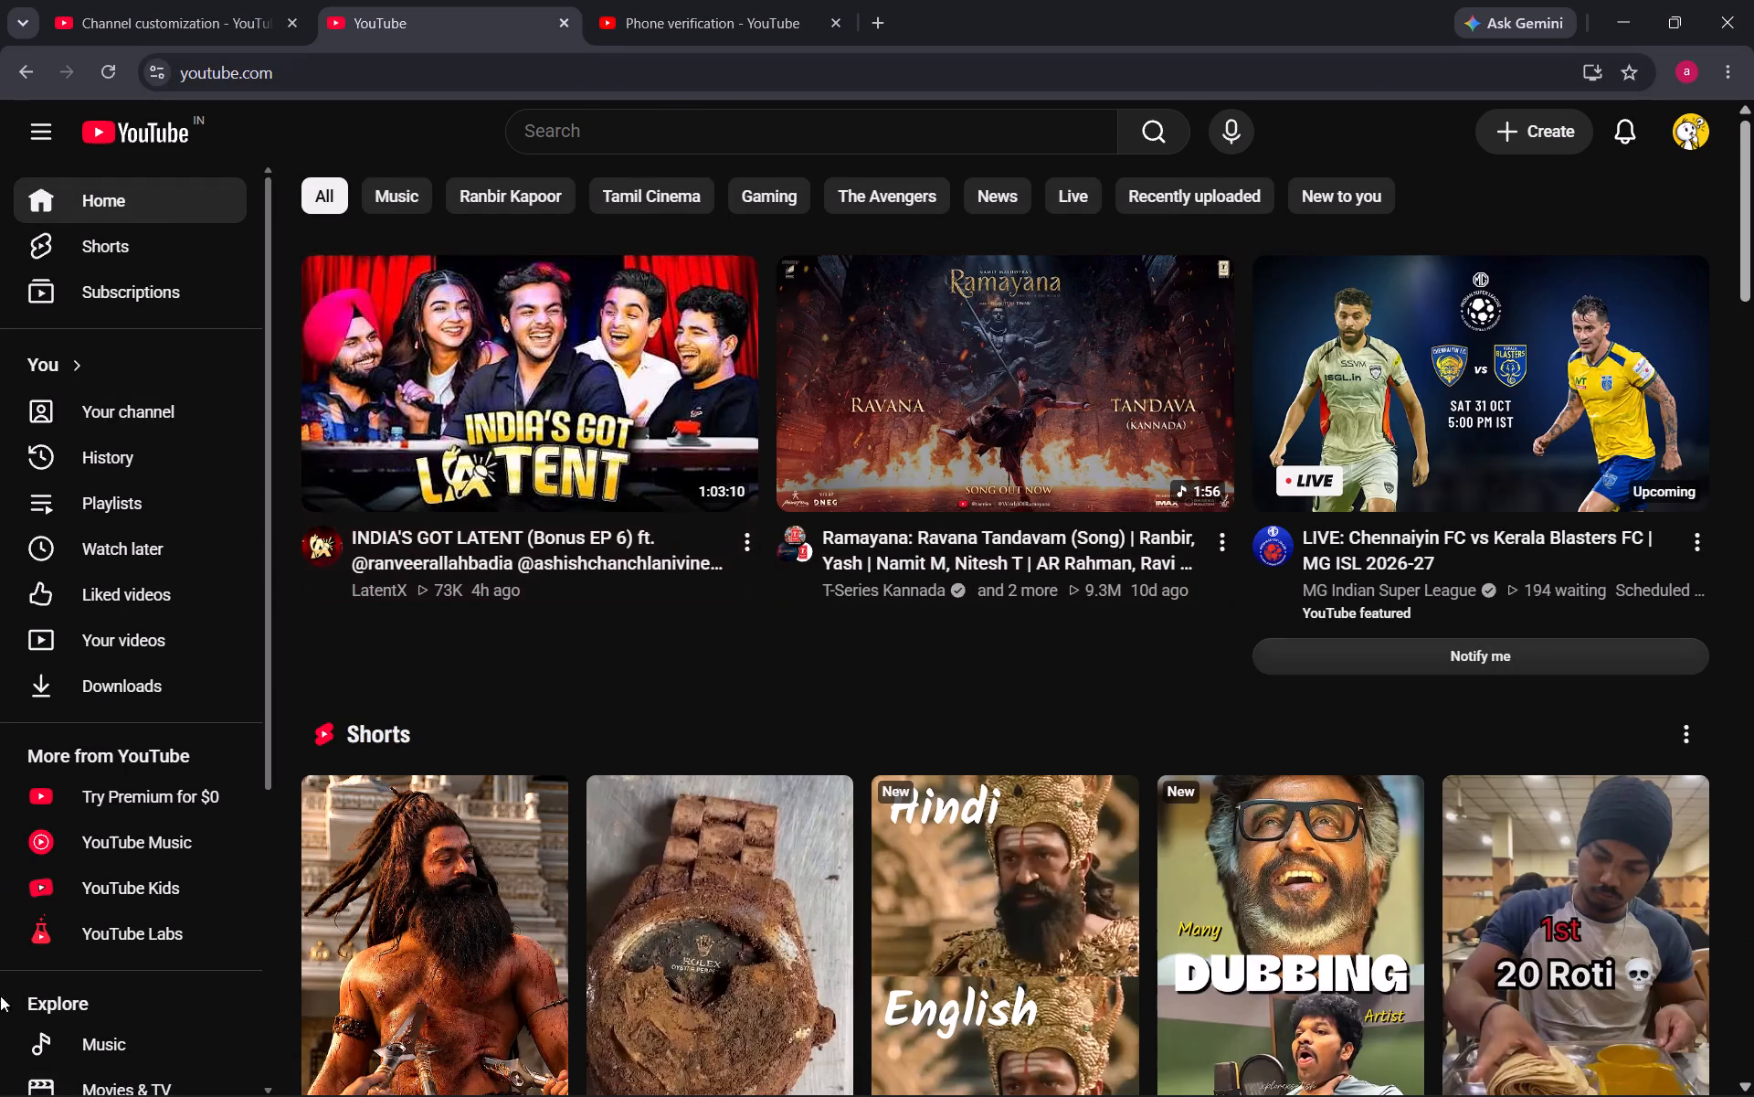
click(1703, 146)
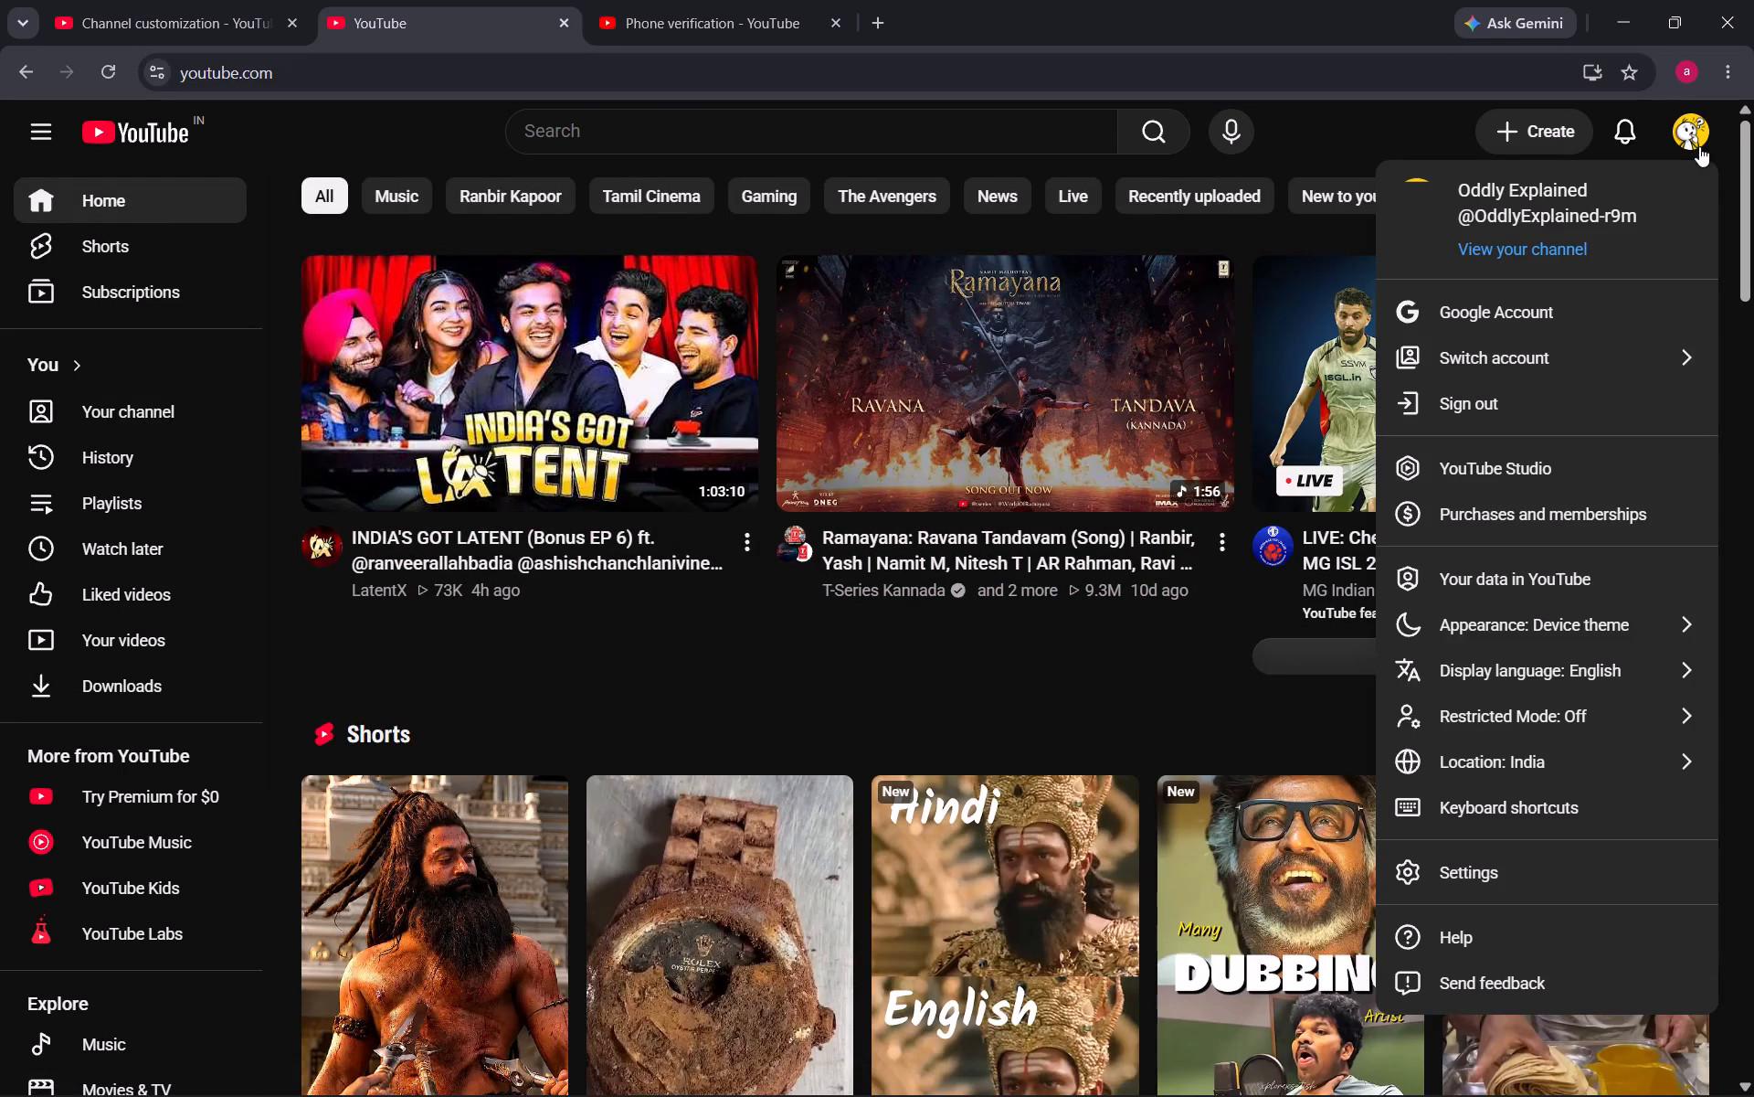
click(1490, 258)
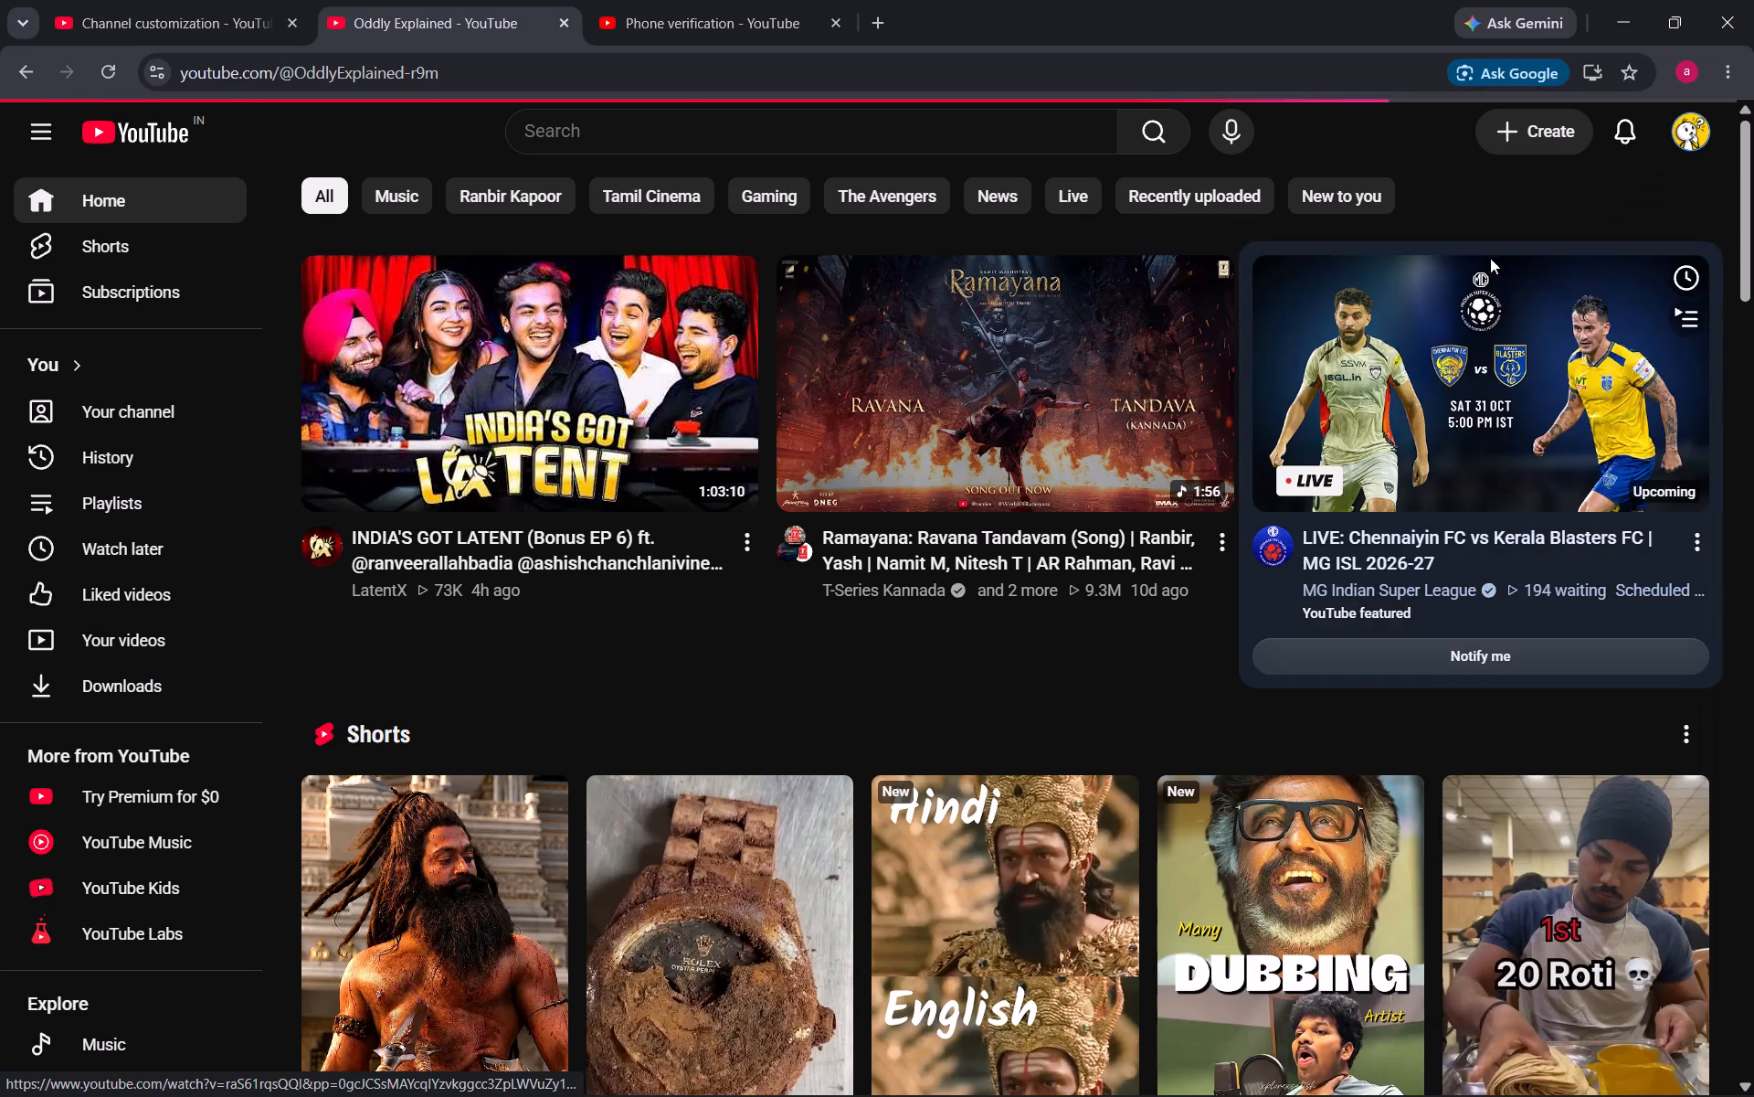
scroll(814, 426, down, 1)
scroll(814, 426, up, 2)
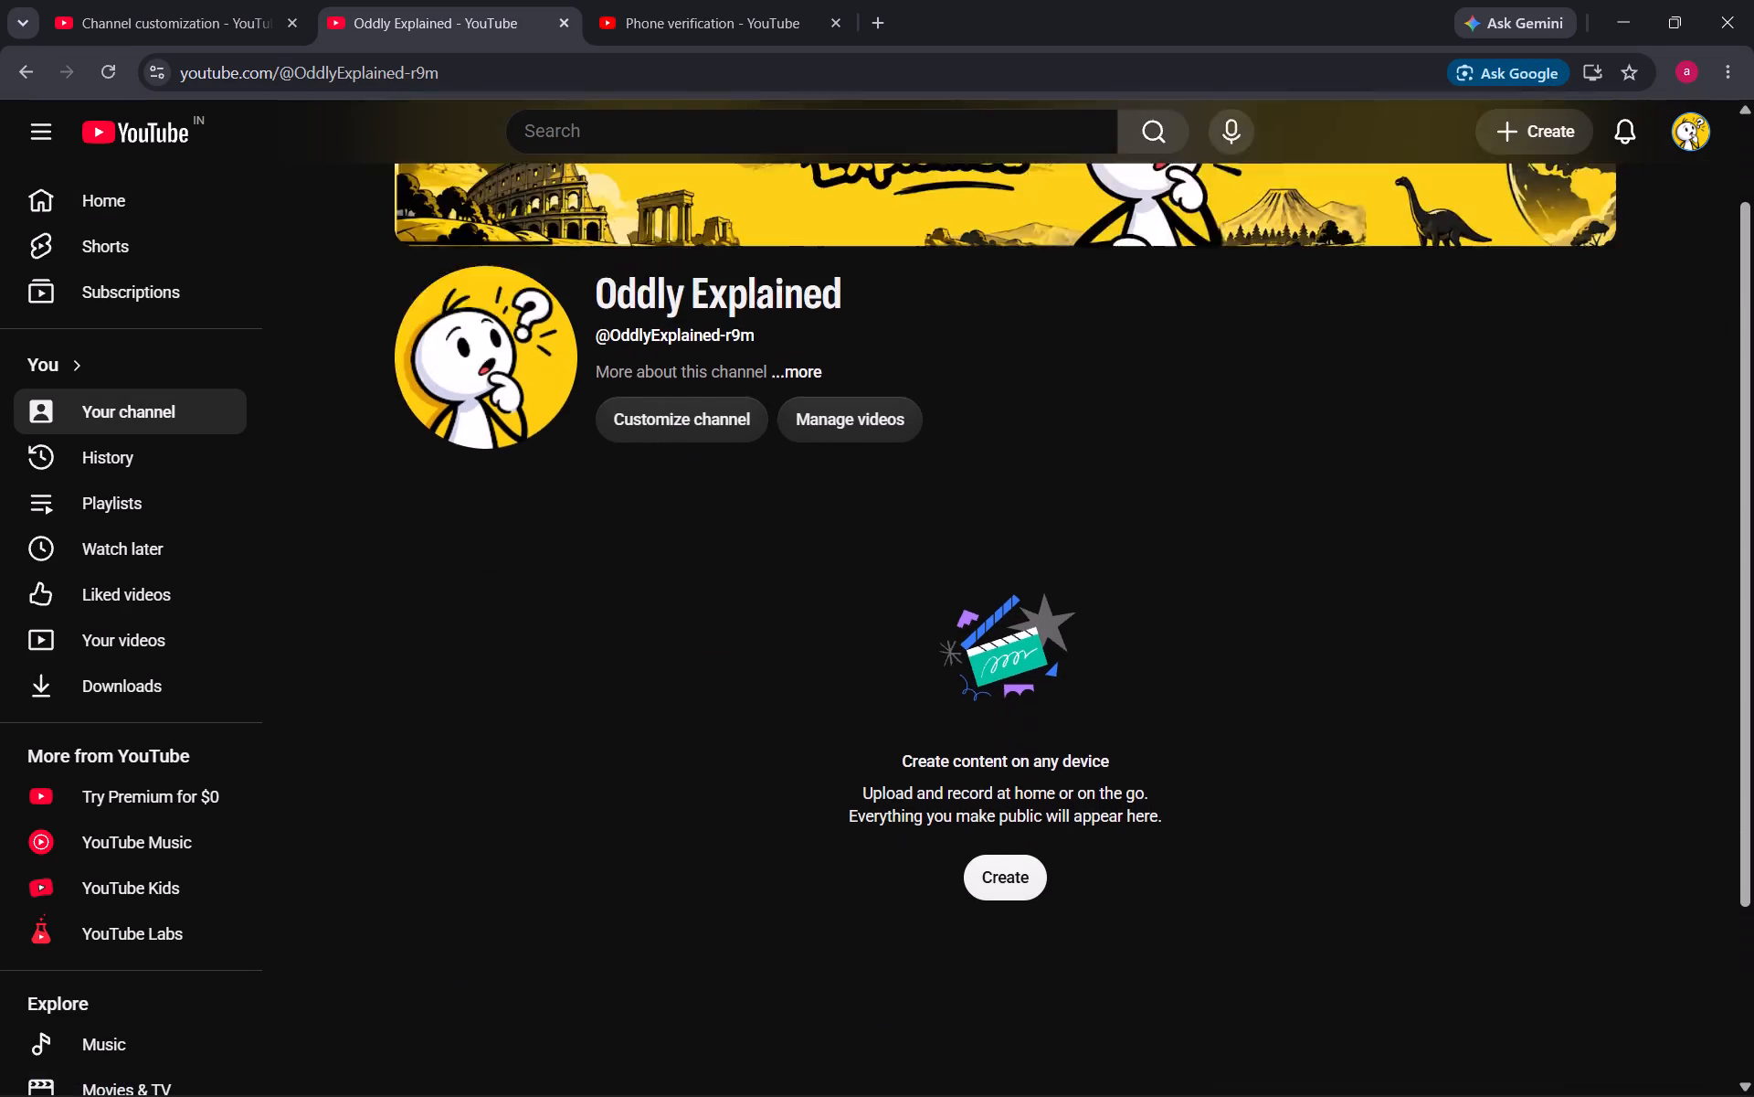
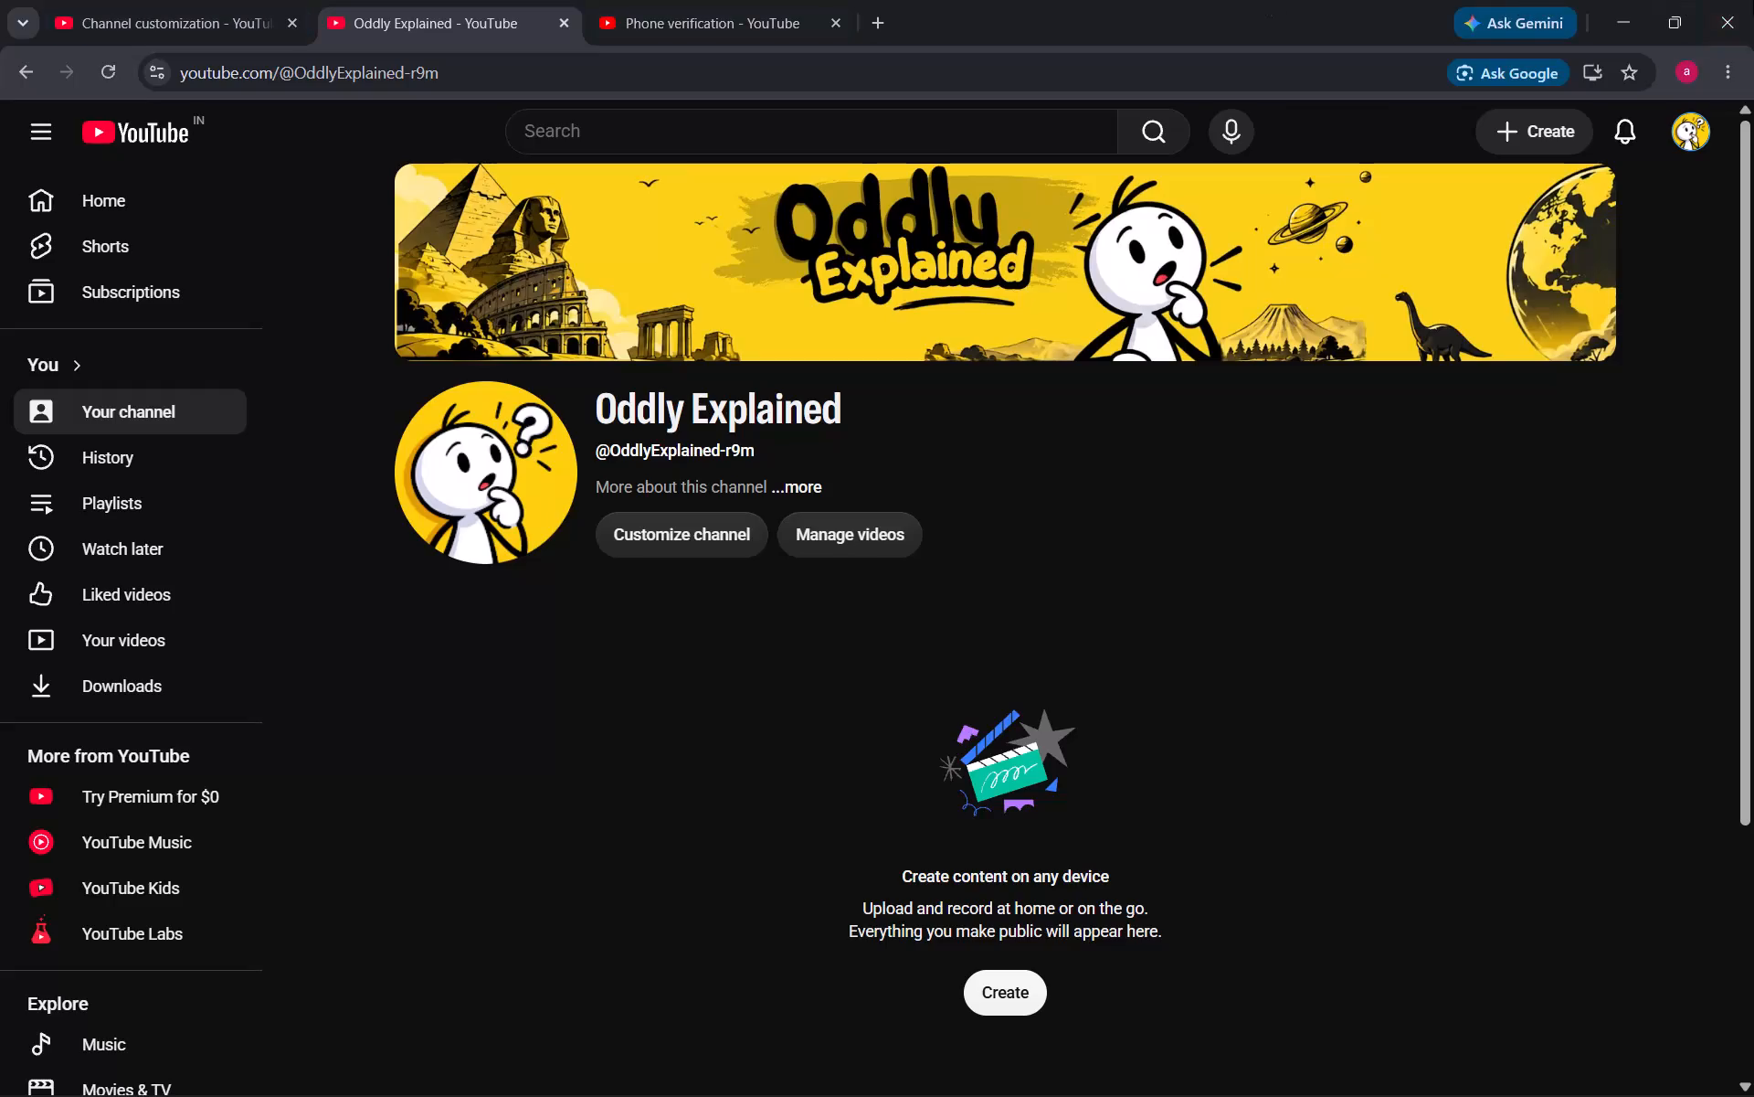
Return to the Canva banner design by minimizing the channel page and Downloads windows and closing the mascot badge image preview.
click(1620, 2)
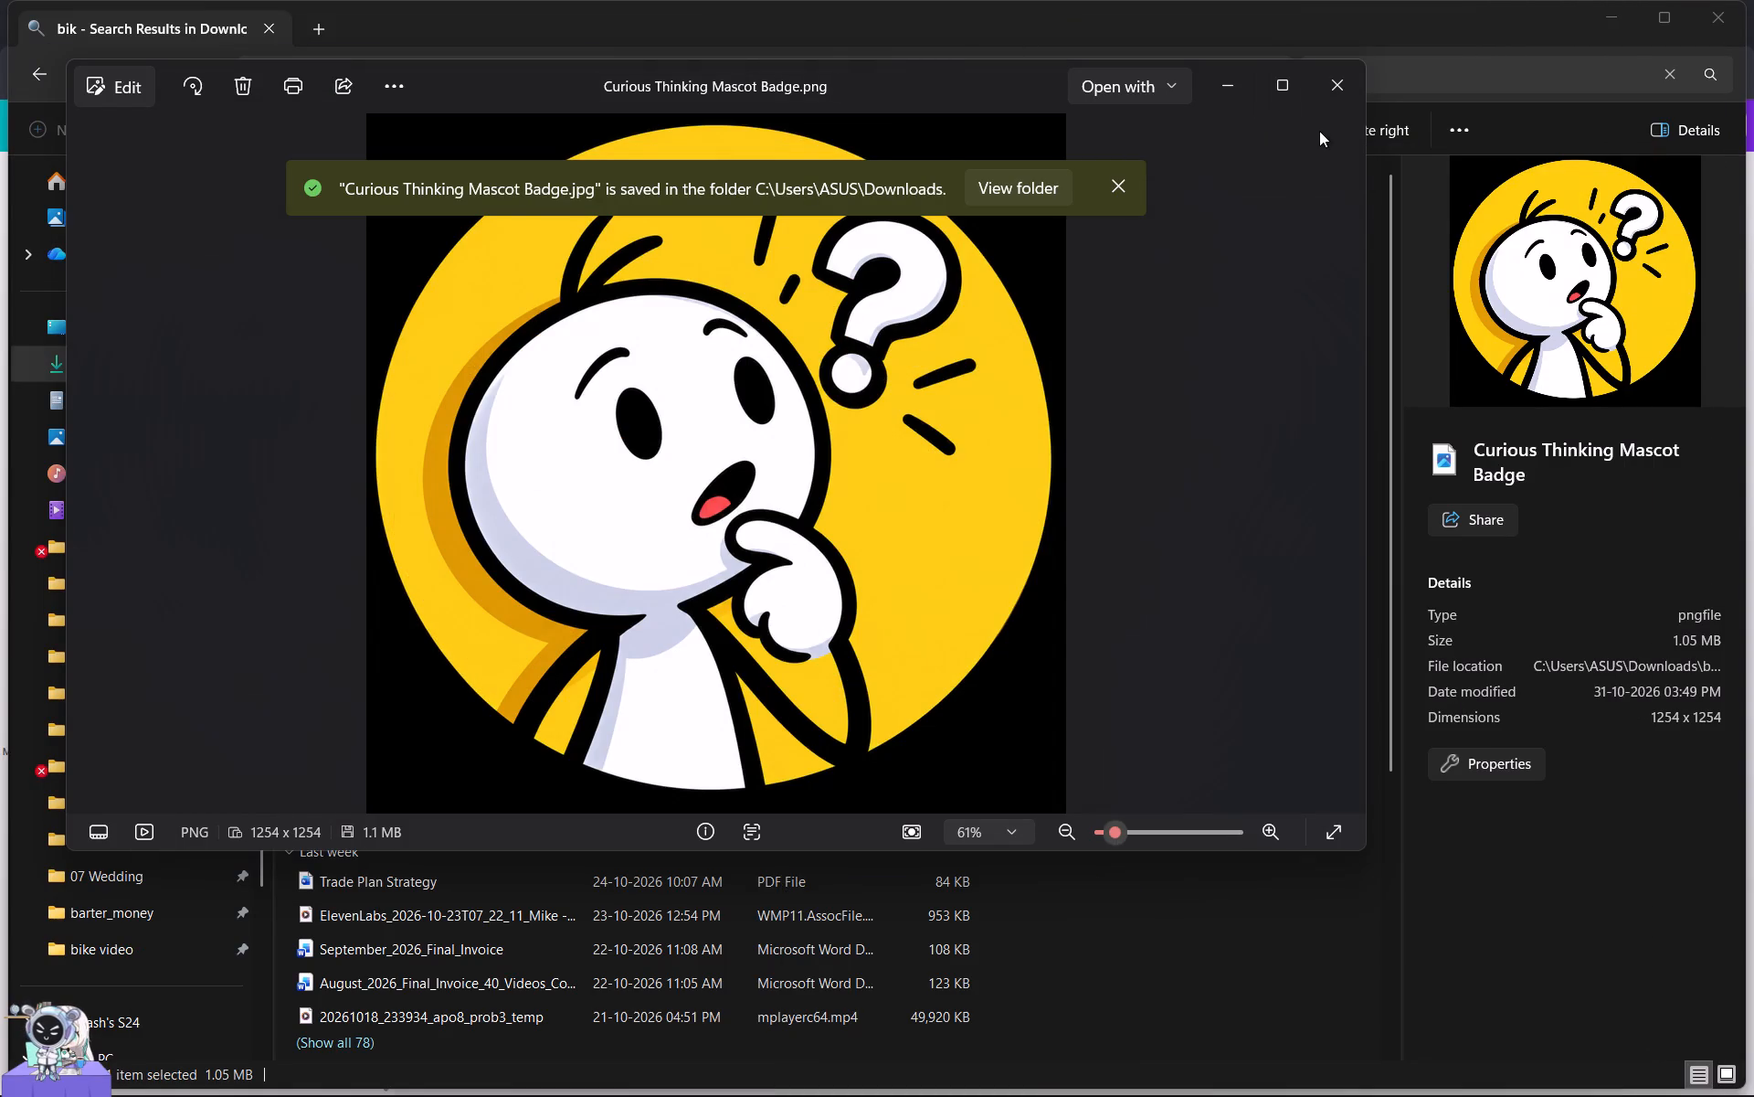
click(1329, 85)
click(1600, 16)
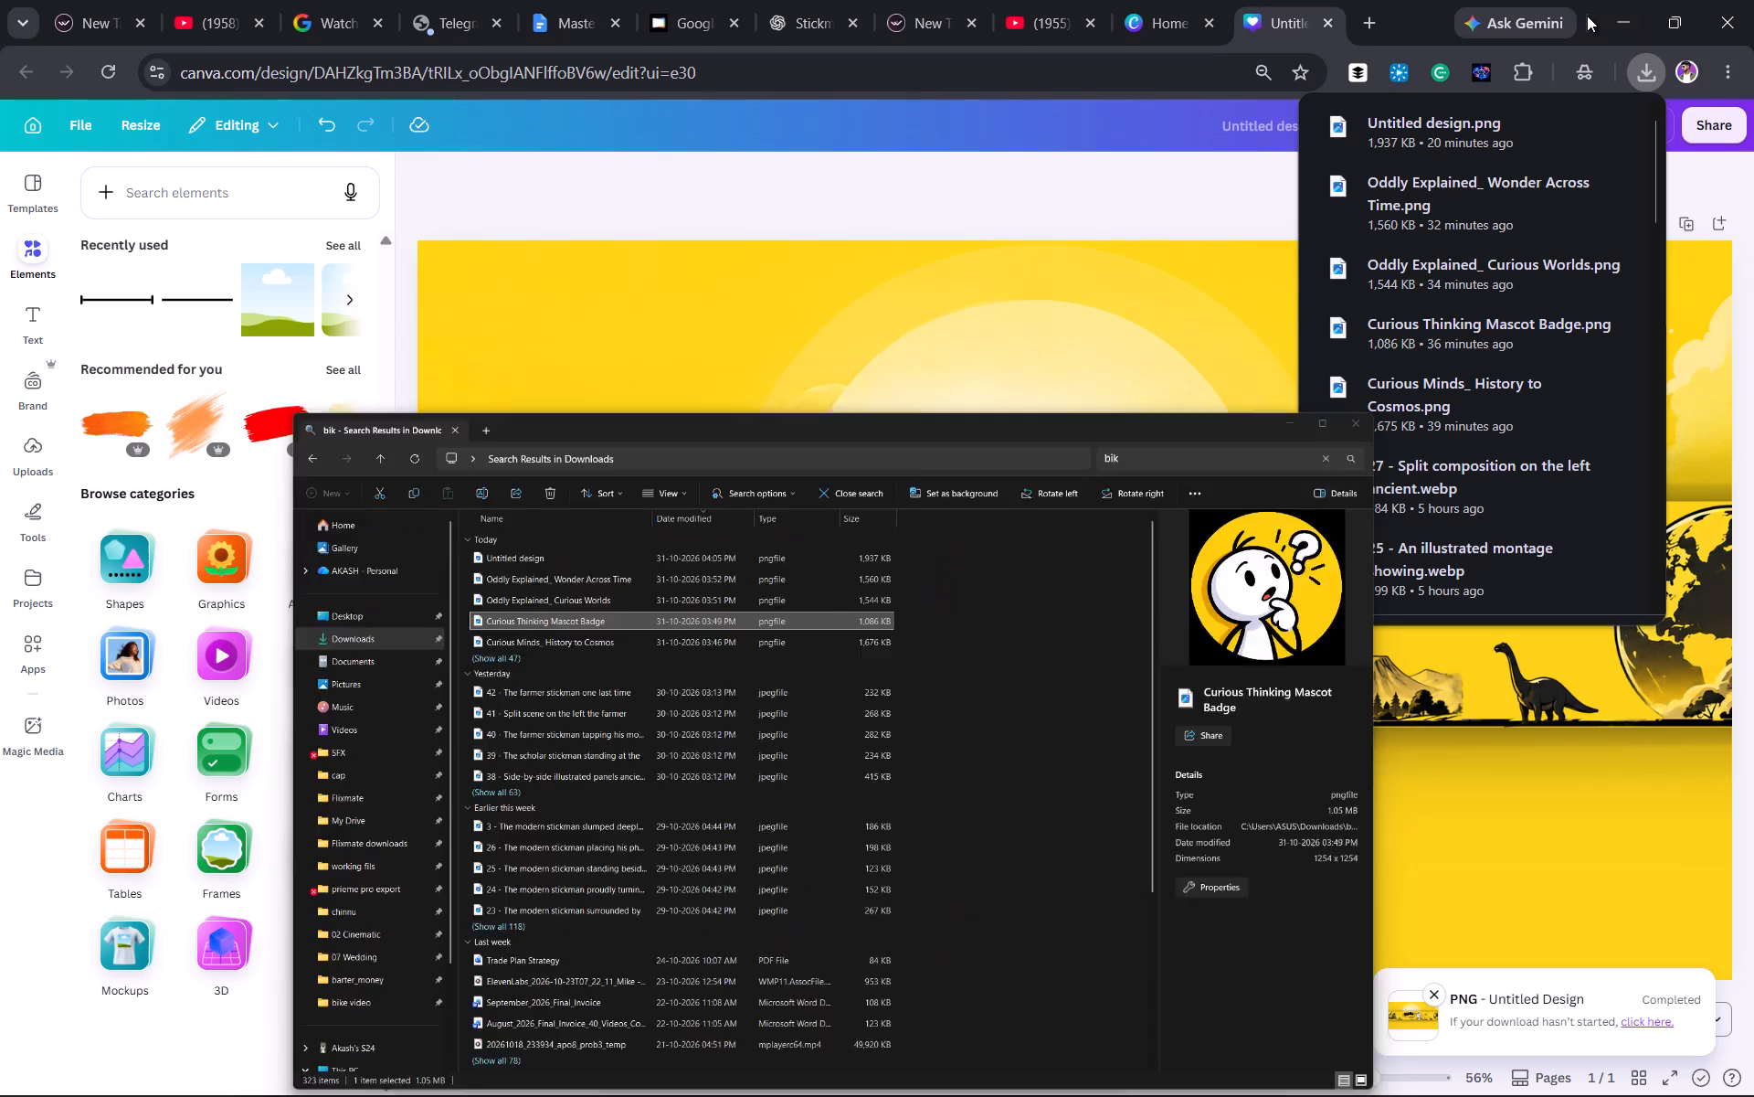